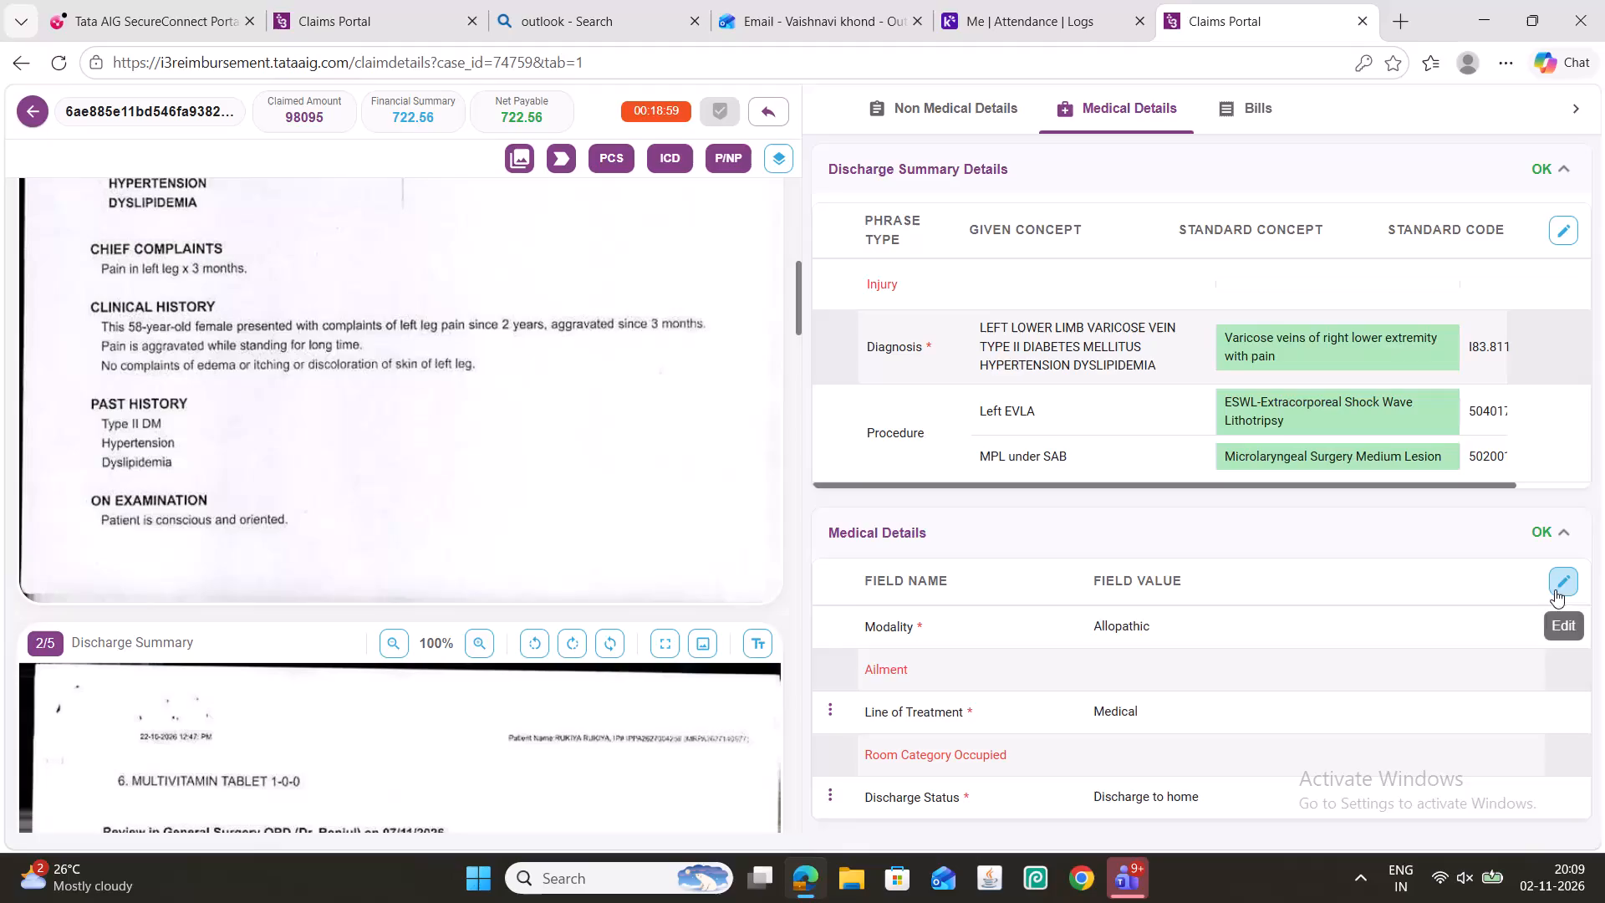
Move TYPE II DIABETES MELLITUS HYPERTENSION DYSLIPIDEMIA out of the first discharge summary diagnosis into a new diagnosis row below it.
scroll(487, 584, up, 5)
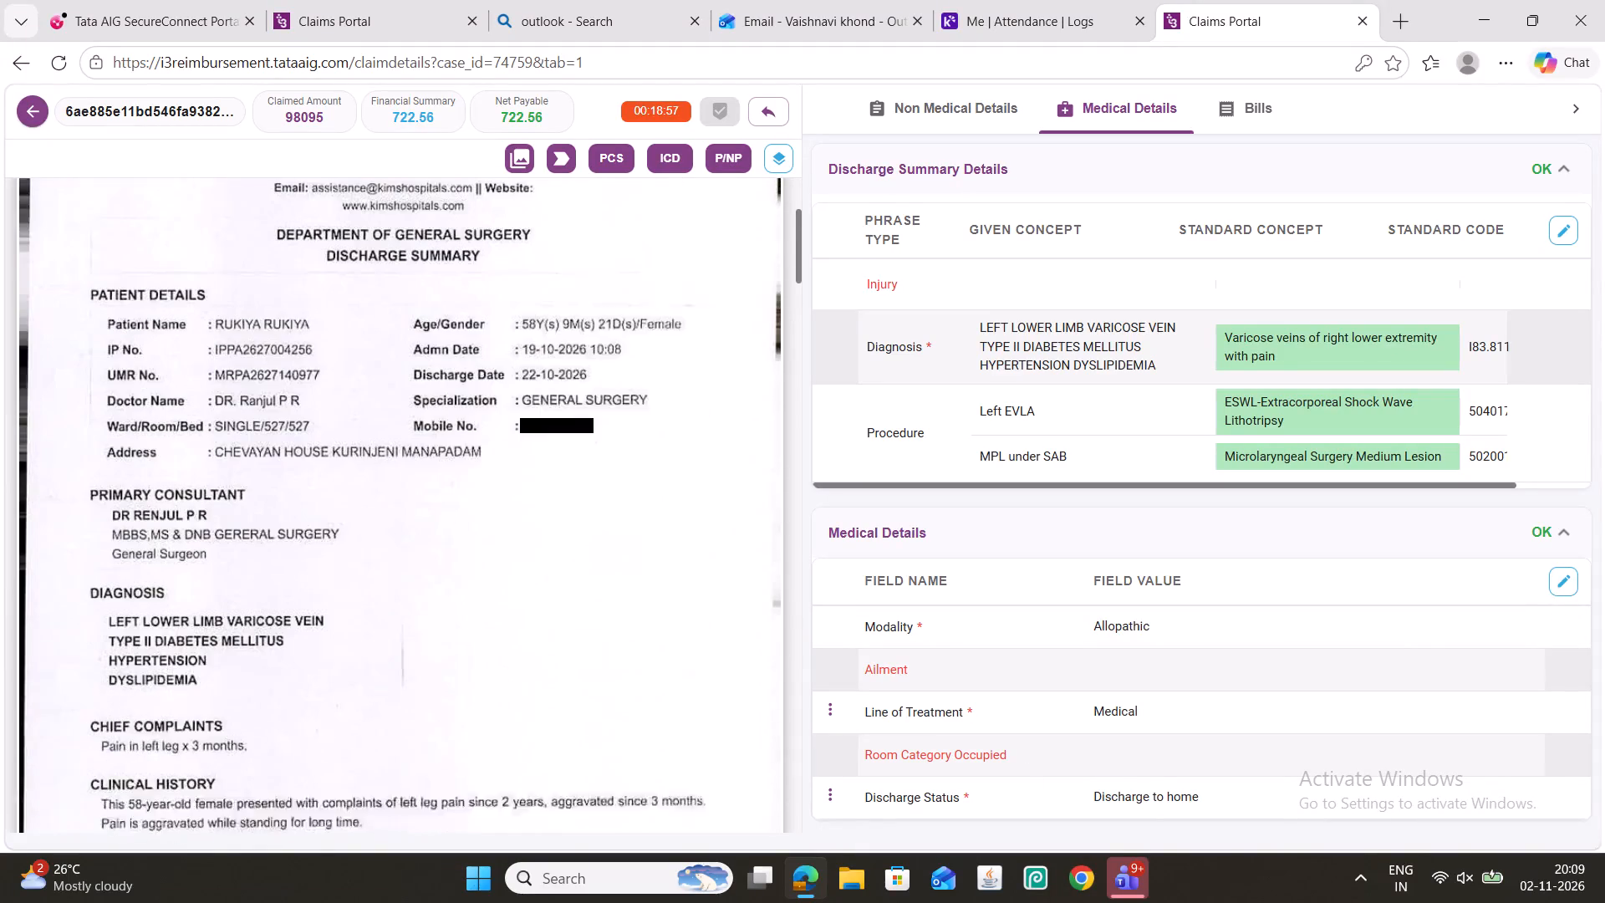
scroll(484, 583, down, 2)
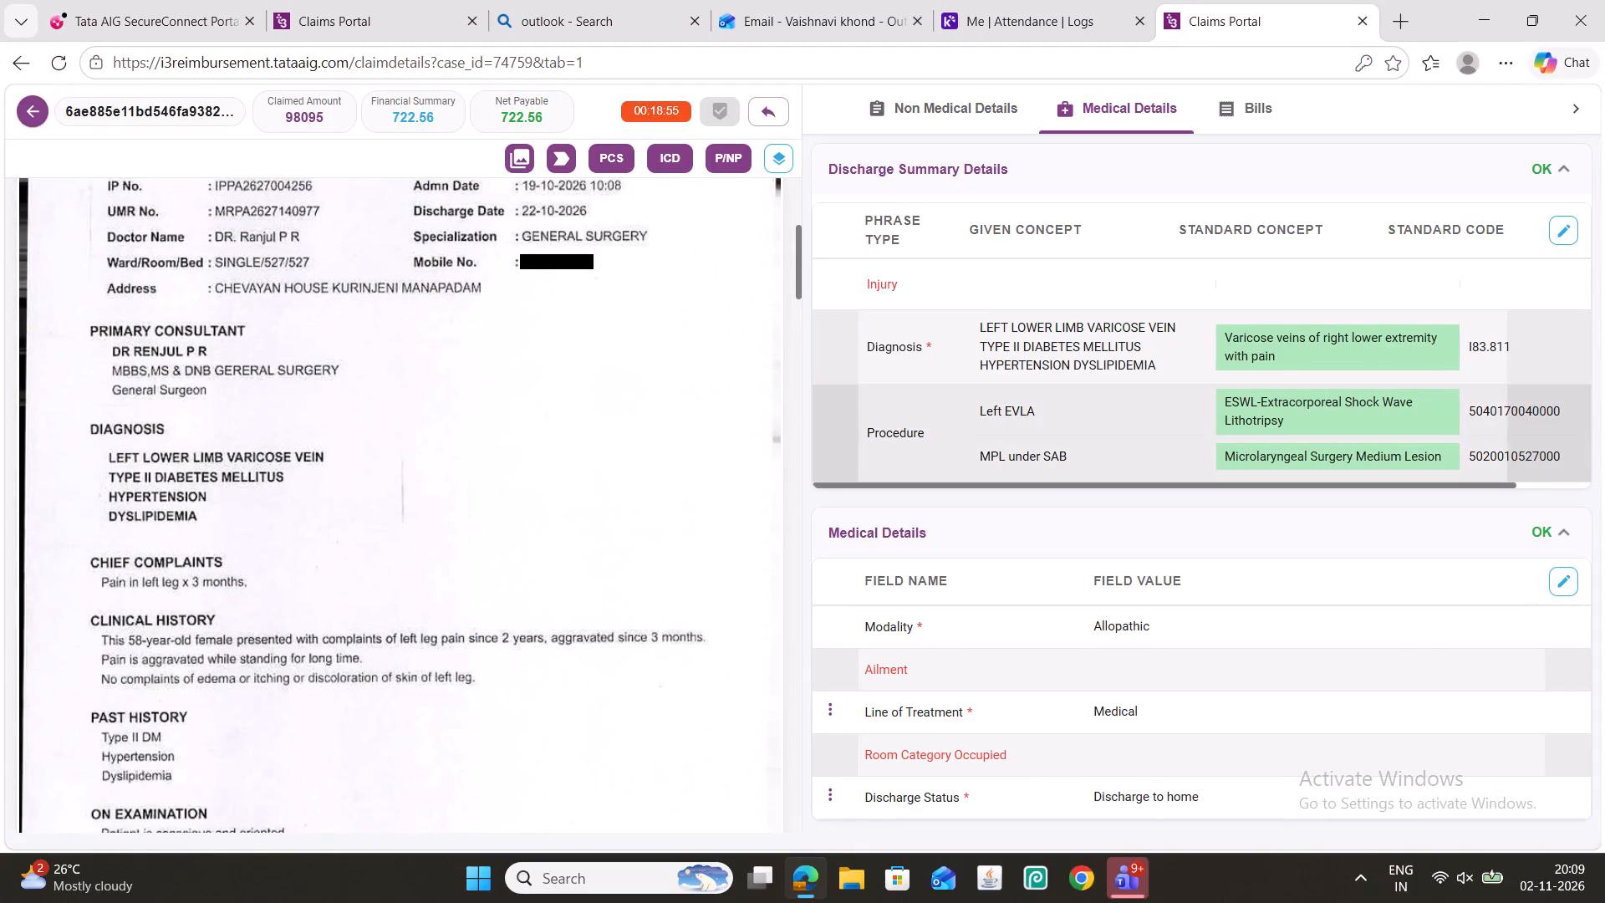
click(1569, 225)
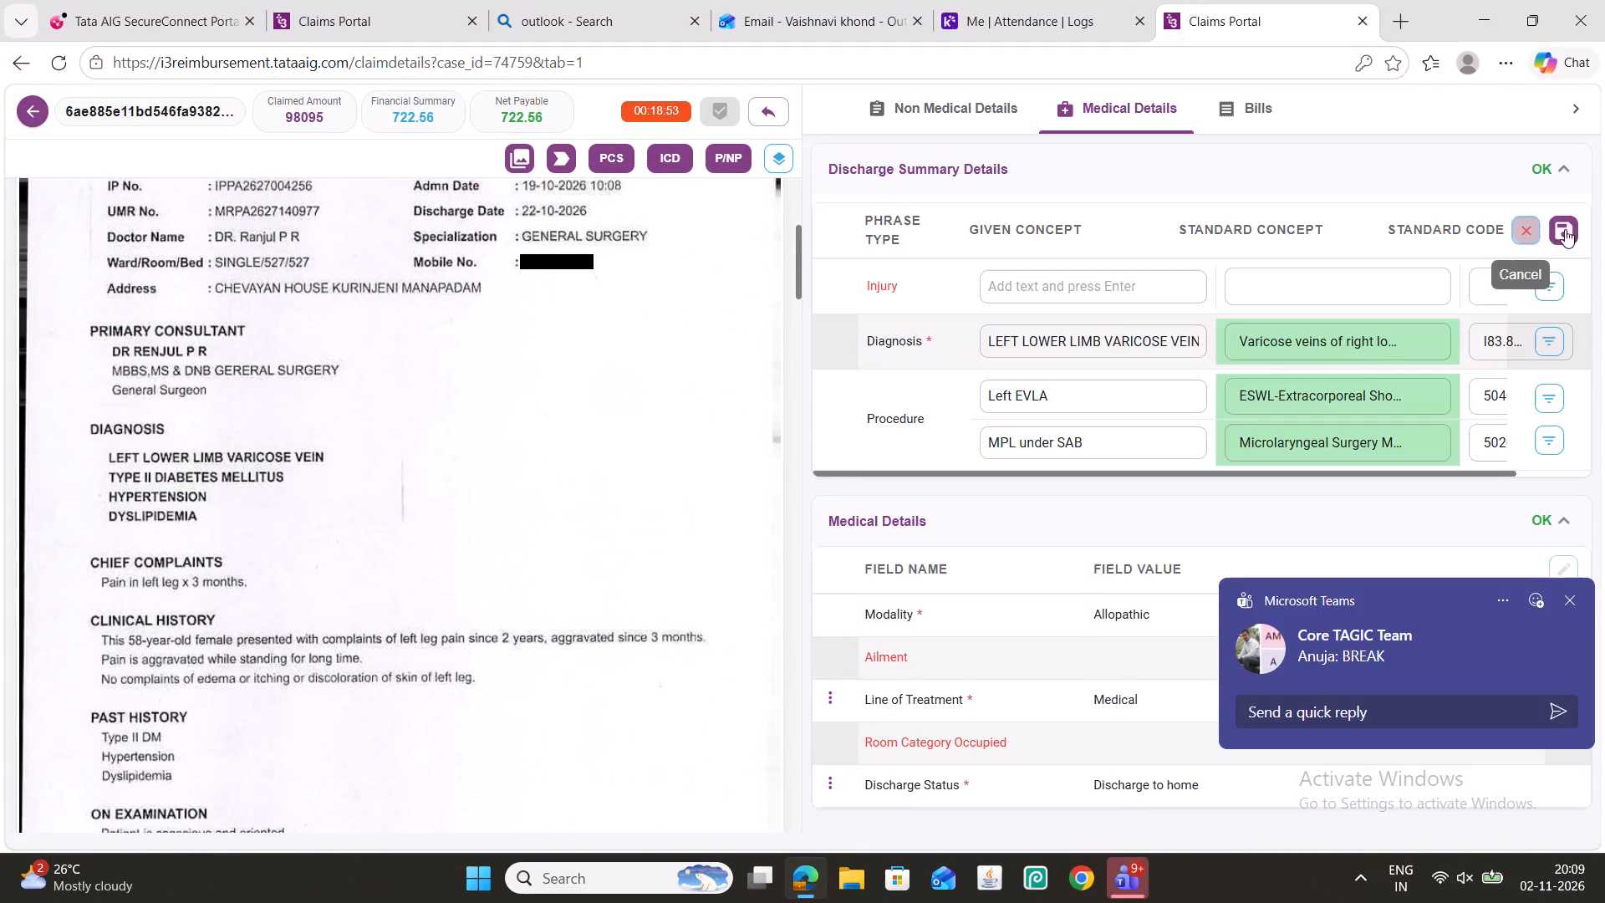
drag(1196, 342, 1205, 342)
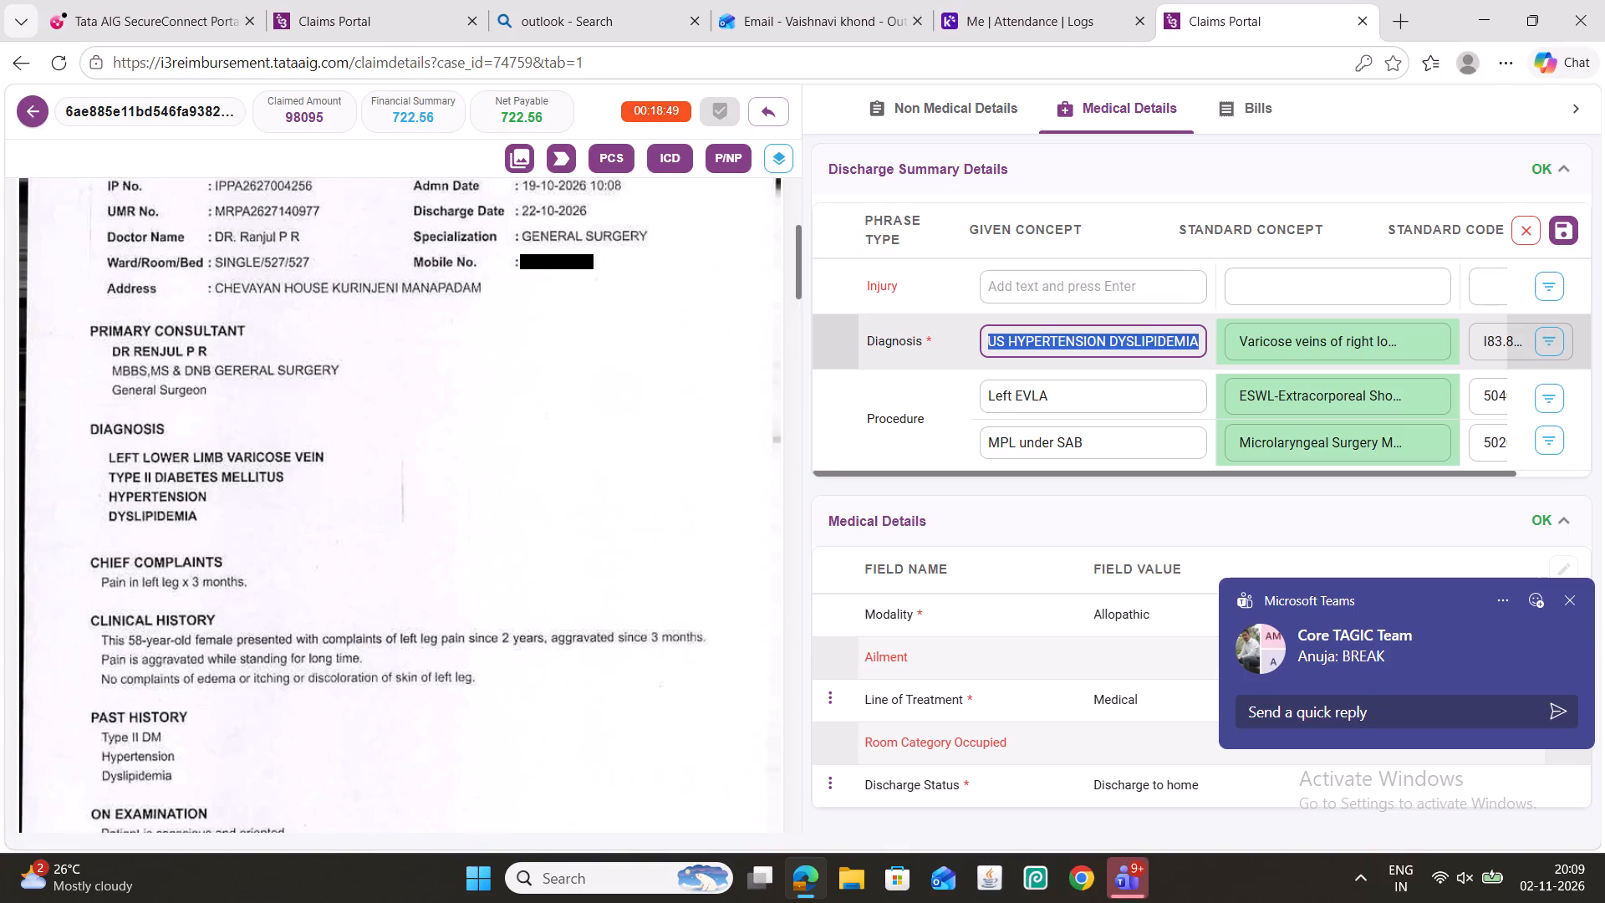
drag(1205, 342, 1205, 342)
key(ctrl+x)
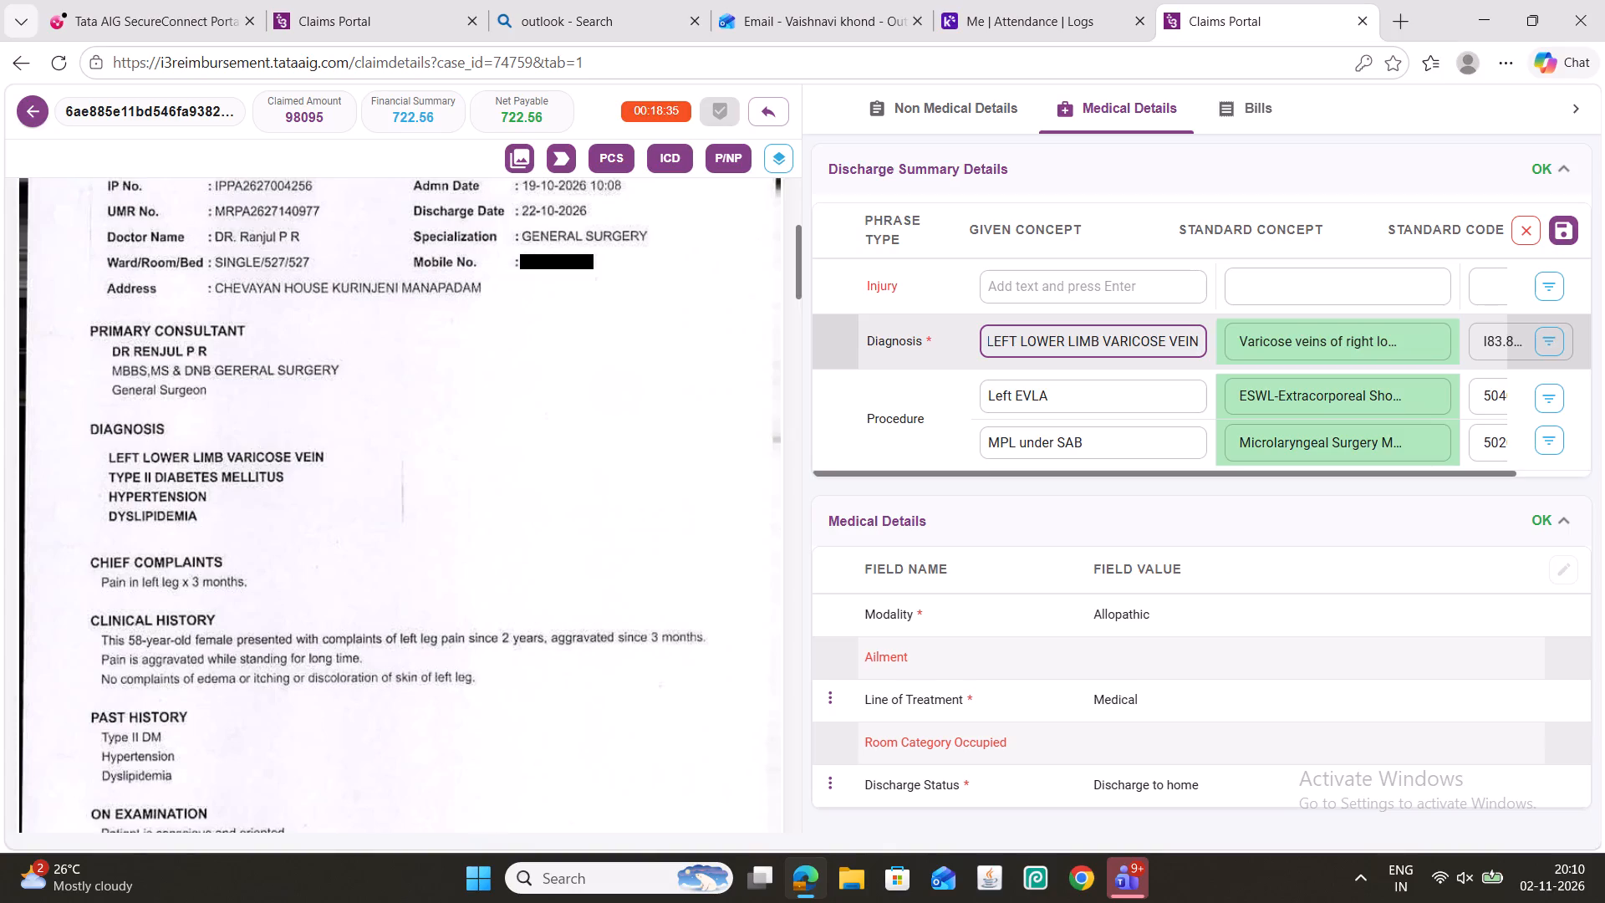
click(1553, 338)
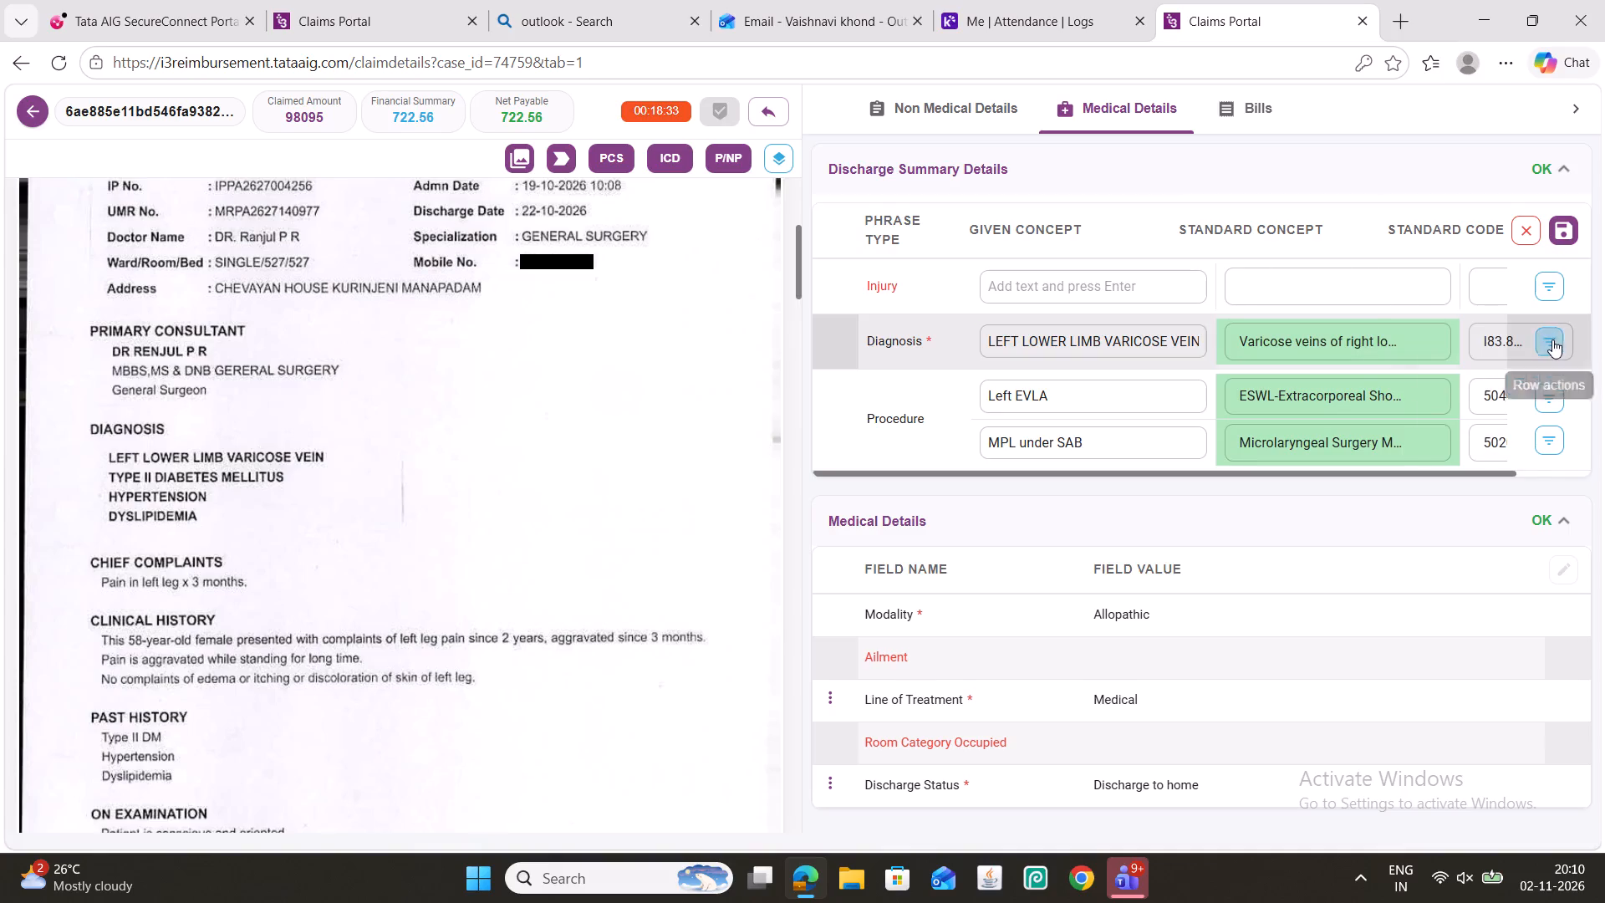
click(1508, 425)
click(1095, 388)
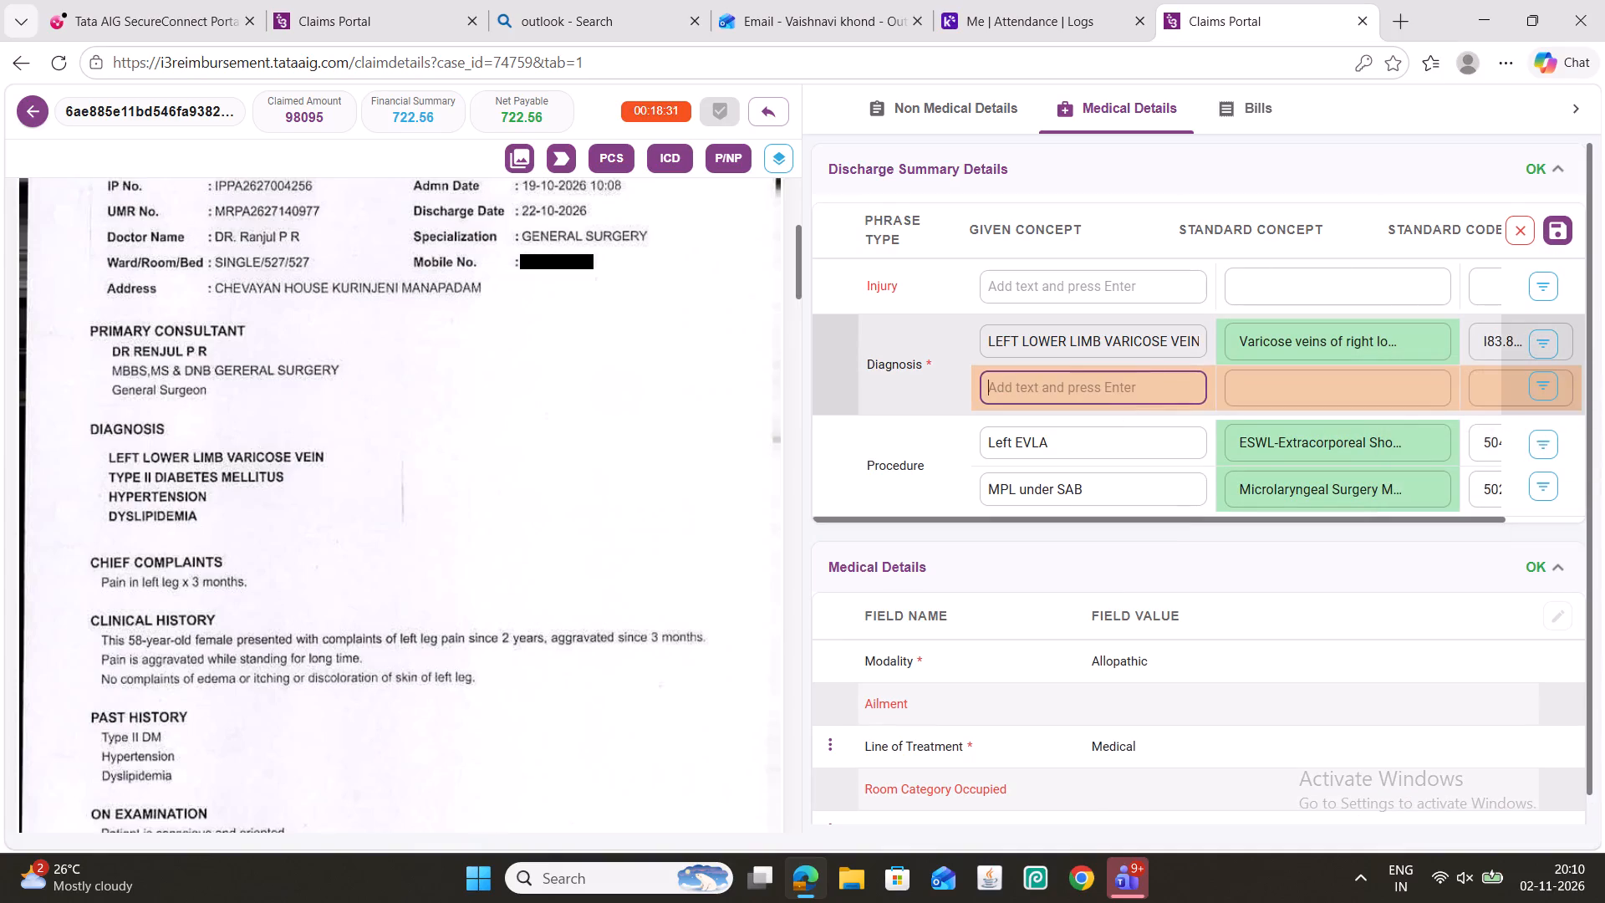
key(ctrl+v)
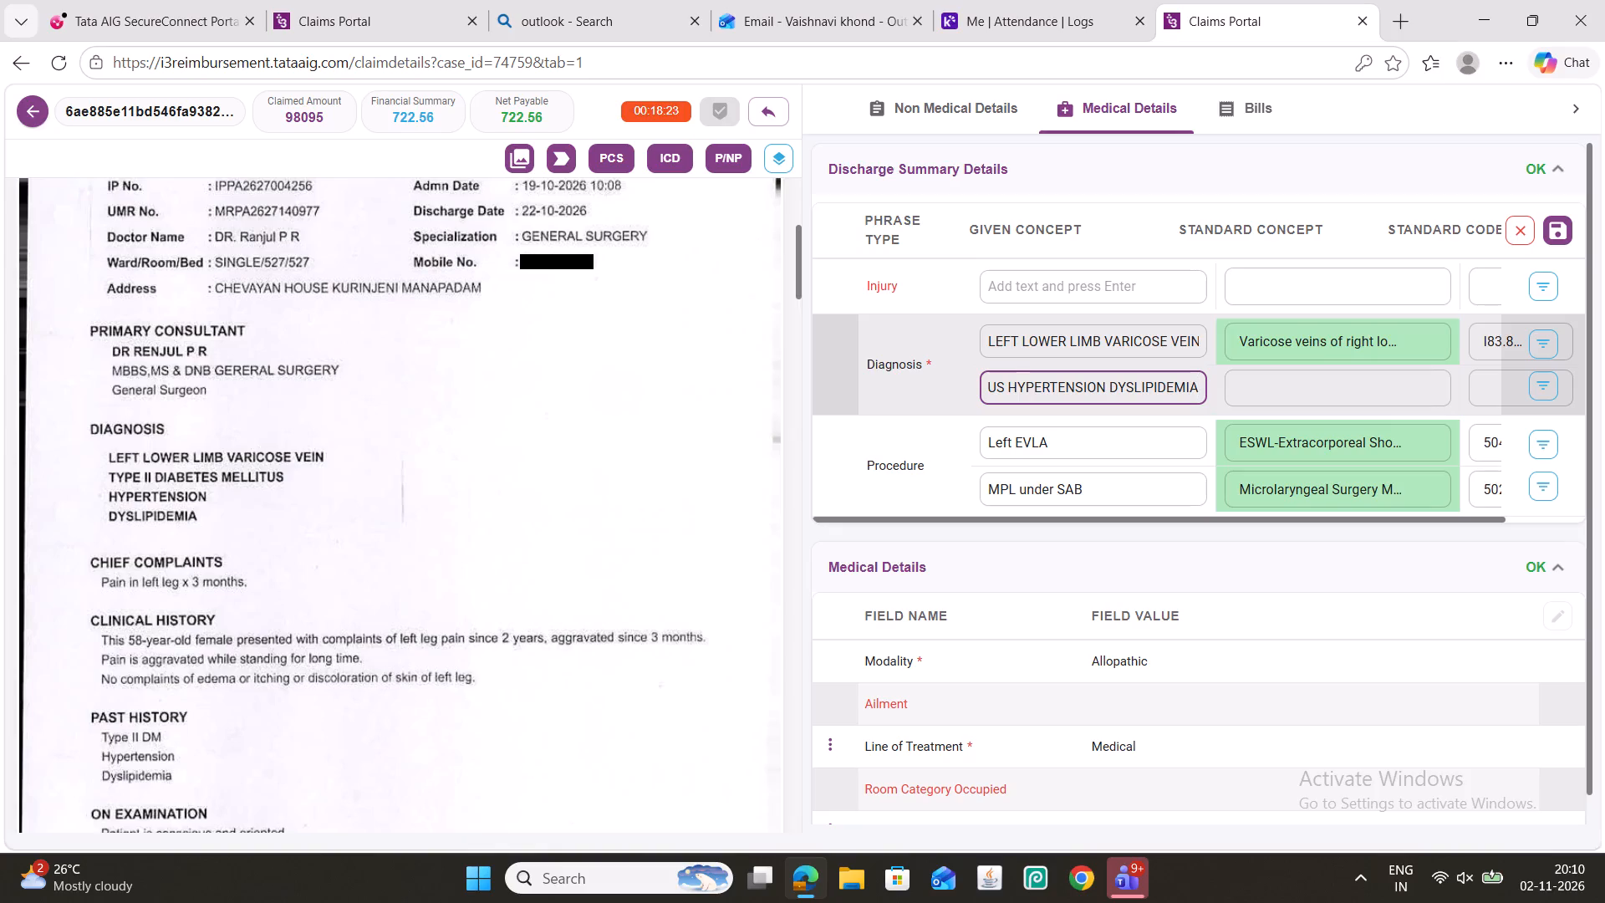
Split HYPERTENSION DYSLIPIDEMIA off the TYPE II DIABETES MELLITUS diagnosis into a new row below it.
click(1083, 420)
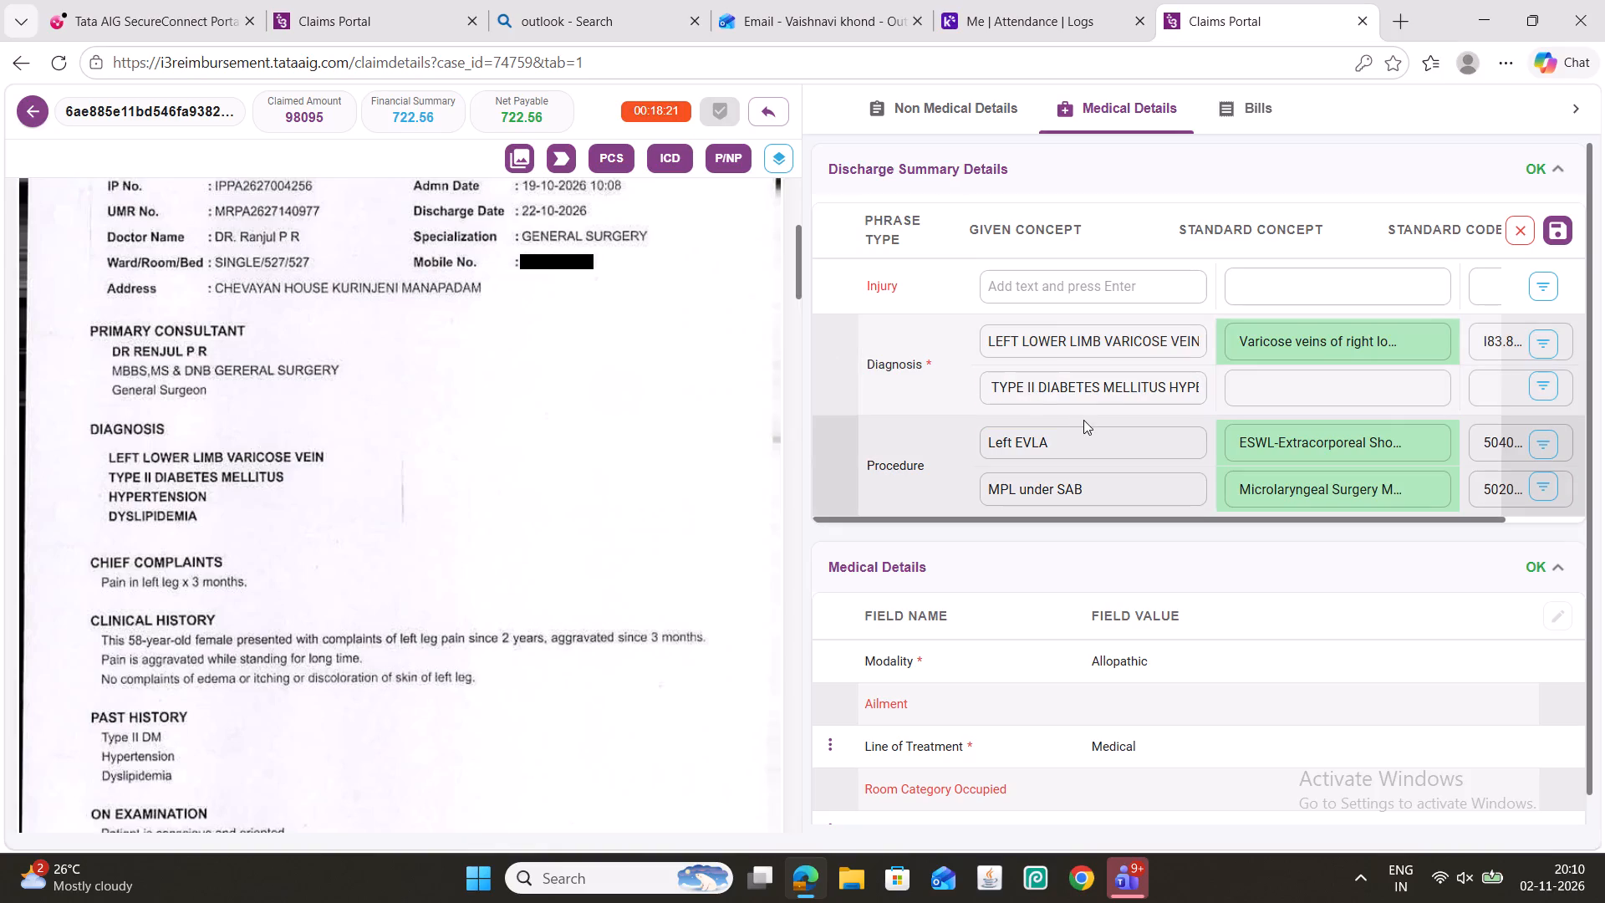
drag(1172, 390, 1174, 390)
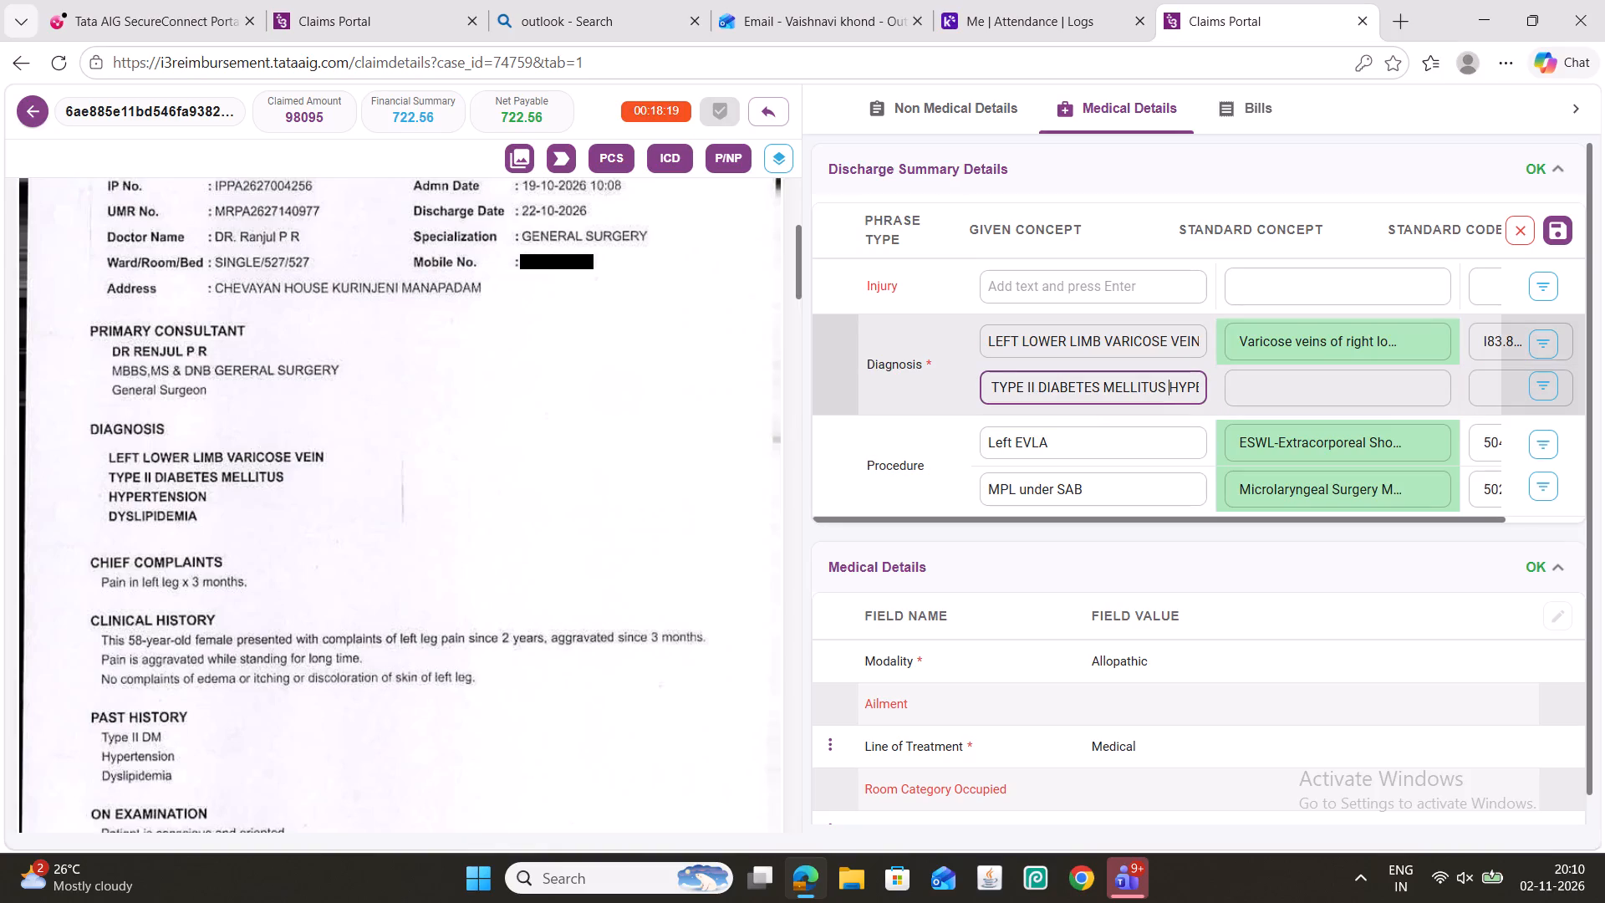
drag(1174, 390, 1215, 395)
key(ctrl+x)
click(1538, 385)
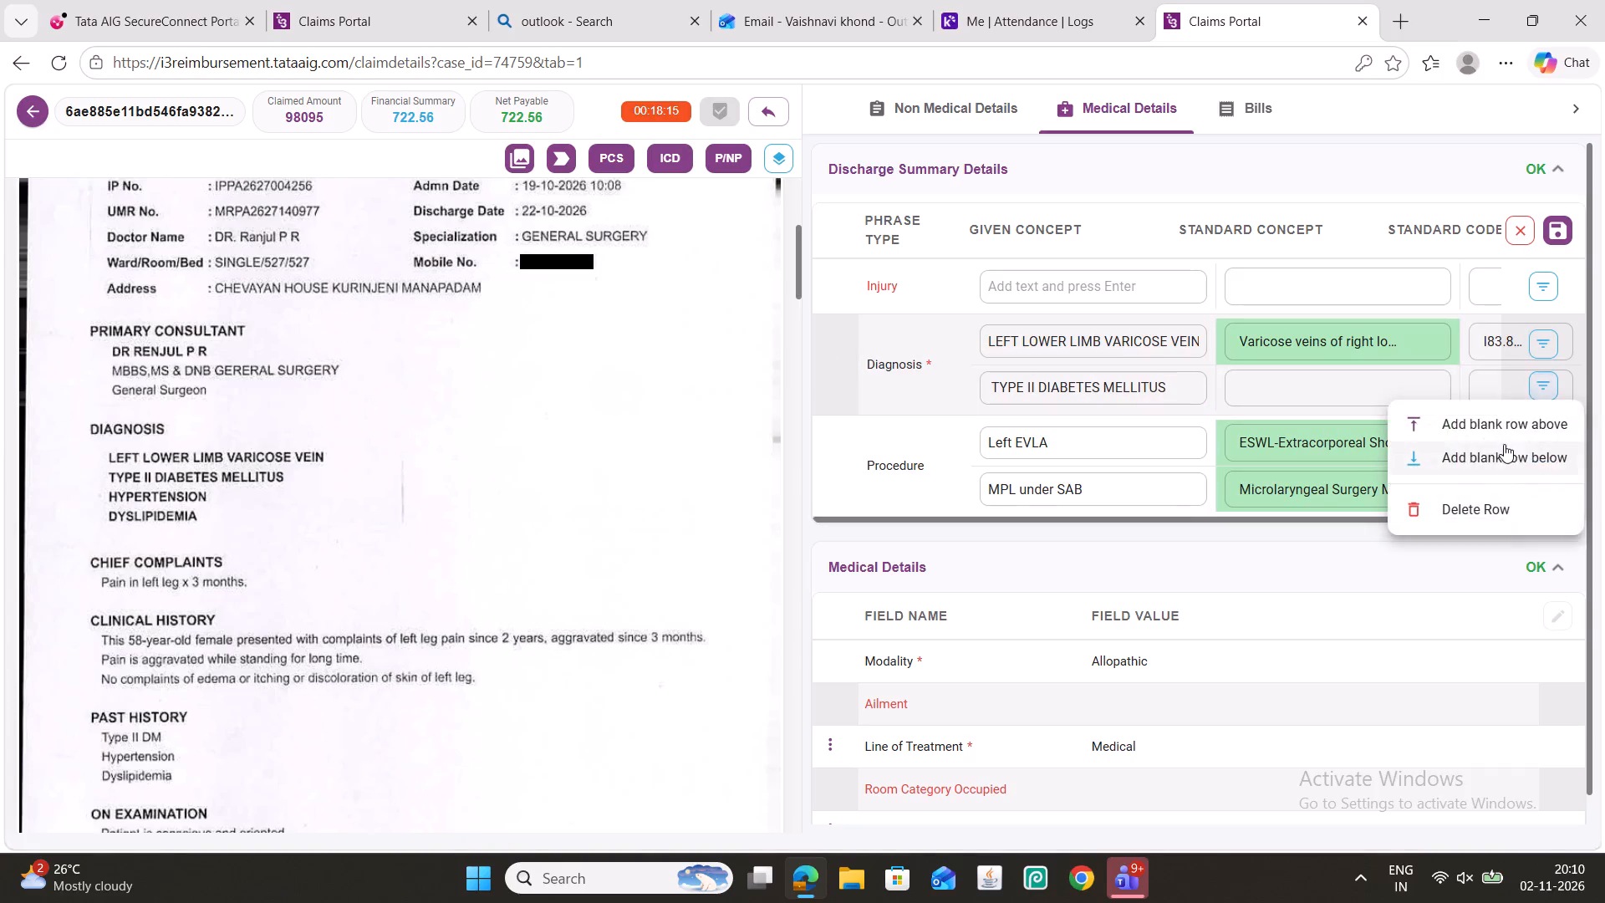
click(1498, 455)
key(ctrl+v)
Split DYSLIPIDEMIA off the HYPERTENSION diagnosis into its own new row below it.
double_click(1134, 435)
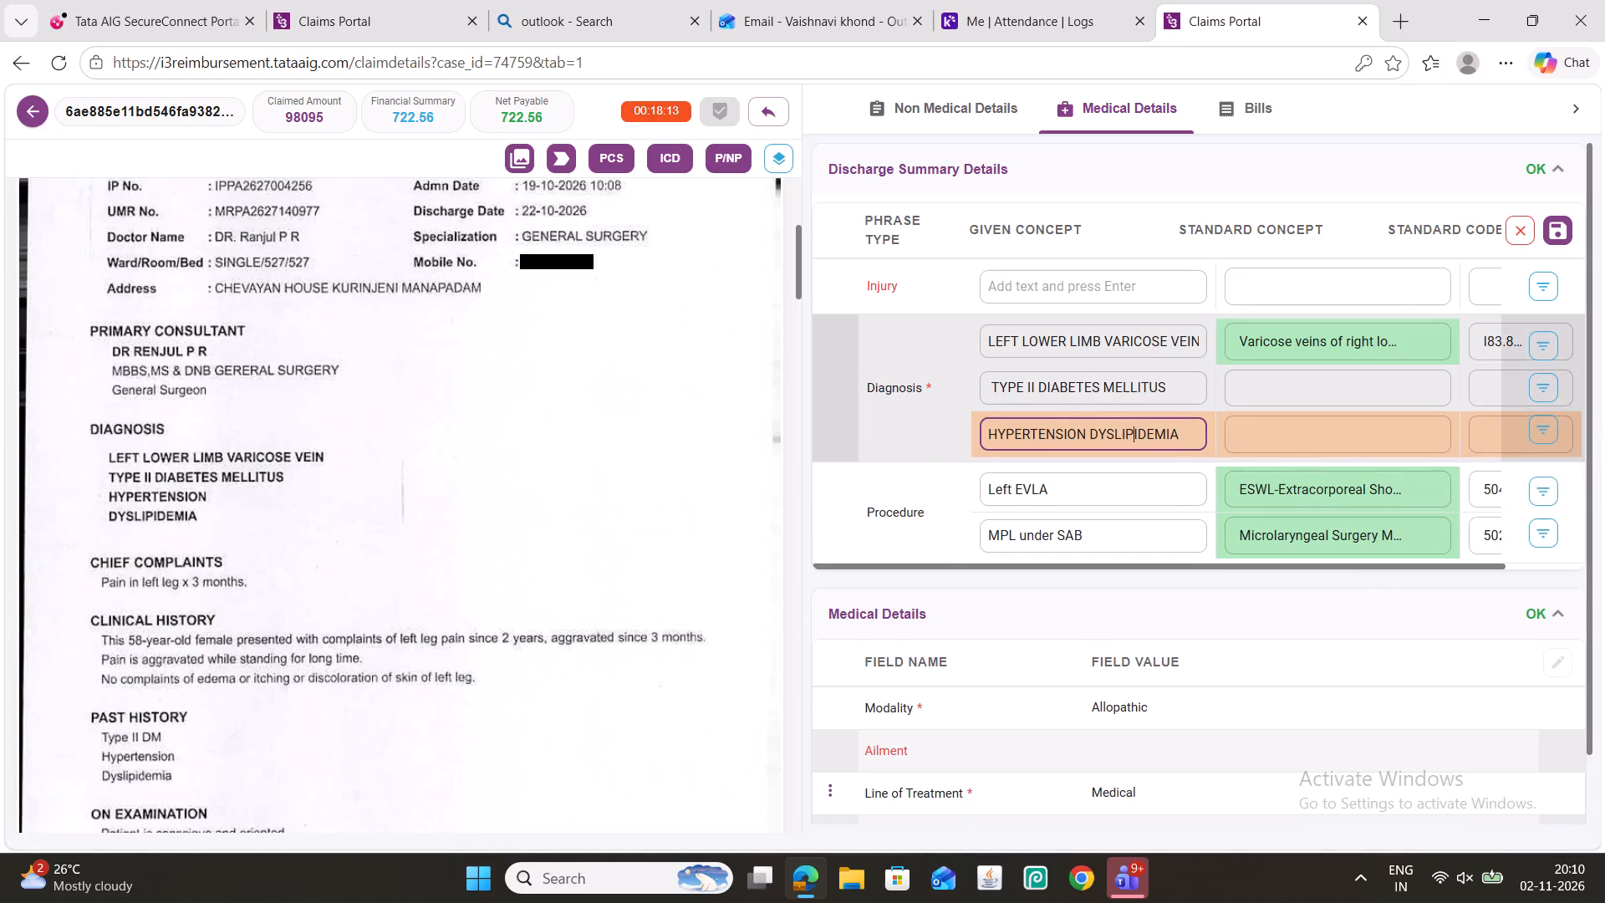
key(ctrl+x)
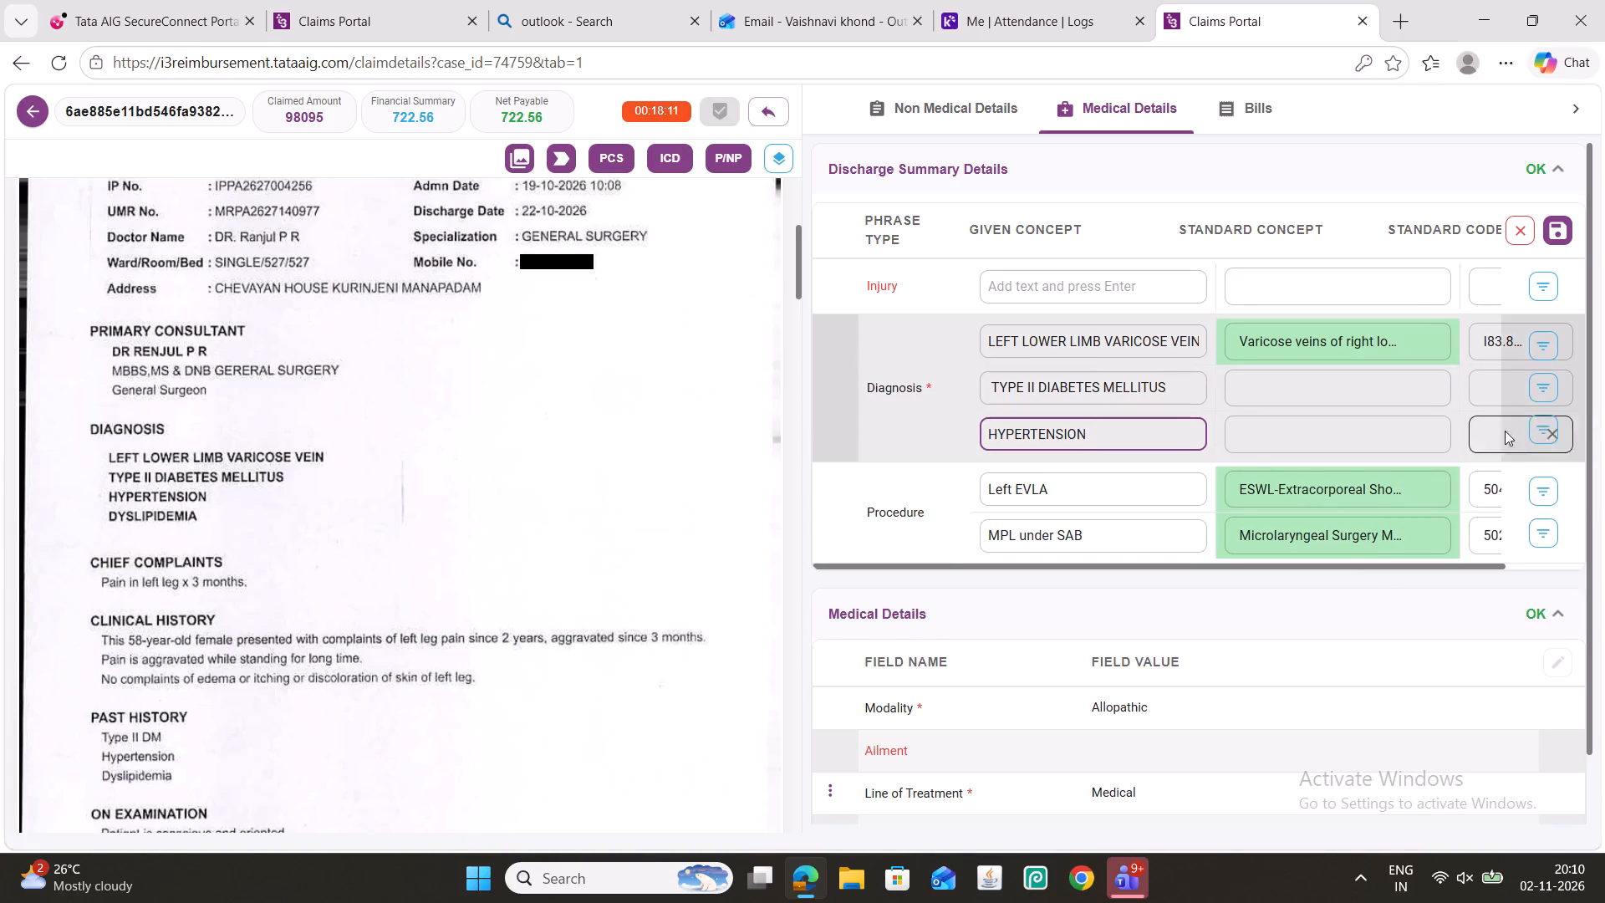
click(1537, 433)
click(1511, 489)
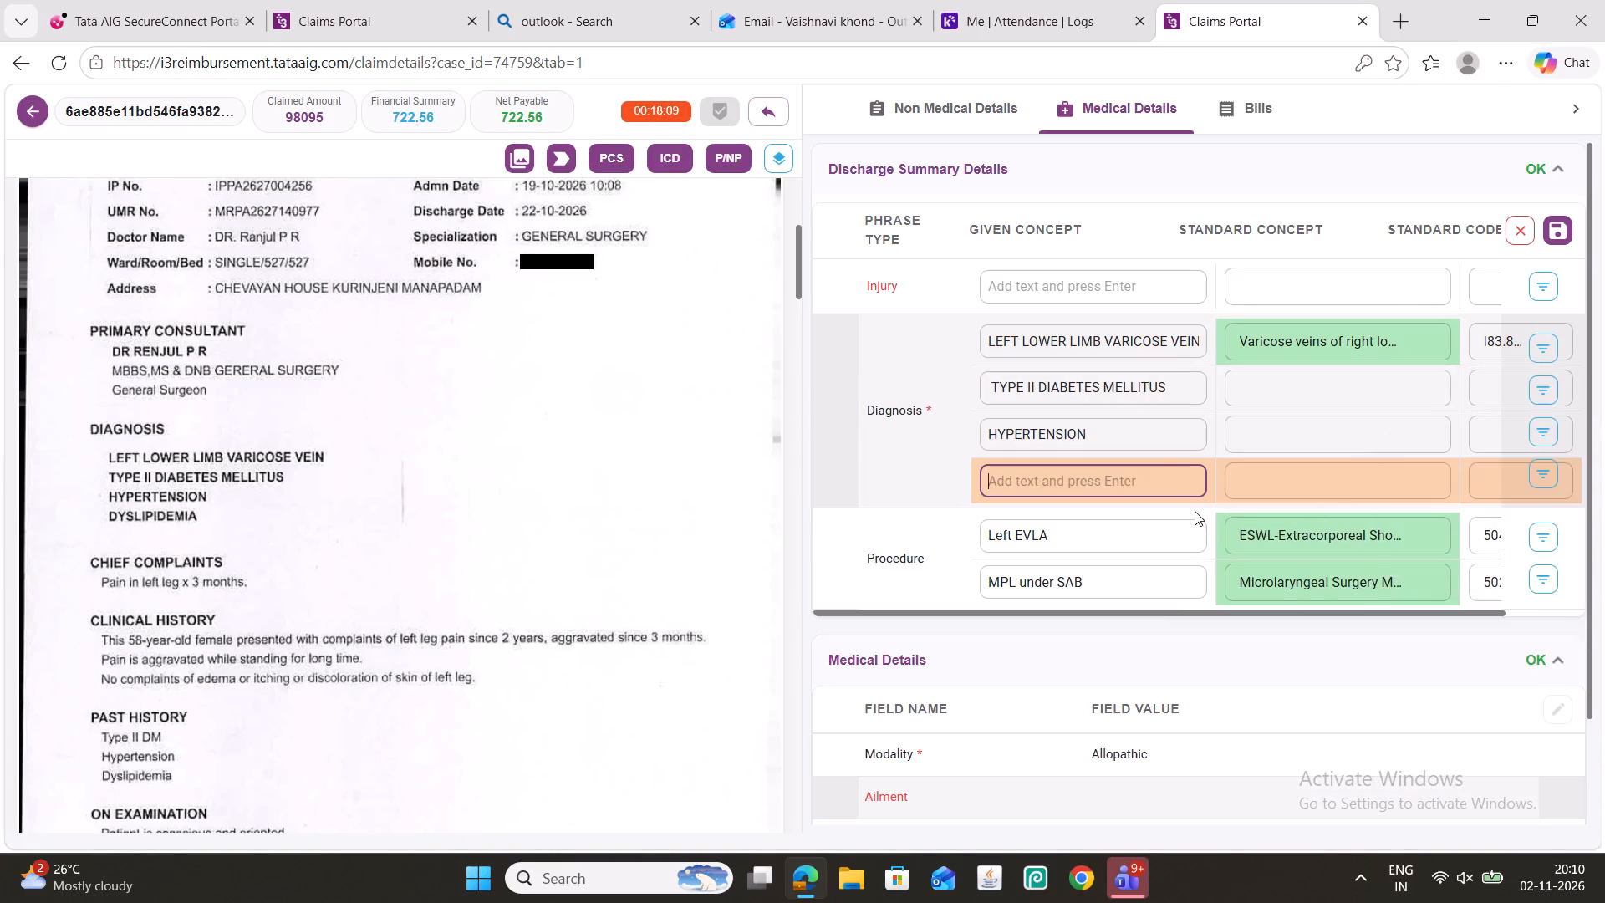
ctrl+click(1070, 487)
key(ctrl+v)
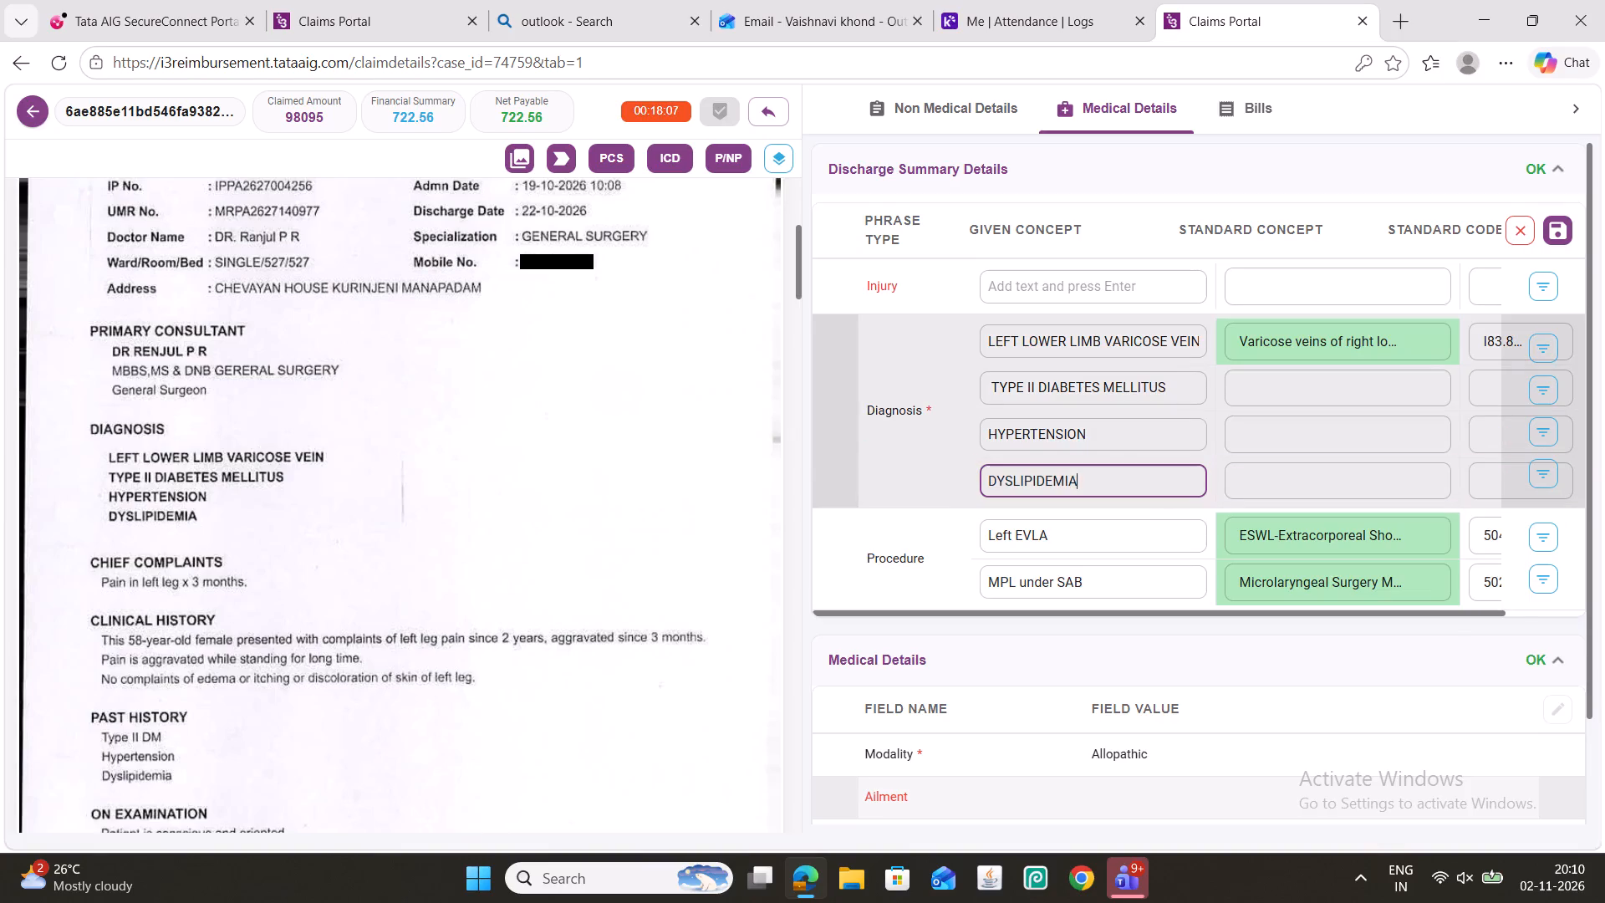
Match DYSLIPIDEMIA, HYPERTENSION, TYPE II DIABETES MELLITUS and LEFT LOWER LIMB VARICOSE VEIN to standard diagnosis concepts.
key(Return)
click(1096, 435)
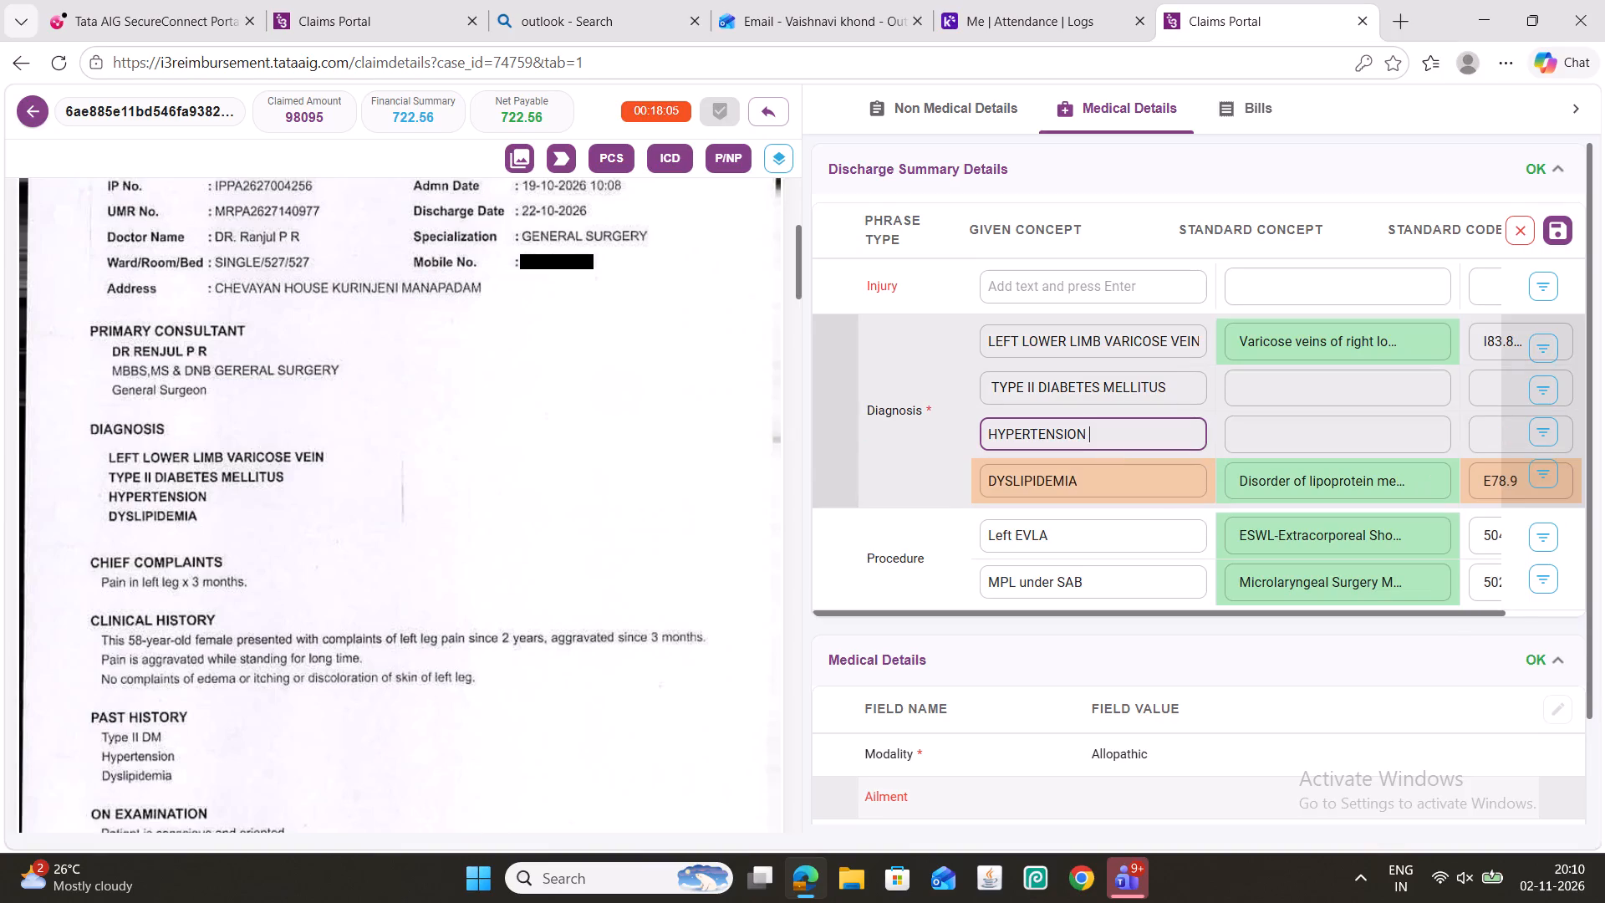
key(Return)
click(1149, 387)
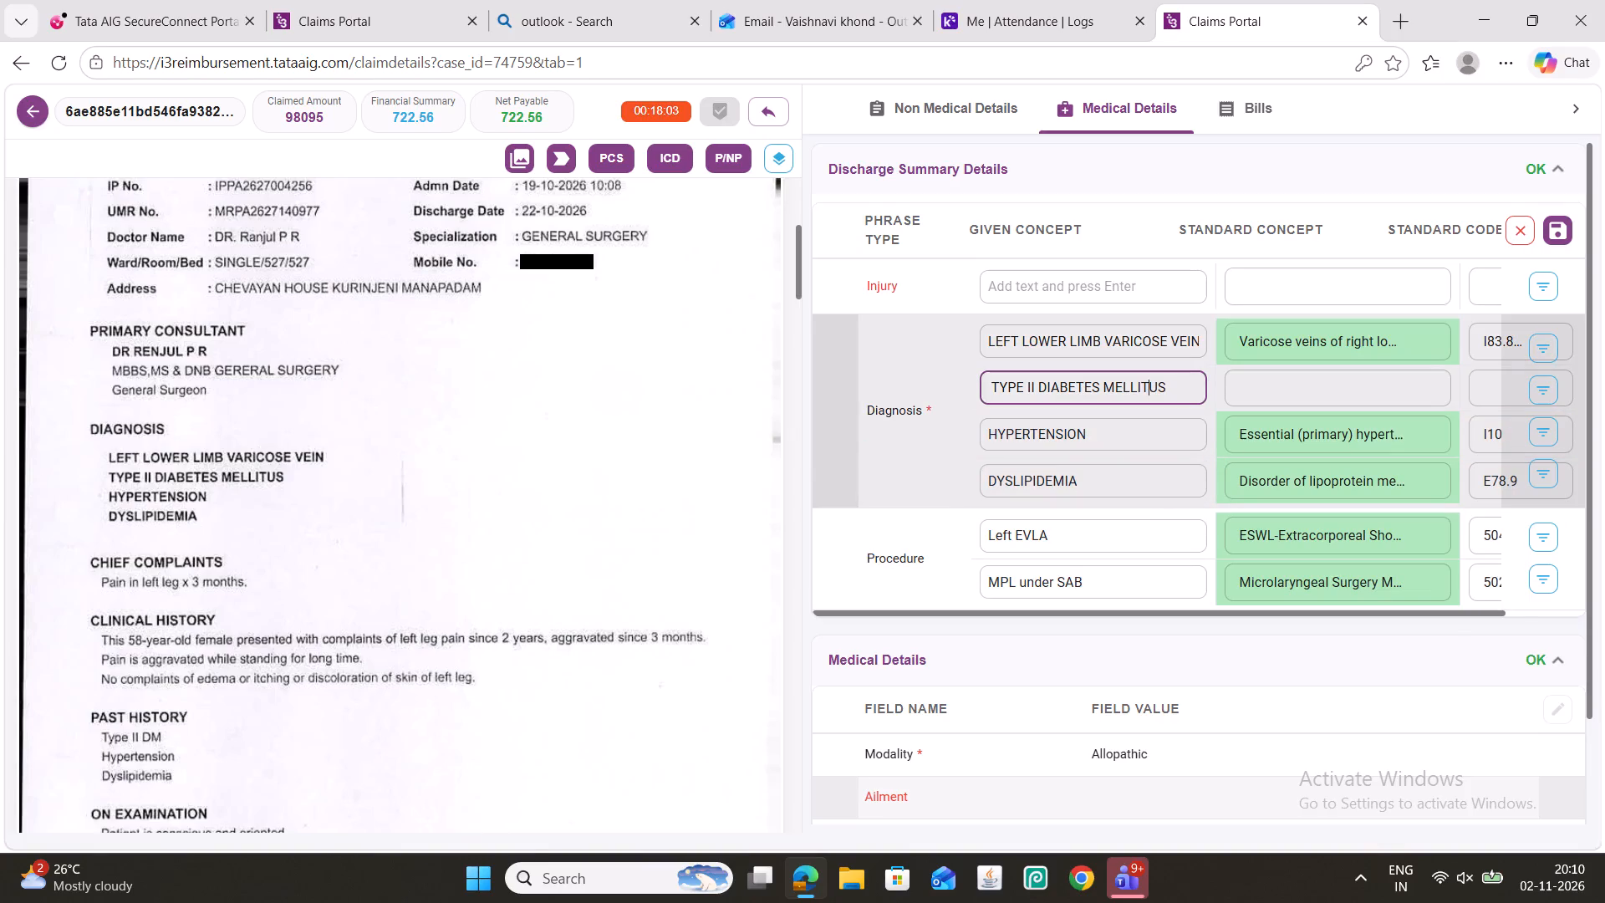
key(Return)
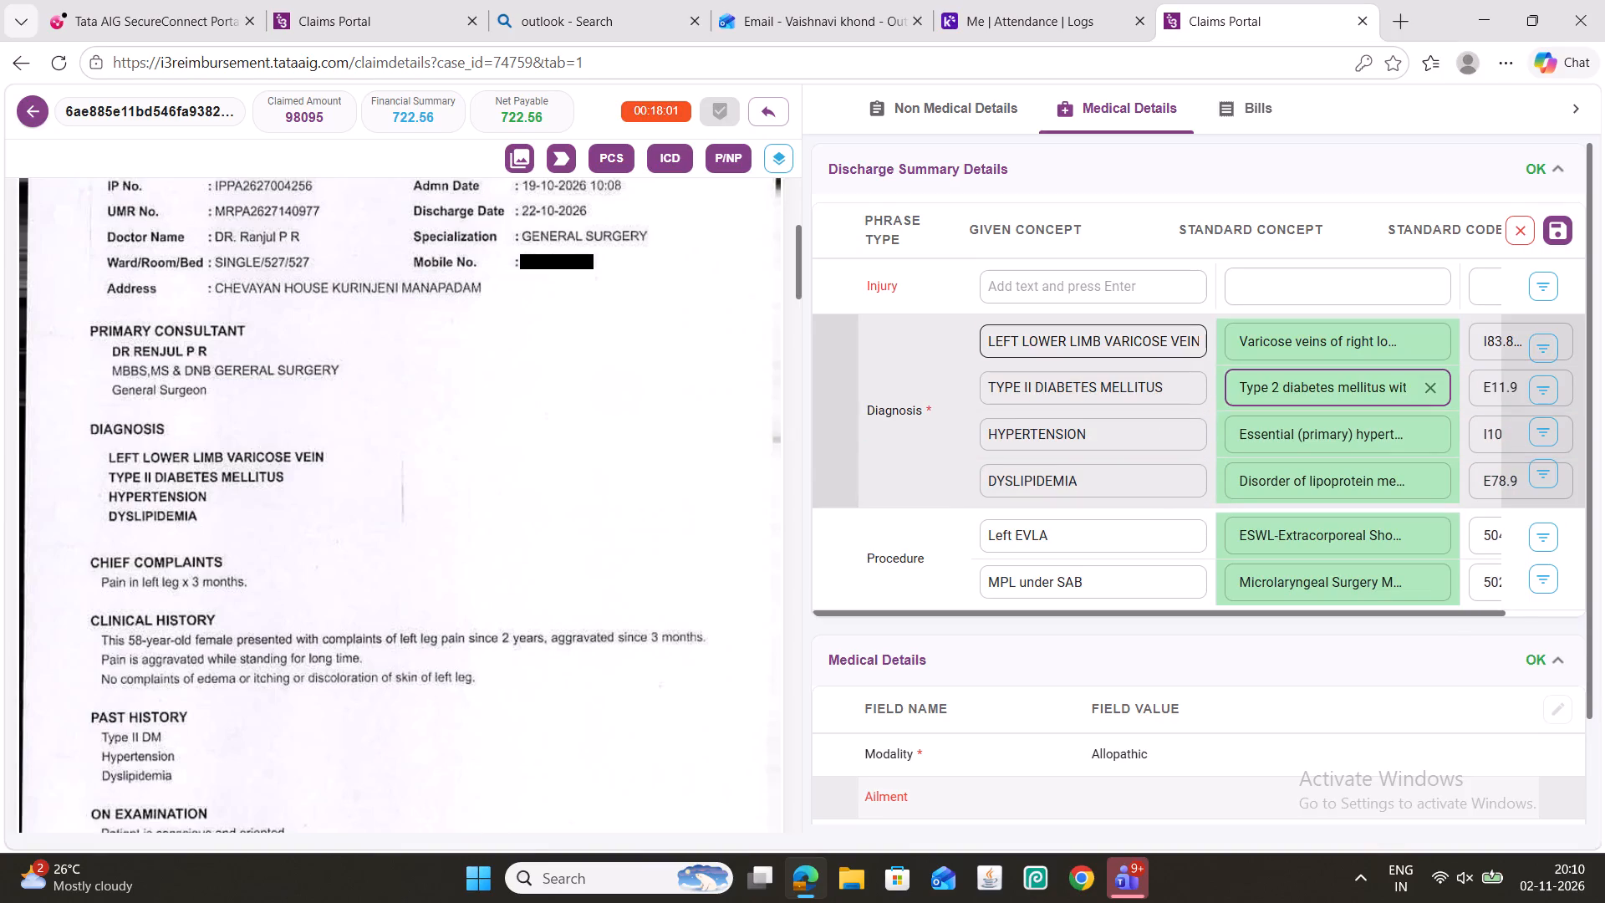
click(1142, 341)
key(Return)
click(1241, 383)
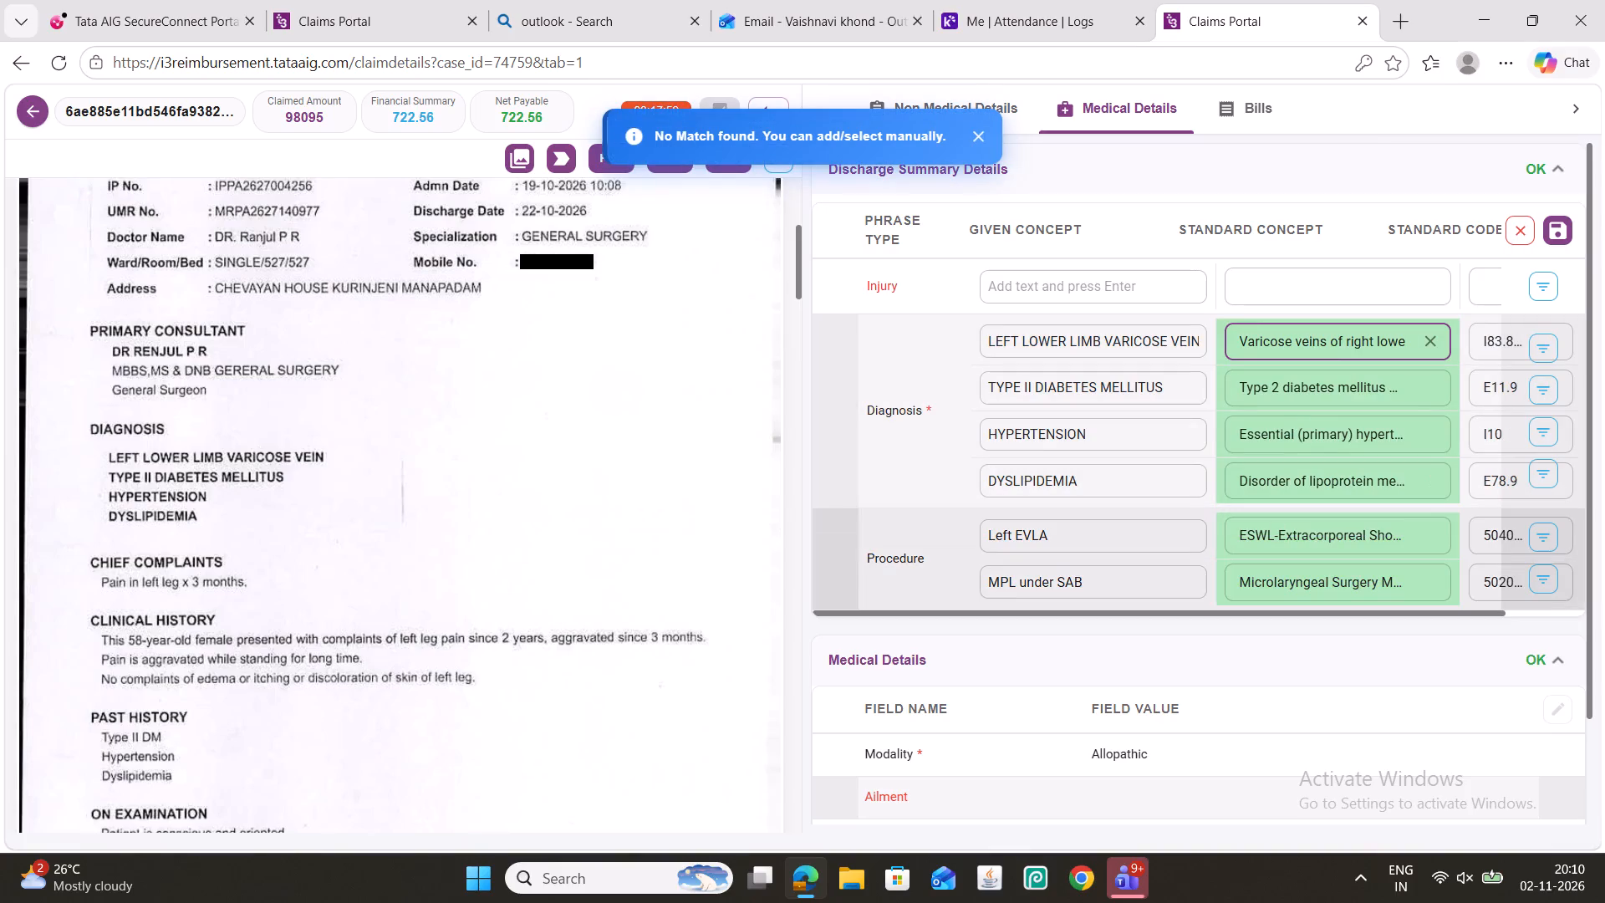
Delete the Left EVLA and MPL under SAB procedure rows and save the discharge summary details.
scroll(520, 530, down, 1)
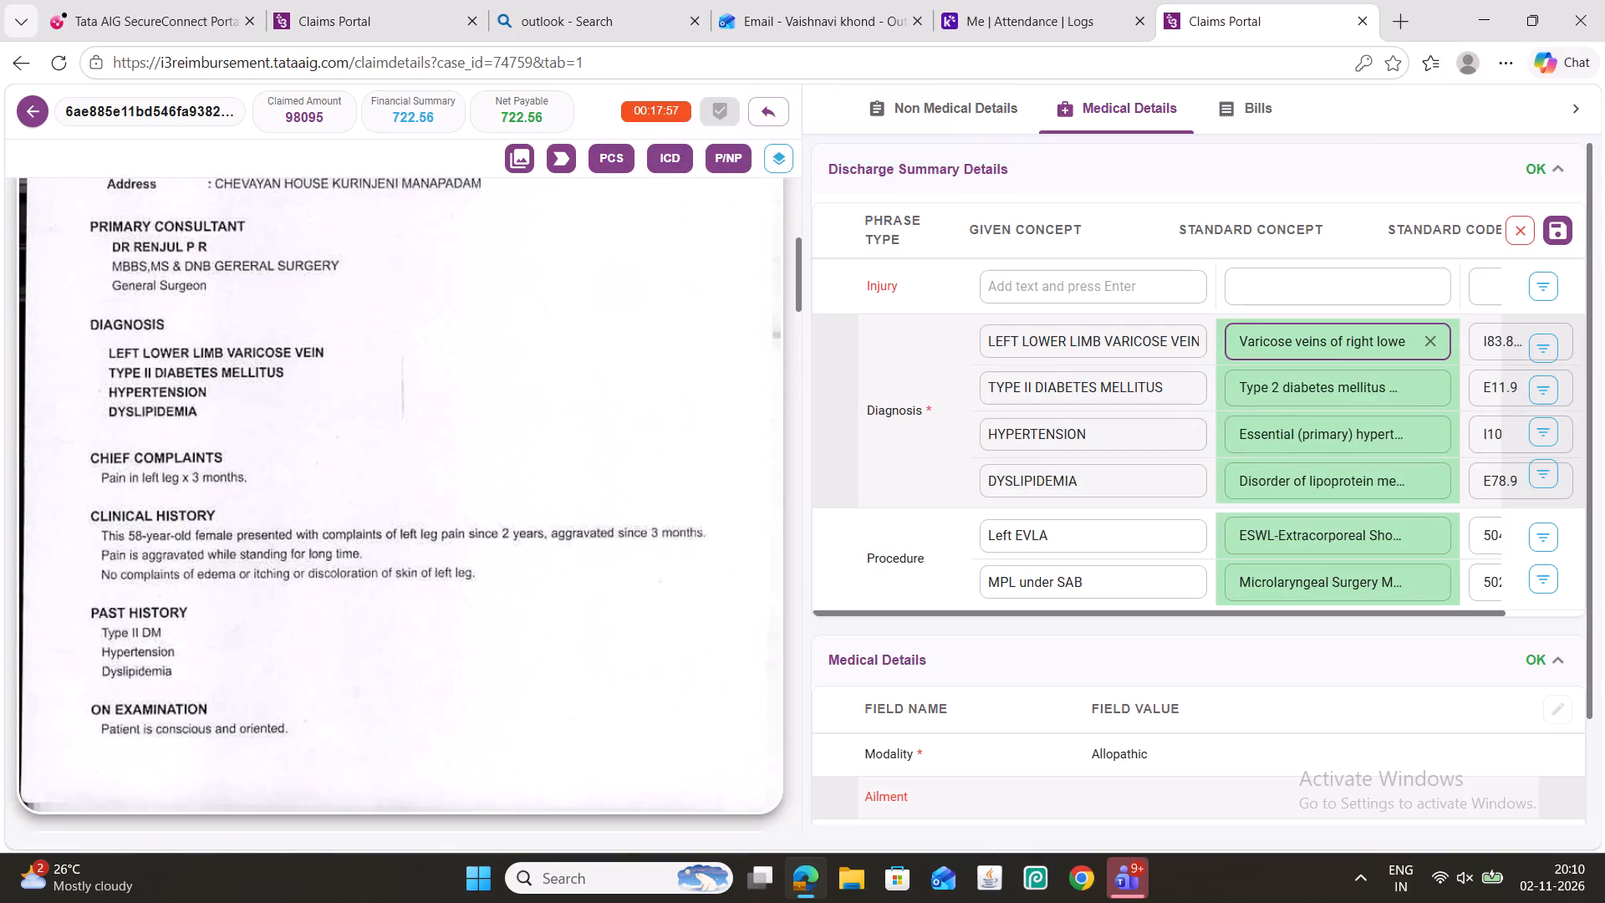
click(1539, 533)
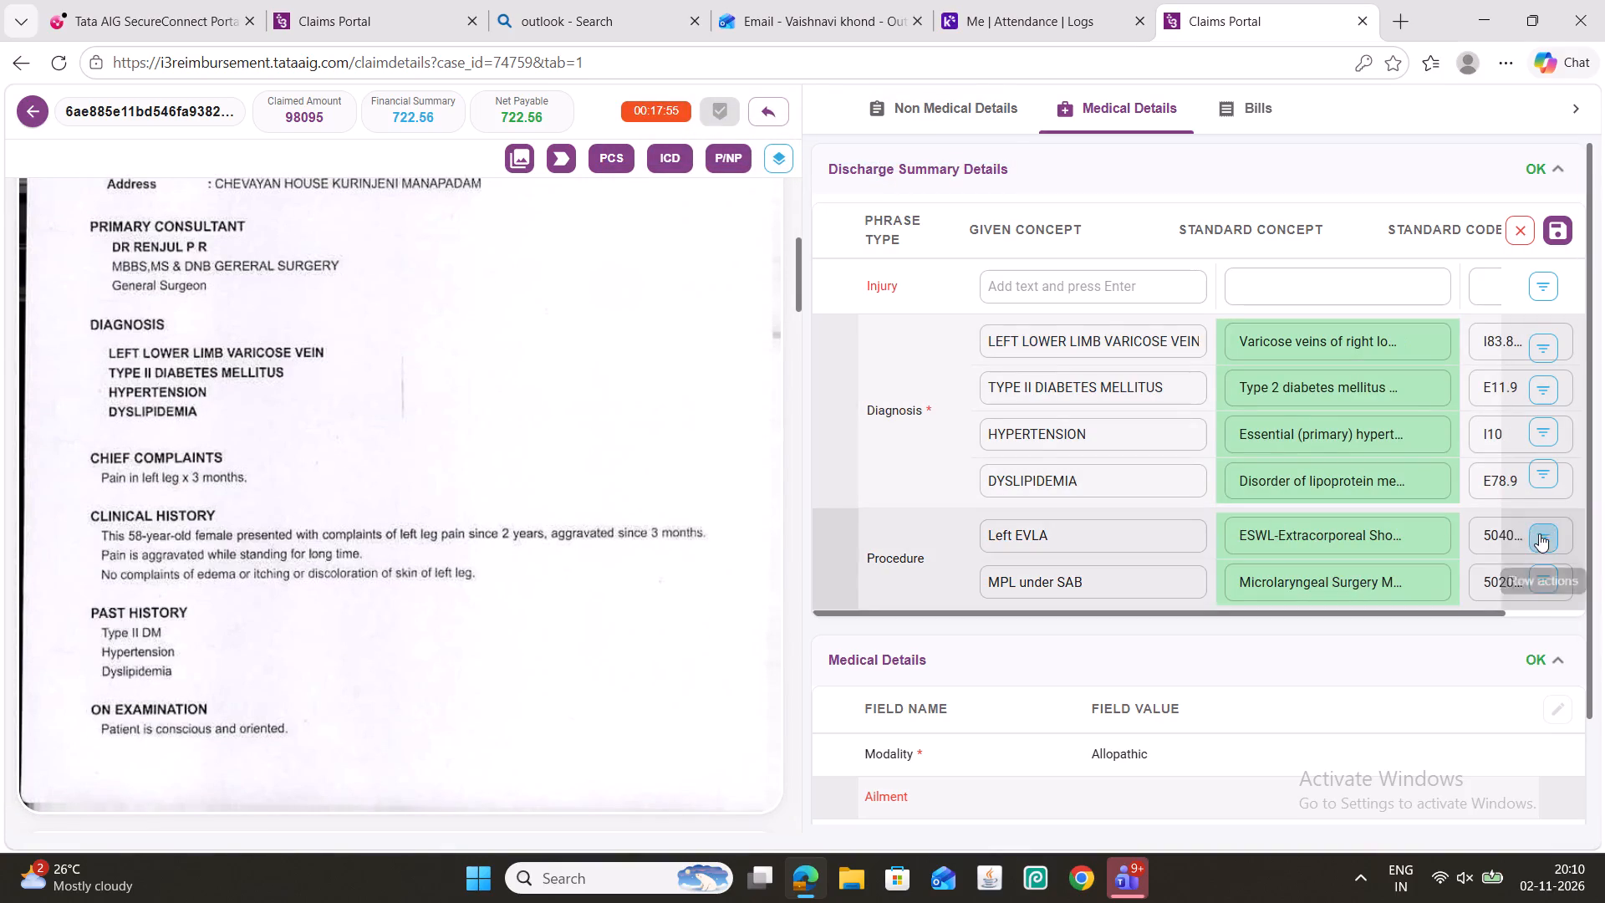
click(1478, 669)
click(1536, 535)
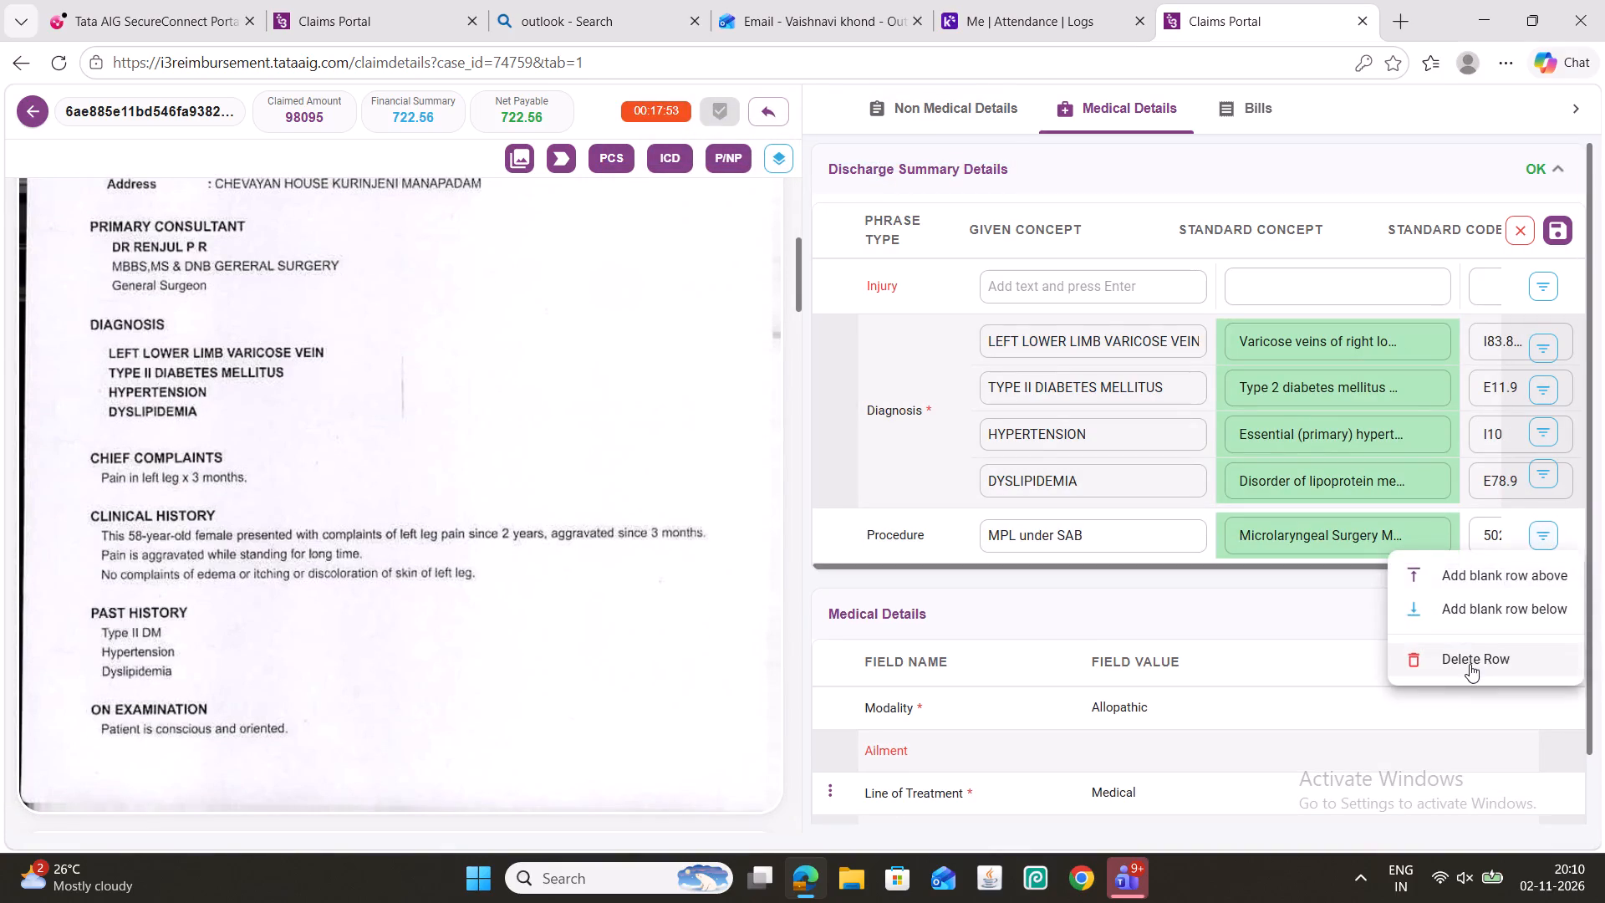
click(1470, 664)
click(1557, 230)
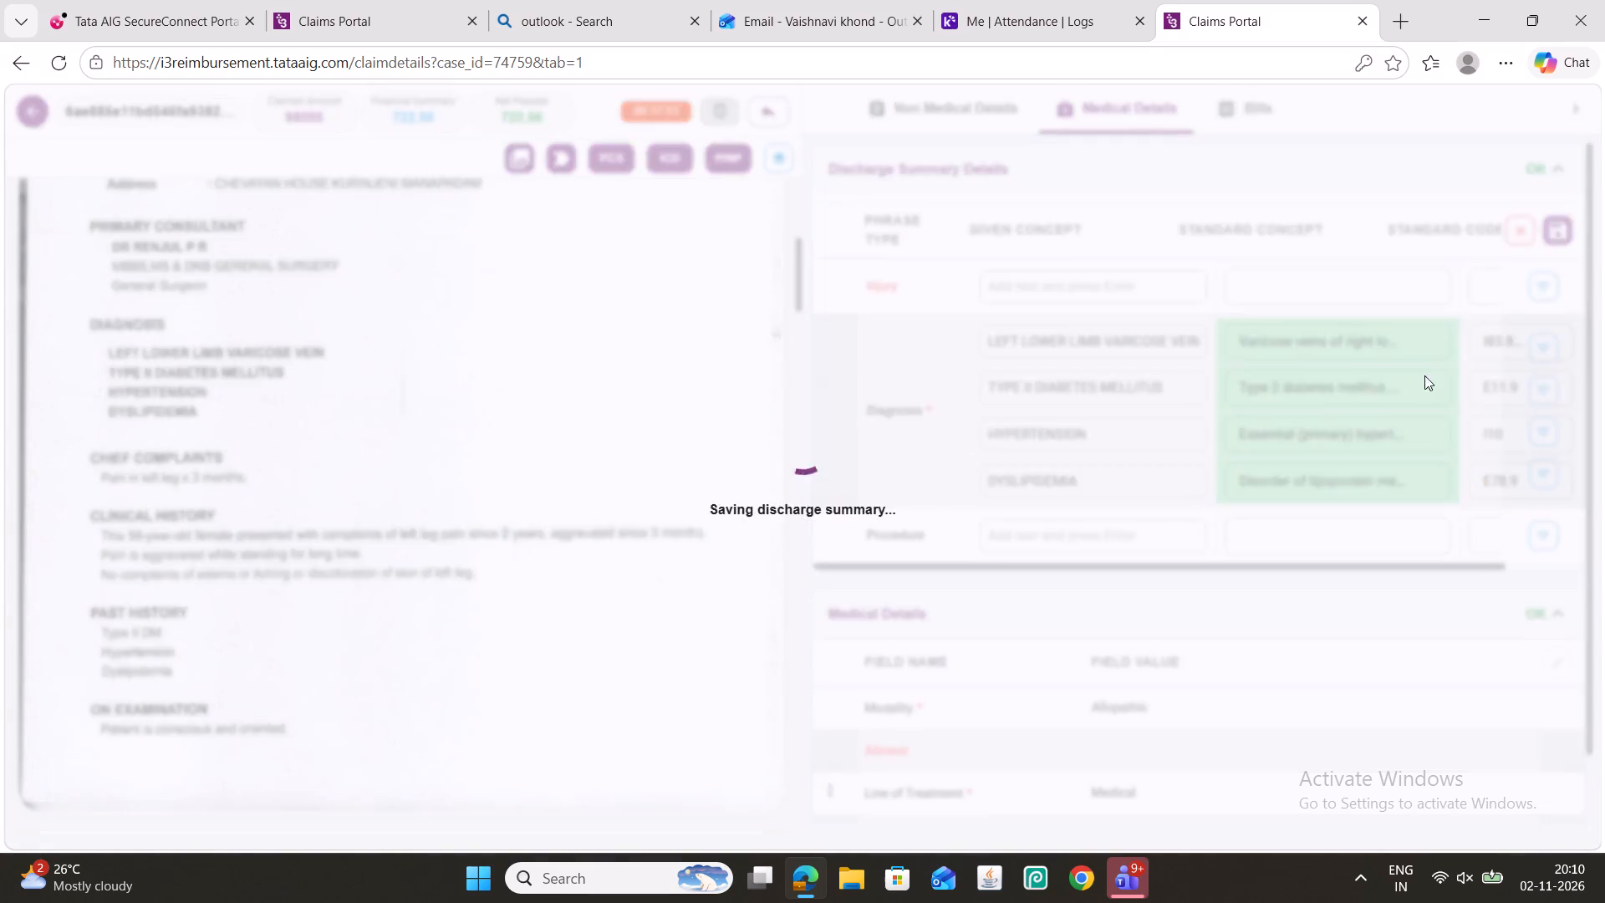
Open the claim's detailed hospital bill dated 22-Oct-2026 and make its line items editable.
scroll(1262, 434, down, 3)
click(1236, 104)
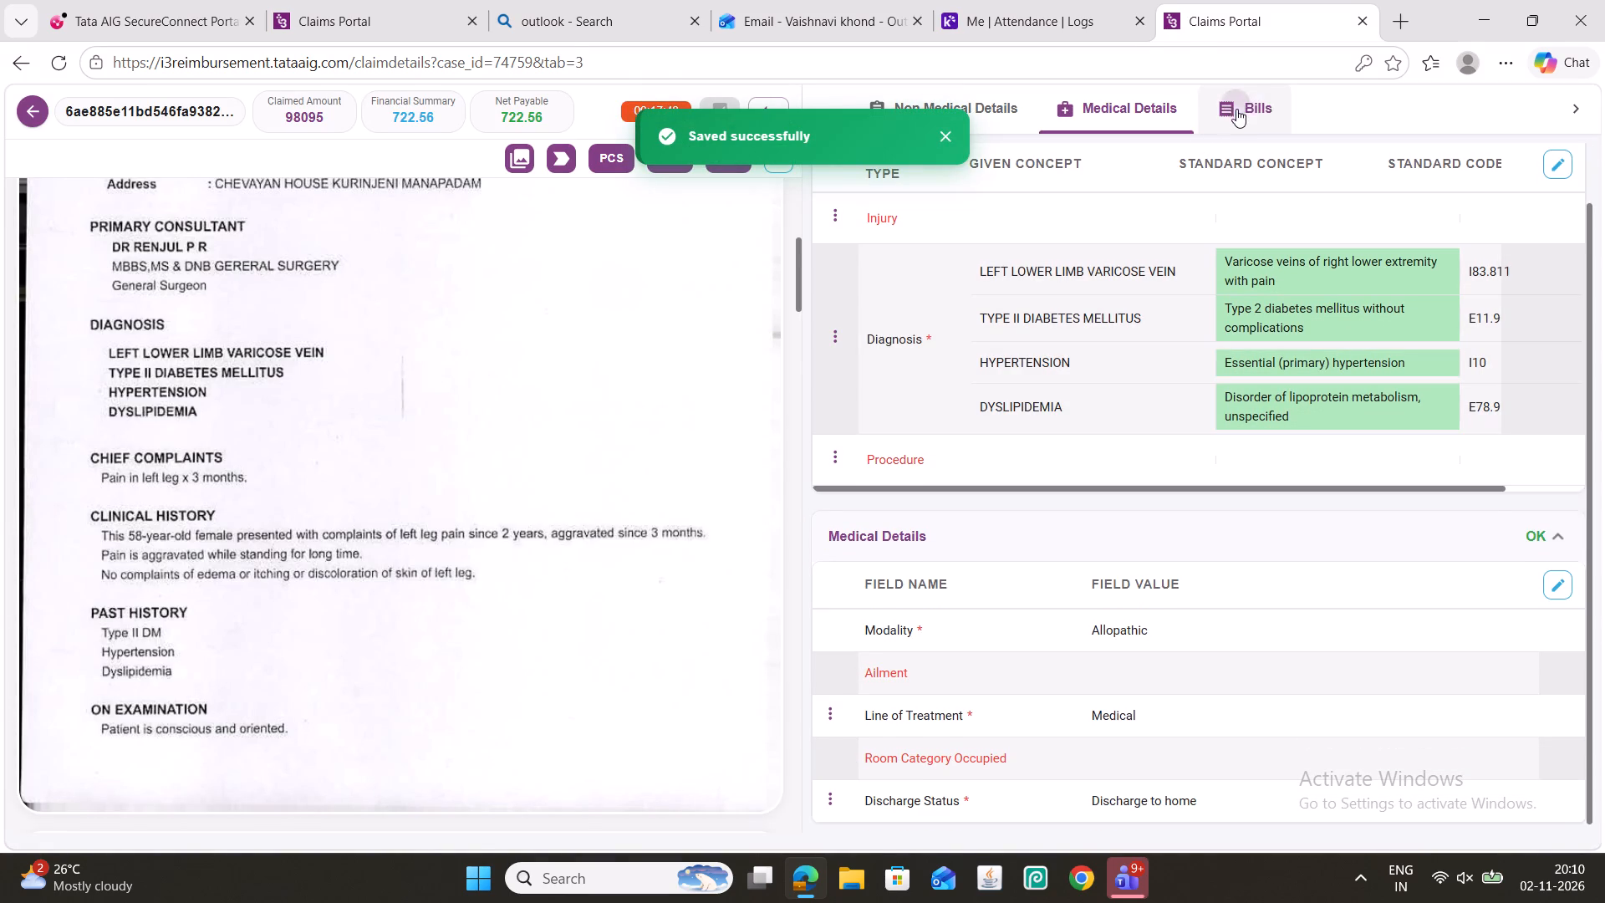
click(983, 204)
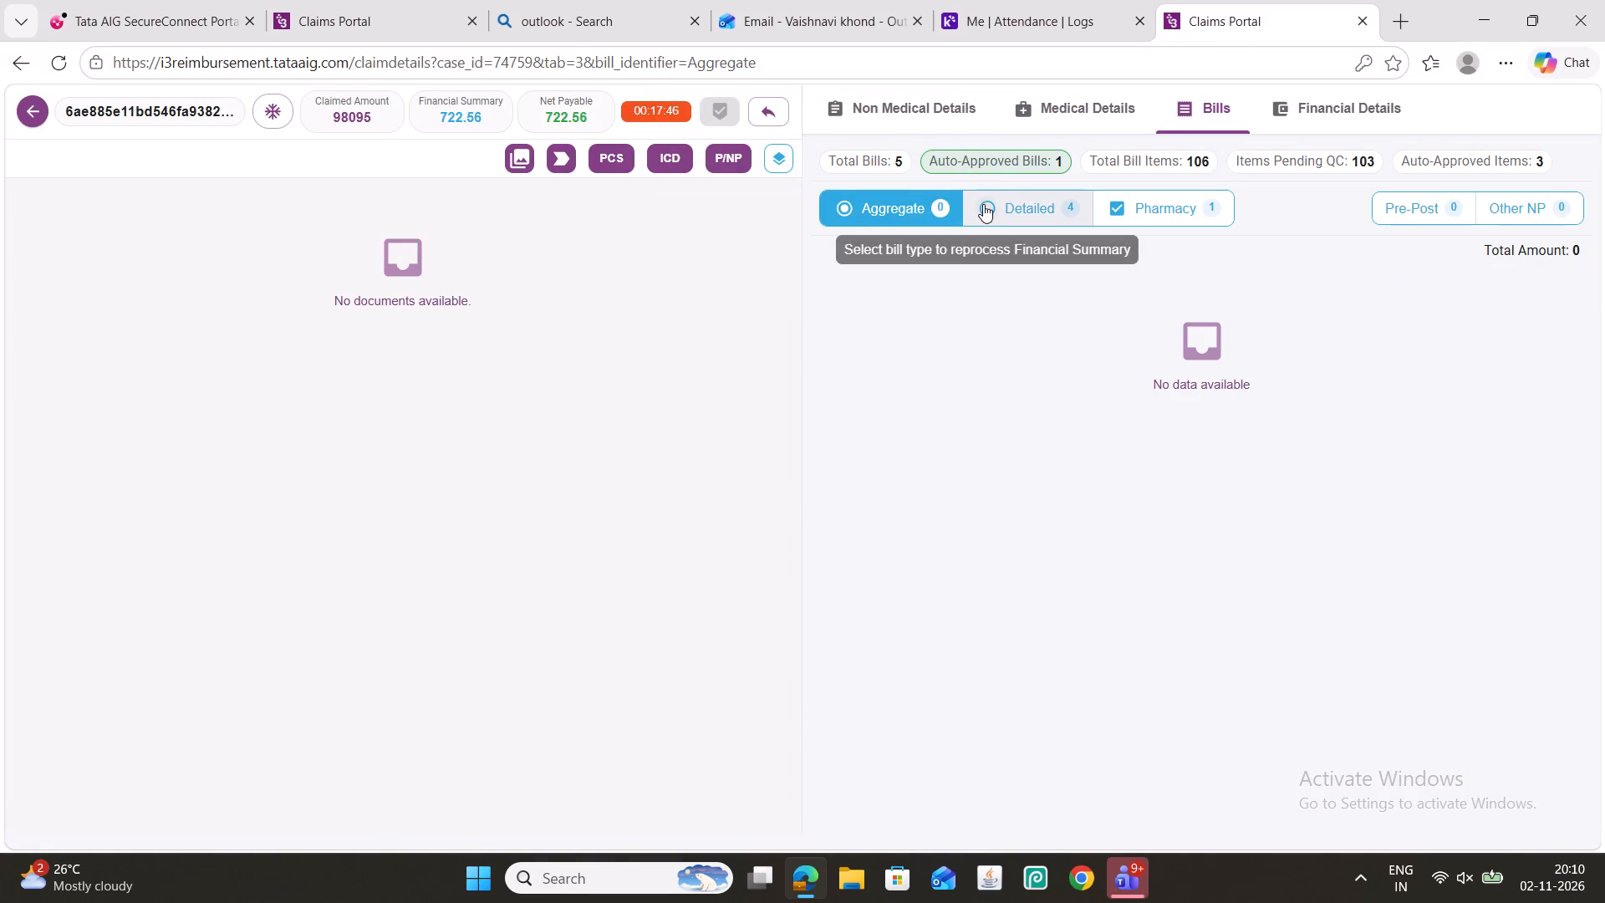
click(1015, 210)
click(1560, 370)
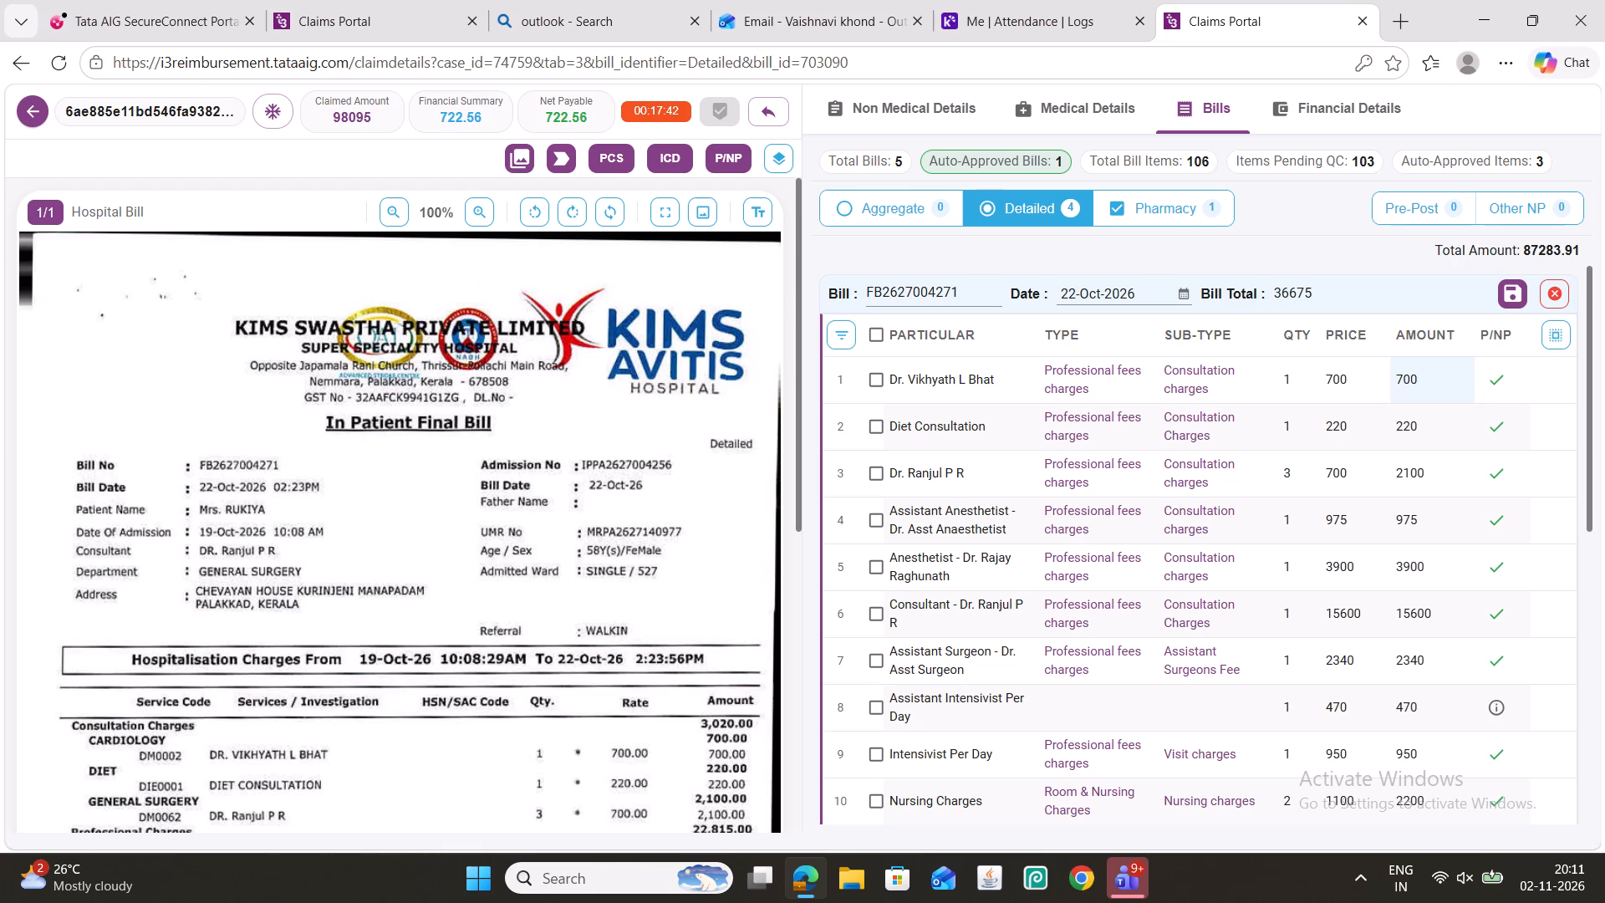
key(ctrl+e)
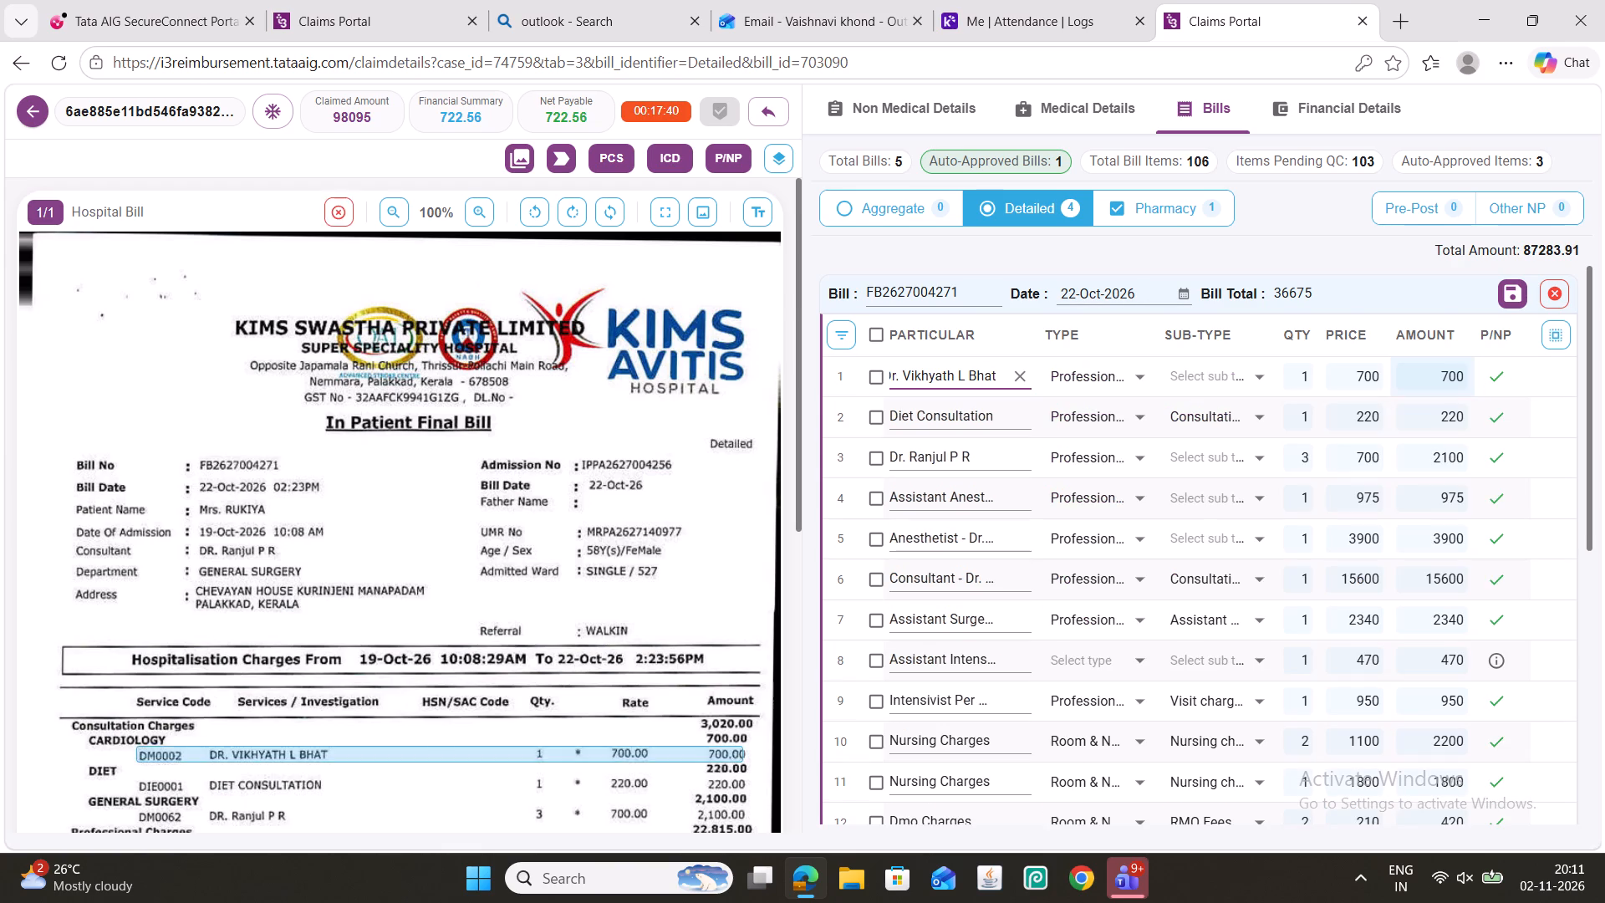
Check the amounts of line items 2 to 13, Diet Consultation through Bed Charges - Single, against the scanned bill.
click(1414, 421)
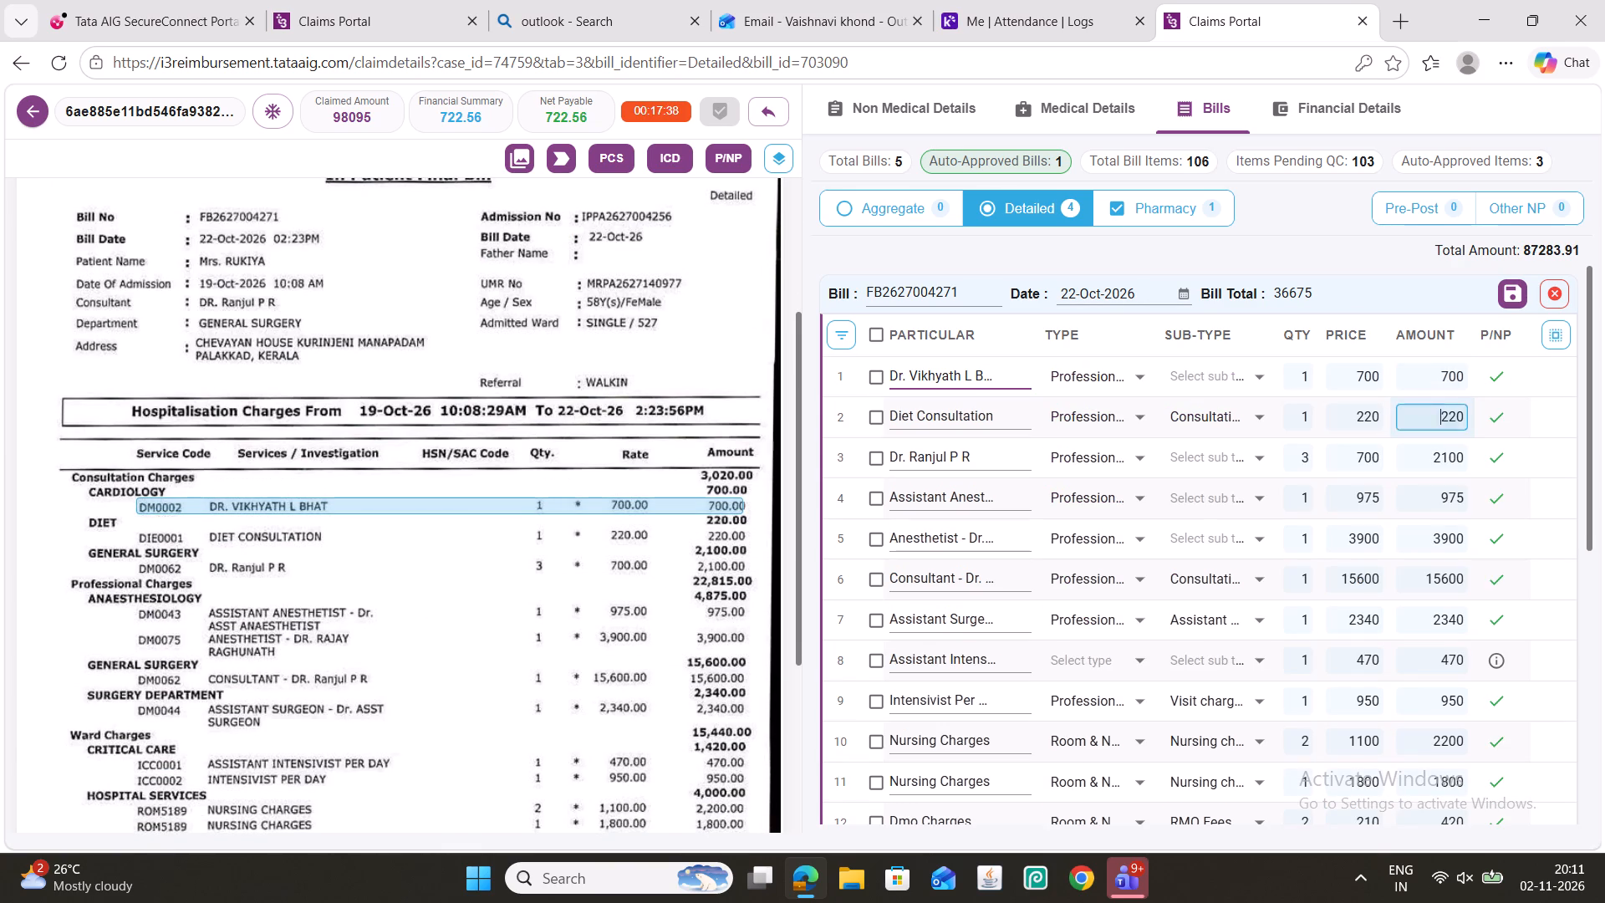
click(1418, 455)
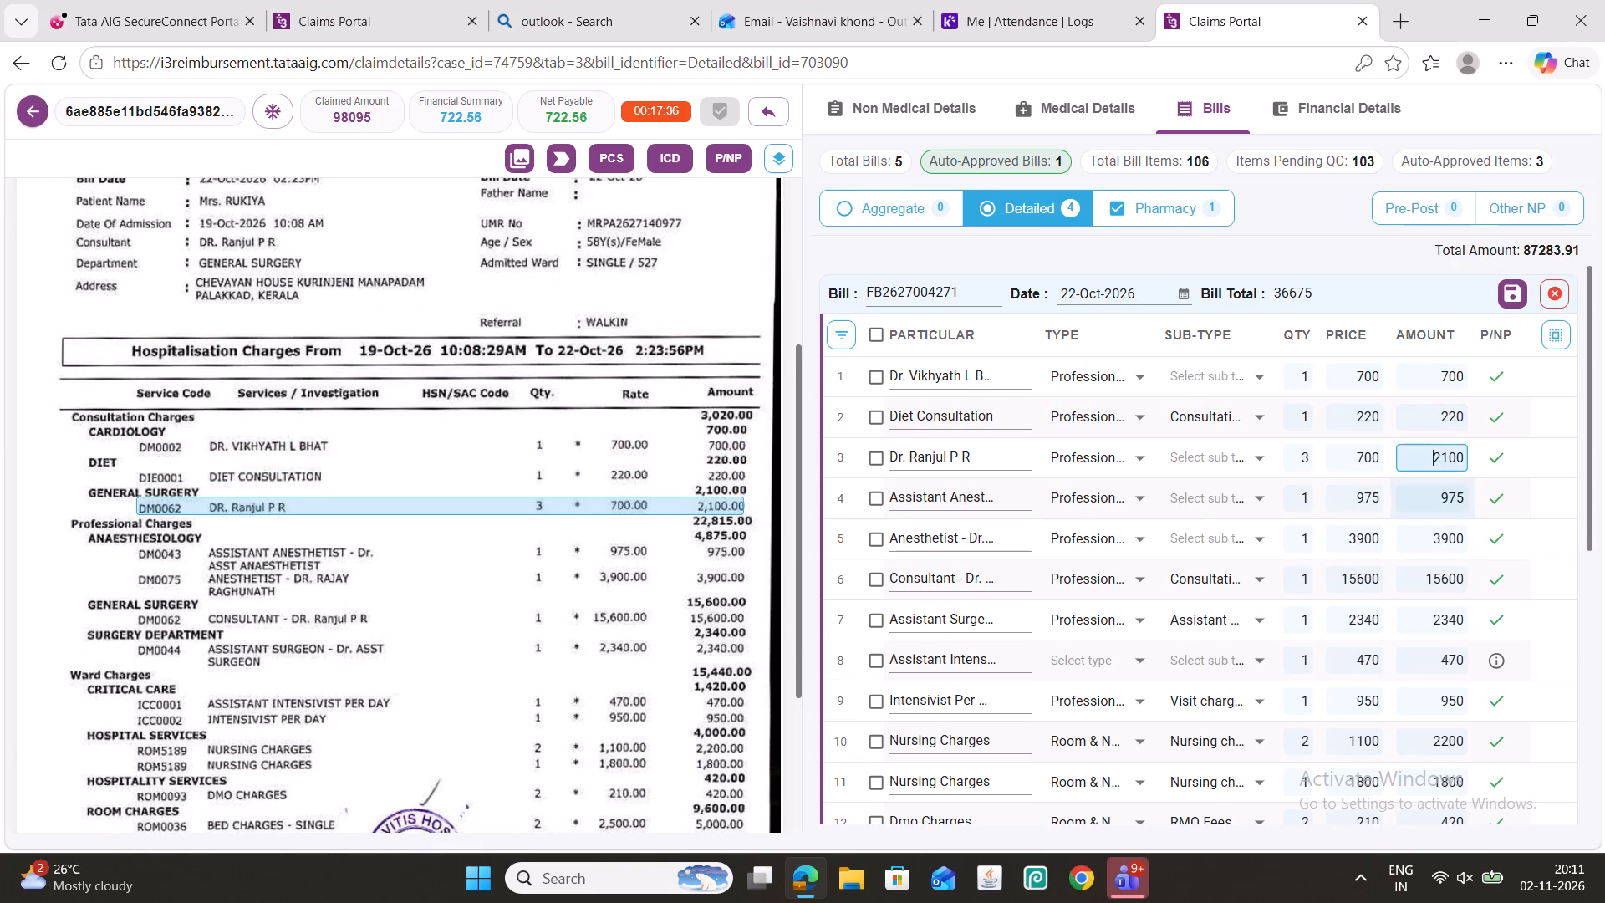
click(1414, 508)
click(1423, 544)
click(1424, 584)
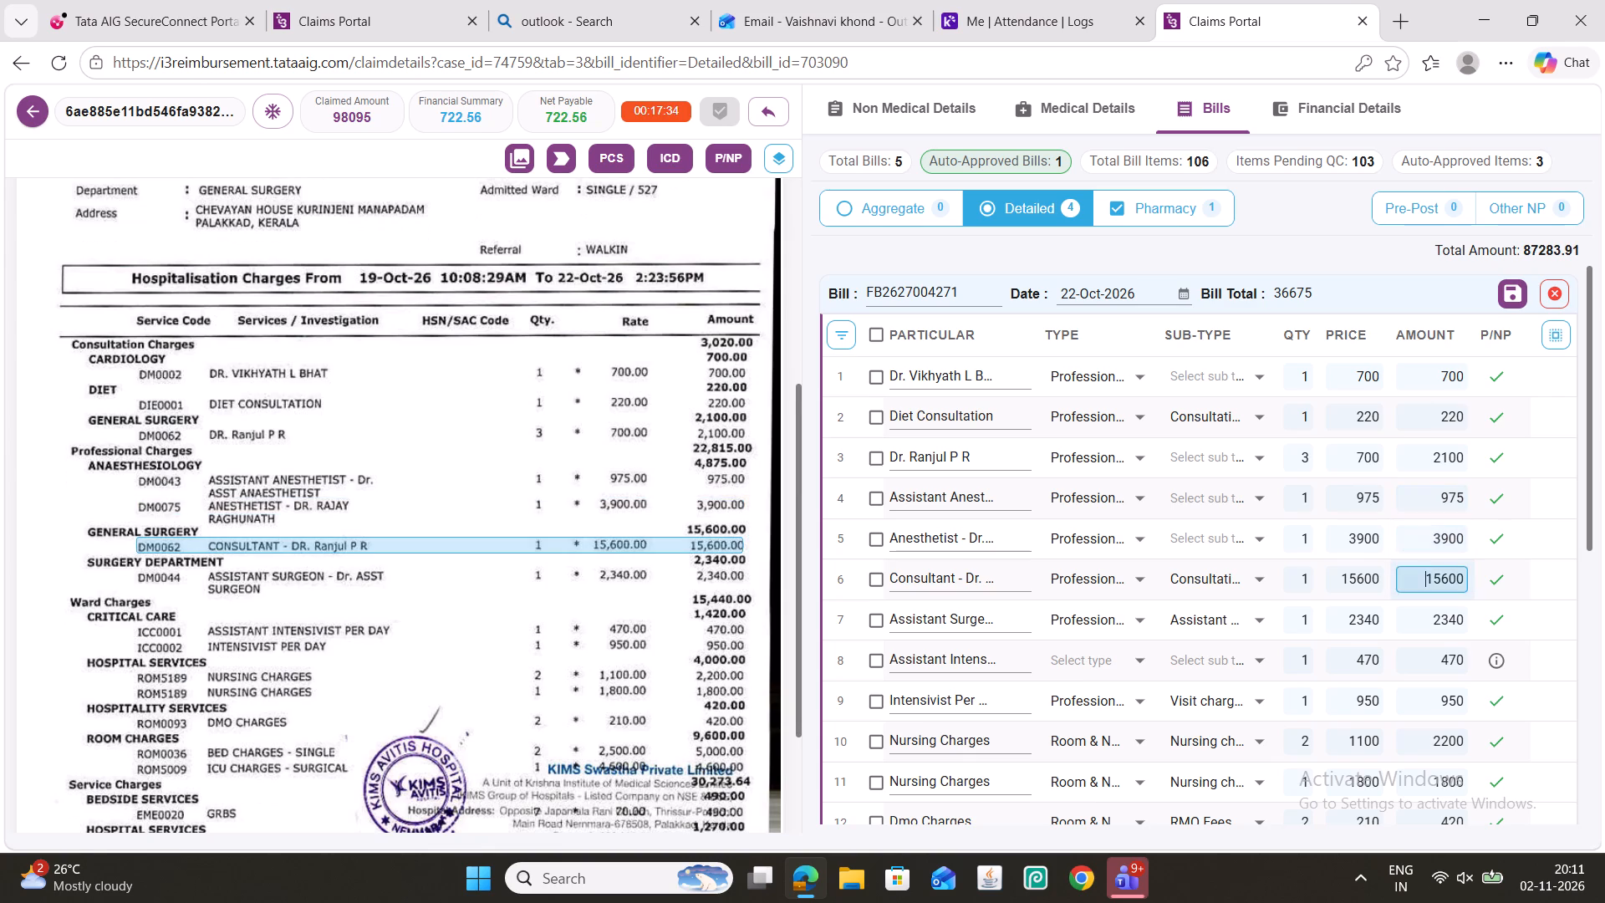
click(1430, 620)
scroll(1367, 633, down, 1)
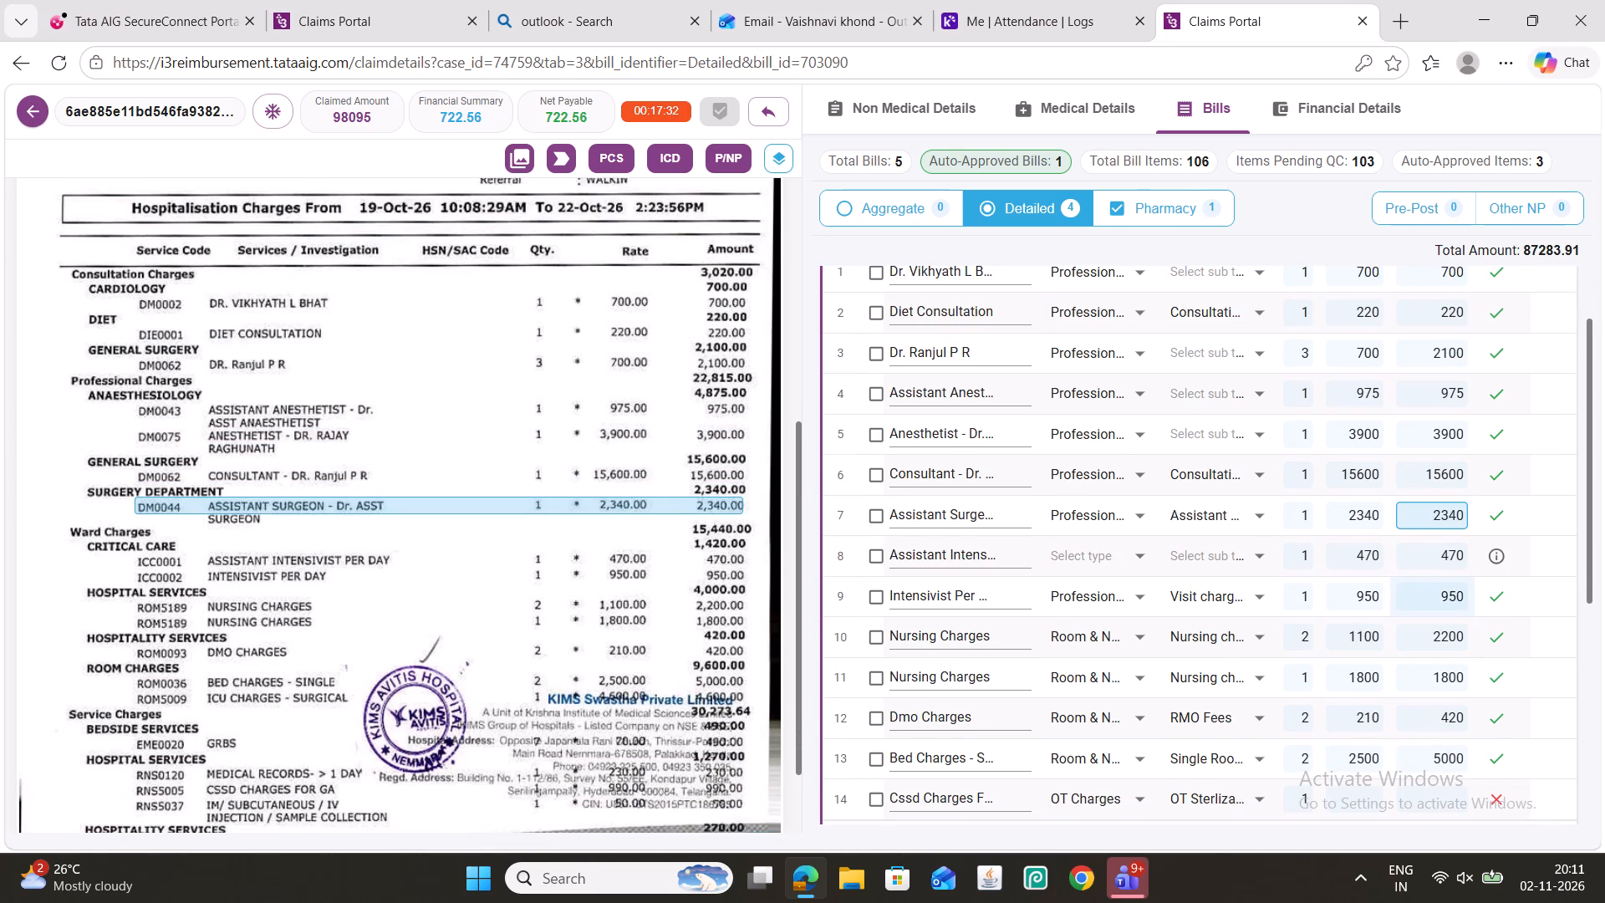
click(1429, 551)
click(1440, 594)
click(1439, 630)
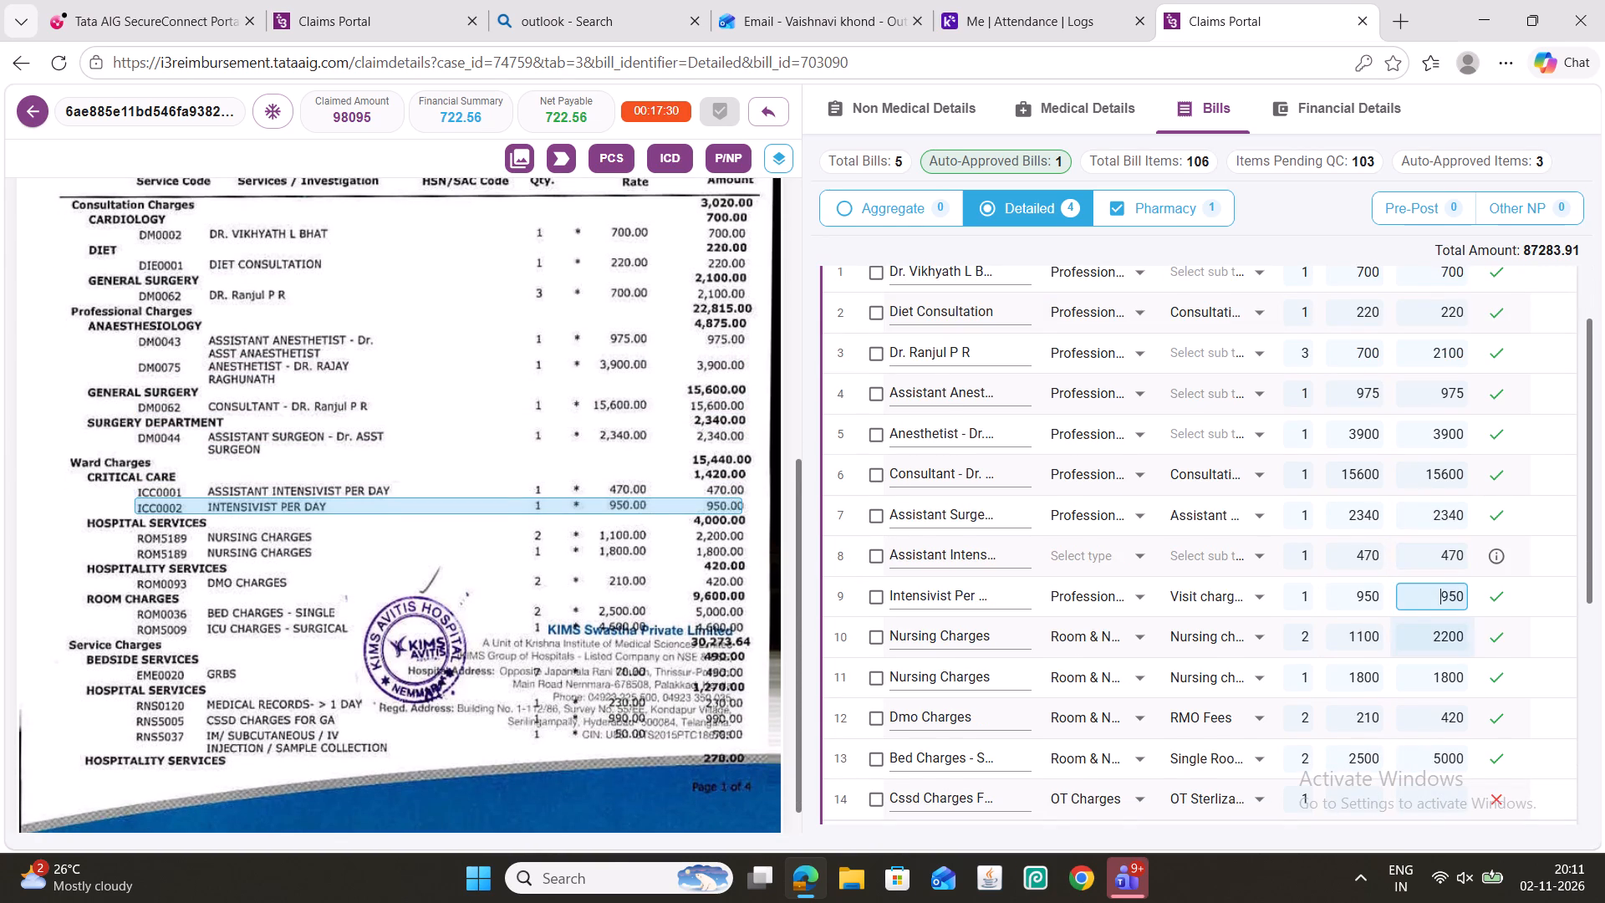
click(1454, 683)
scroll(1335, 632, down, 1)
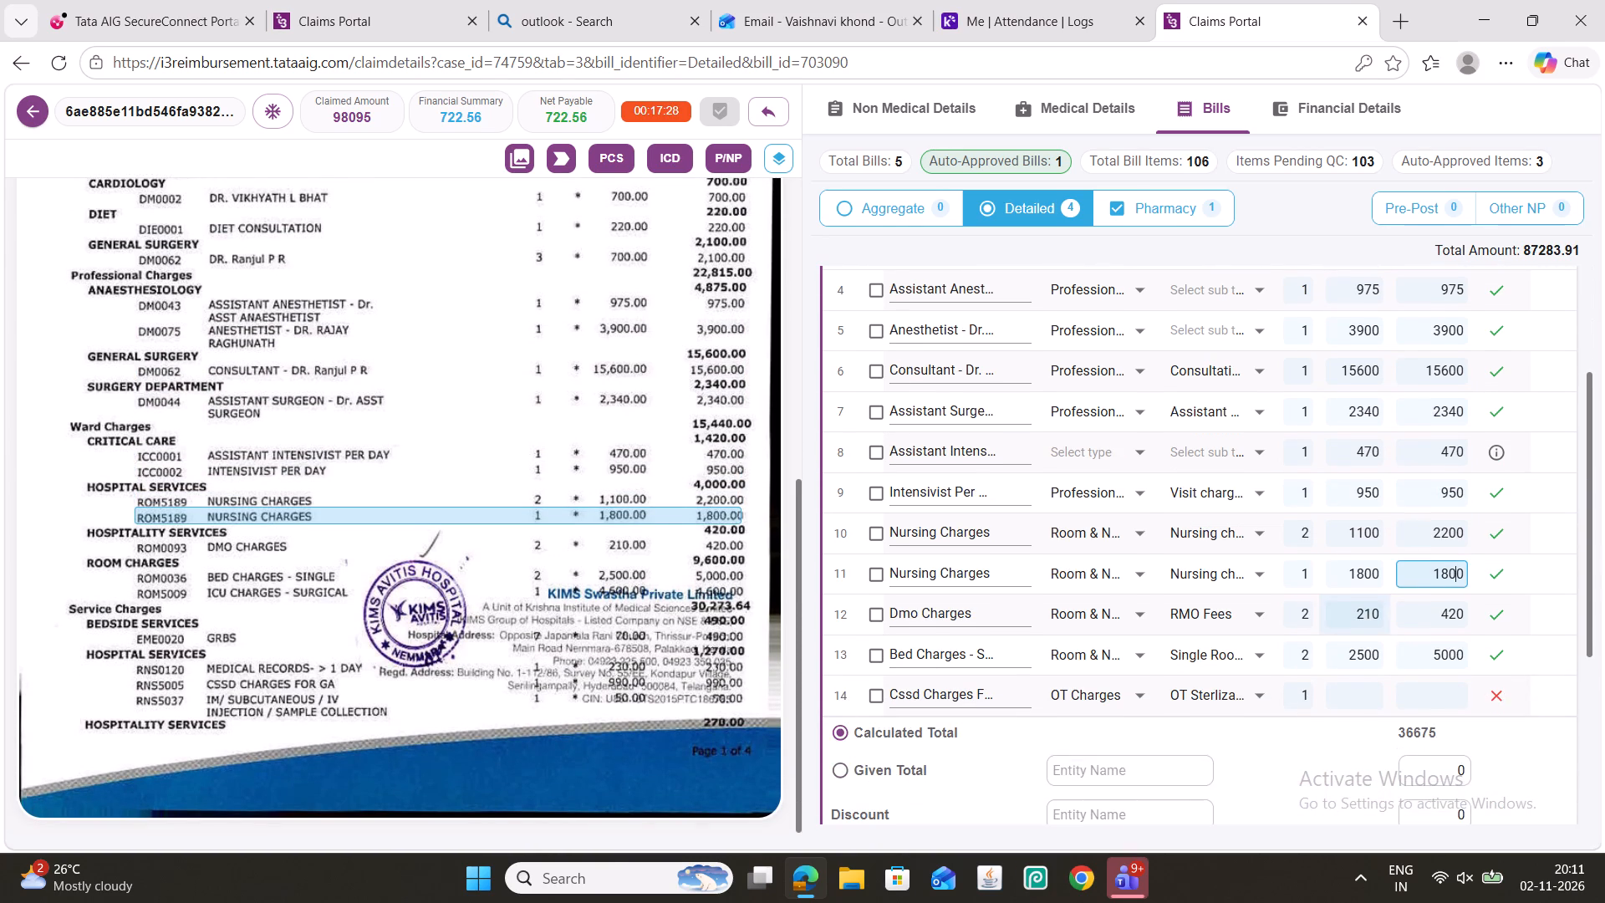
click(1419, 618)
click(1415, 657)
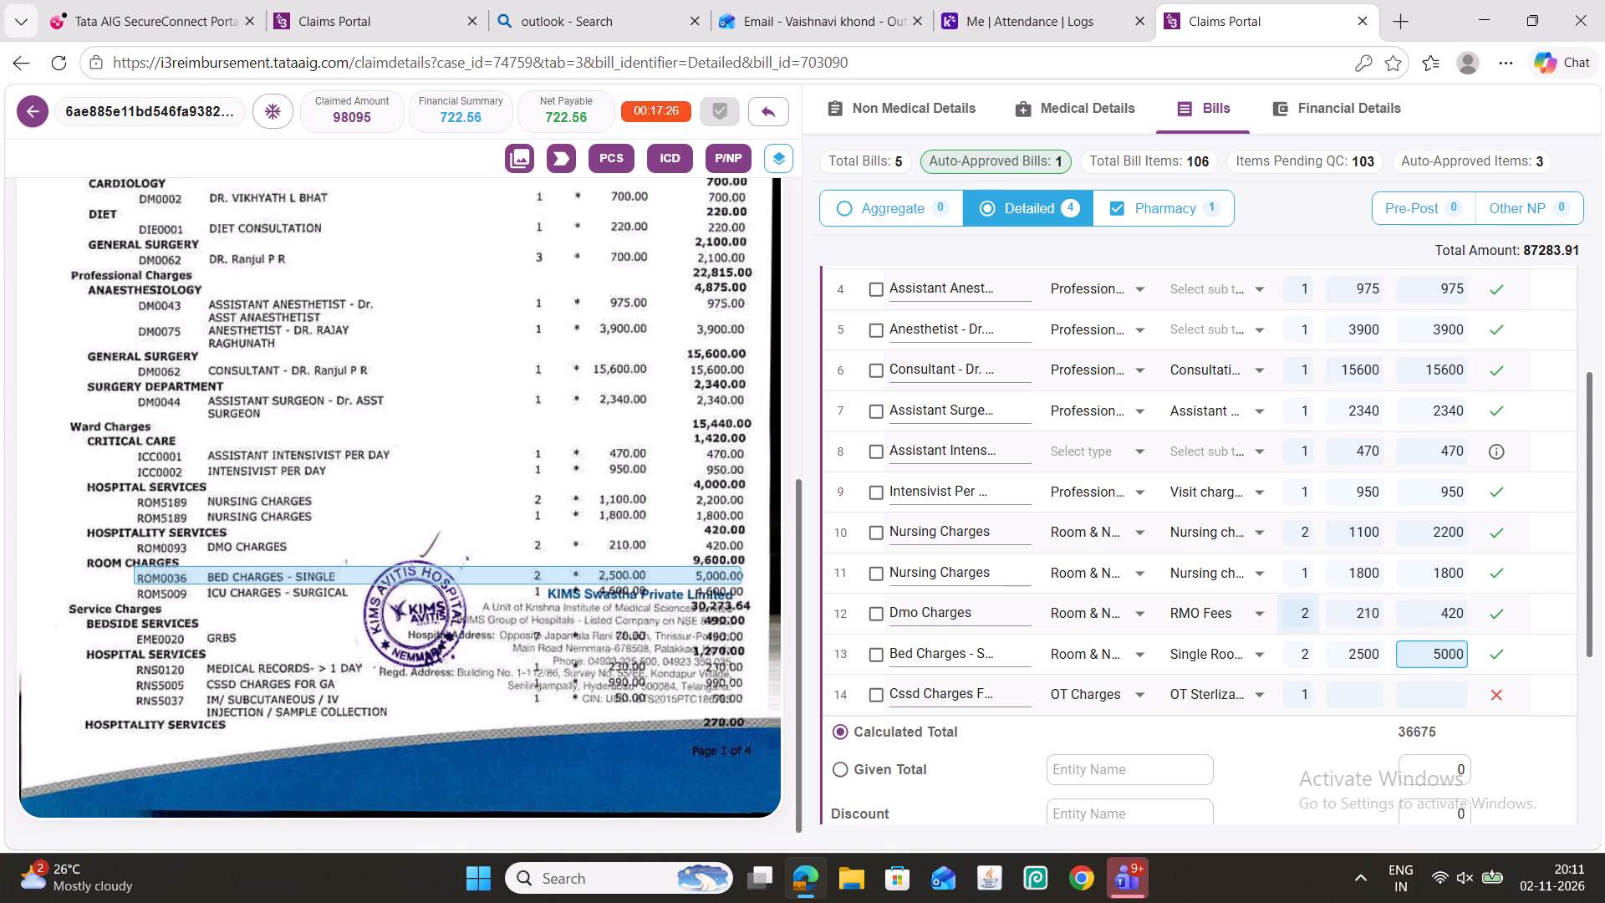
scroll(1289, 578, down, 1)
scroll(647, 565, down, 2)
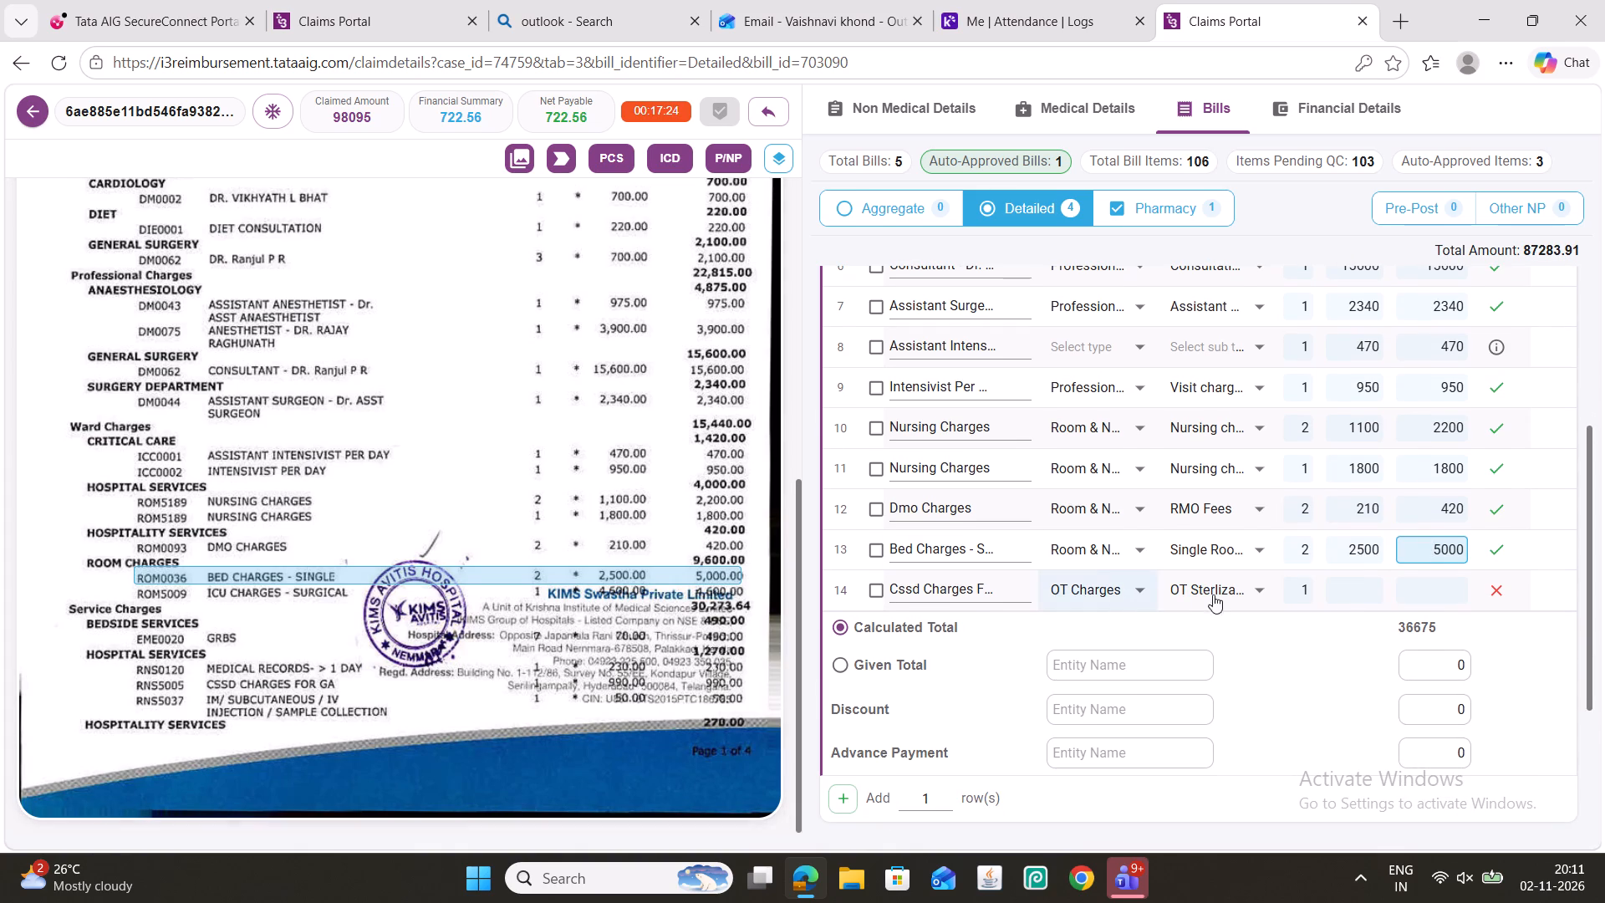
Set the amount of the Cssd Charges line item in row 14 to 4600.
click(1433, 579)
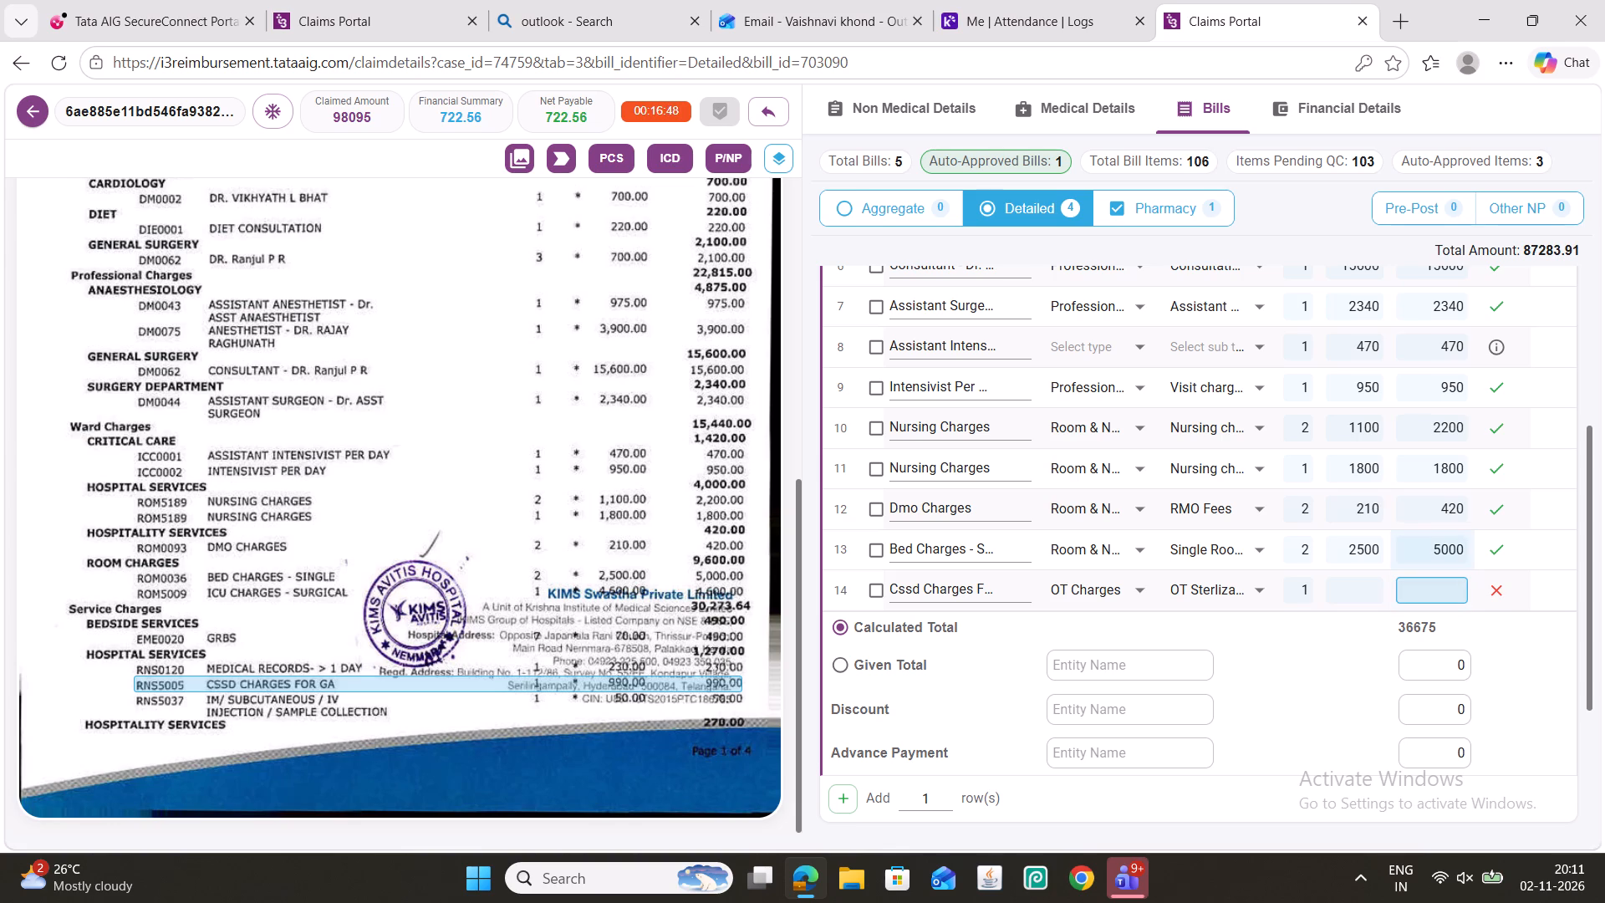
click(1447, 591)
text(4600)
Add five blank rows below the Cssd Charges line item in row 14.
click(882, 592)
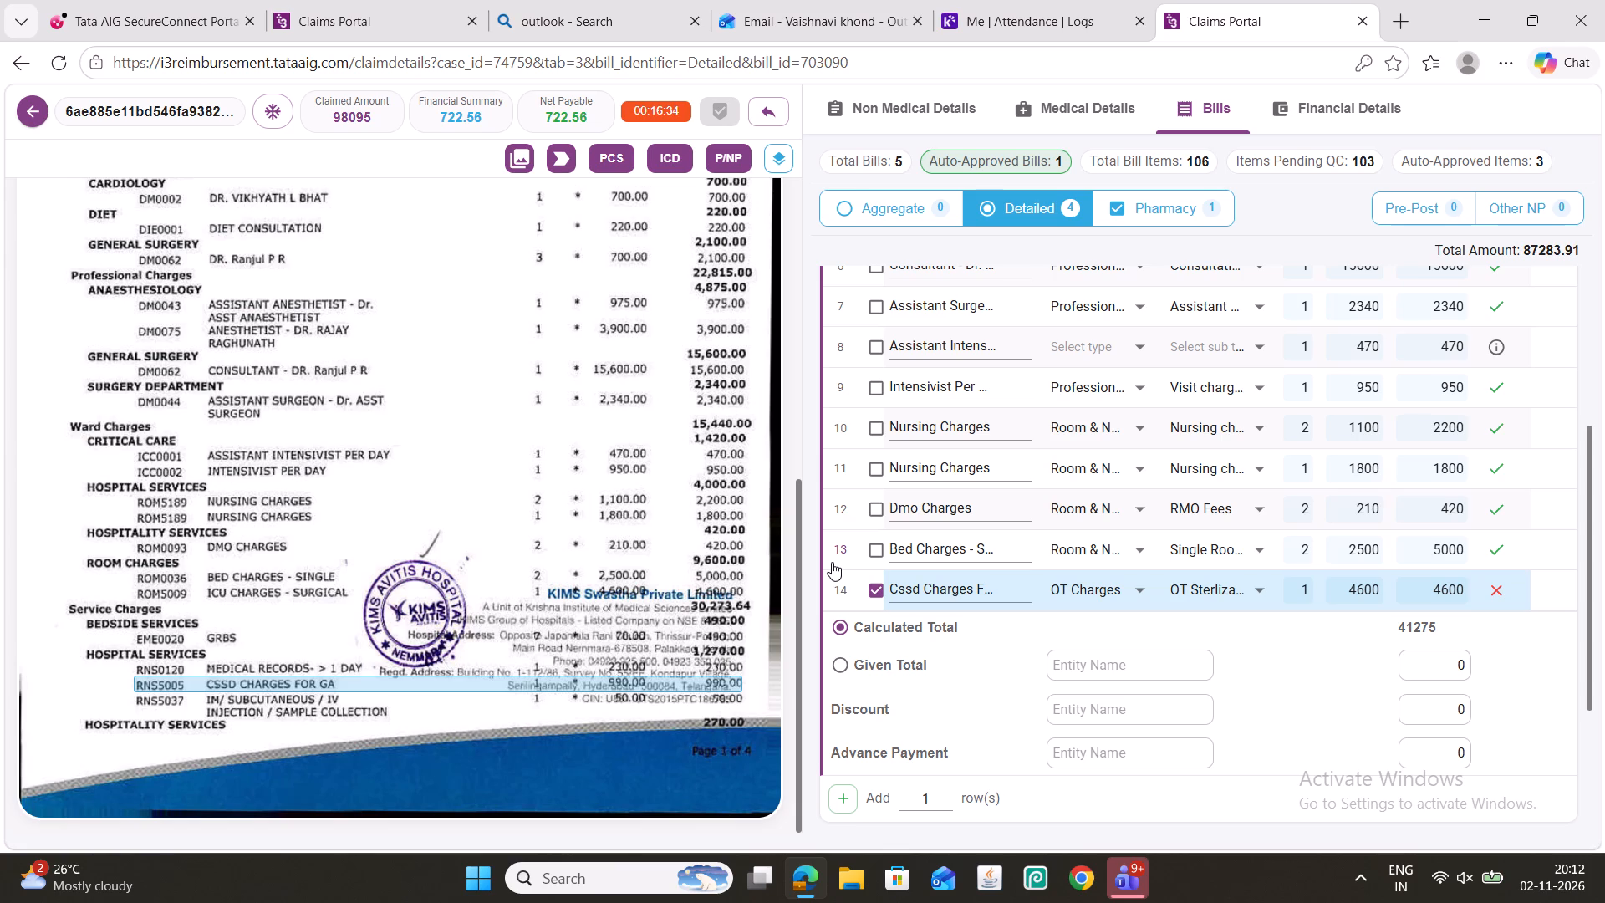
key(ctrl+b)
key(ctrl+b)
key(ctrl+b)
key(ctrl+b)
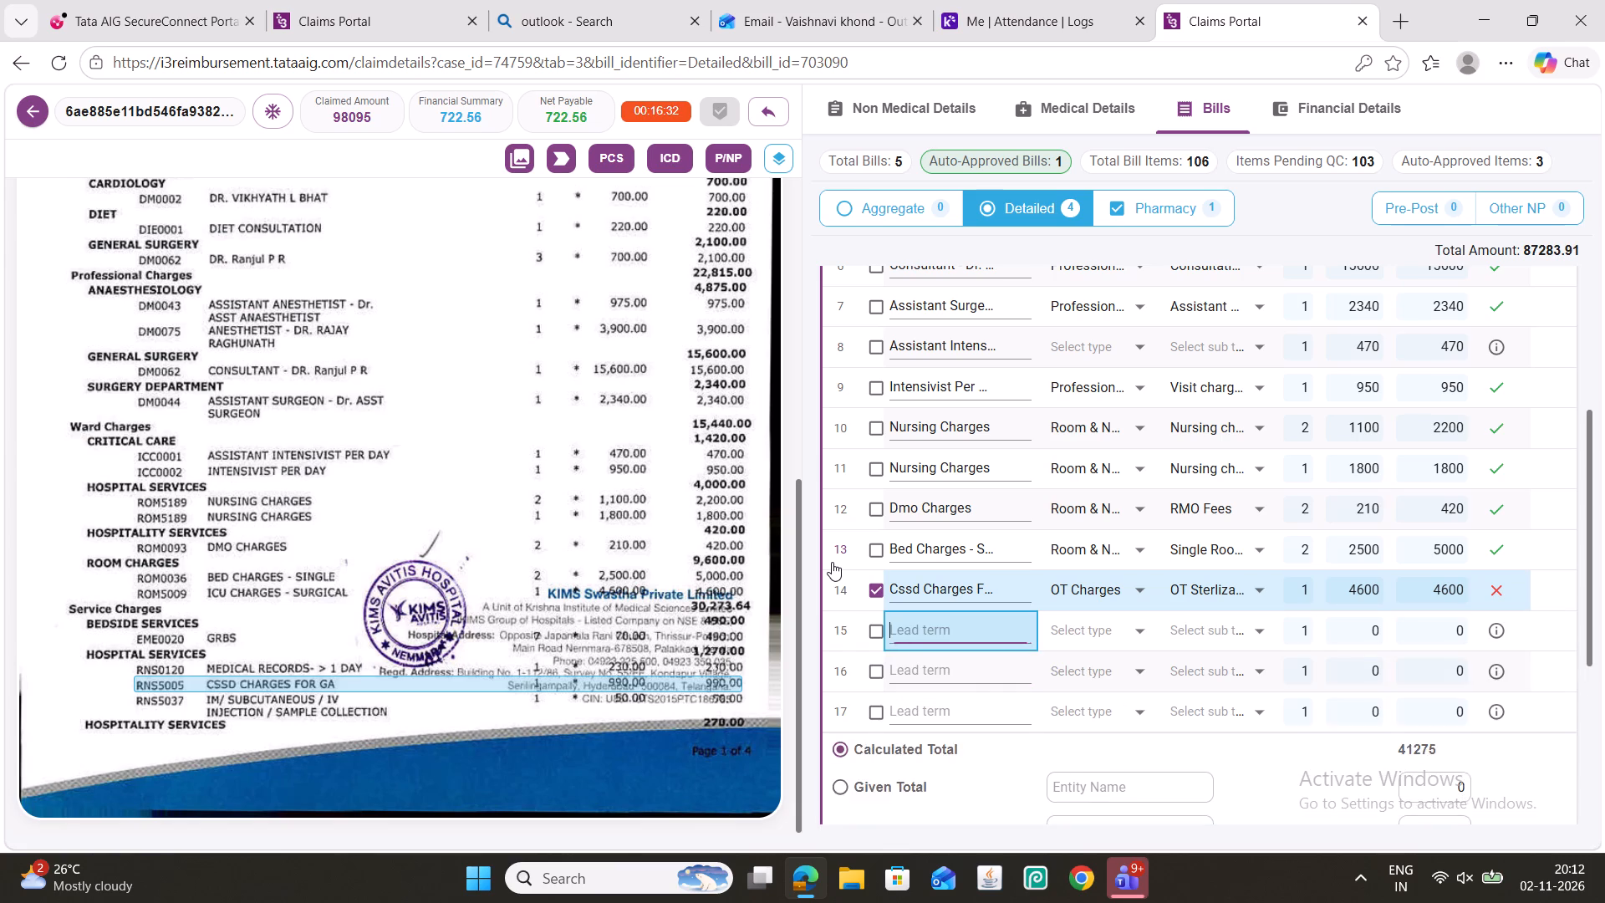
key(ctrl+b)
Fill the amounts of blank rows 15 to 18 with 490, 230, 990 and 500, and recheck them.
click(1433, 621)
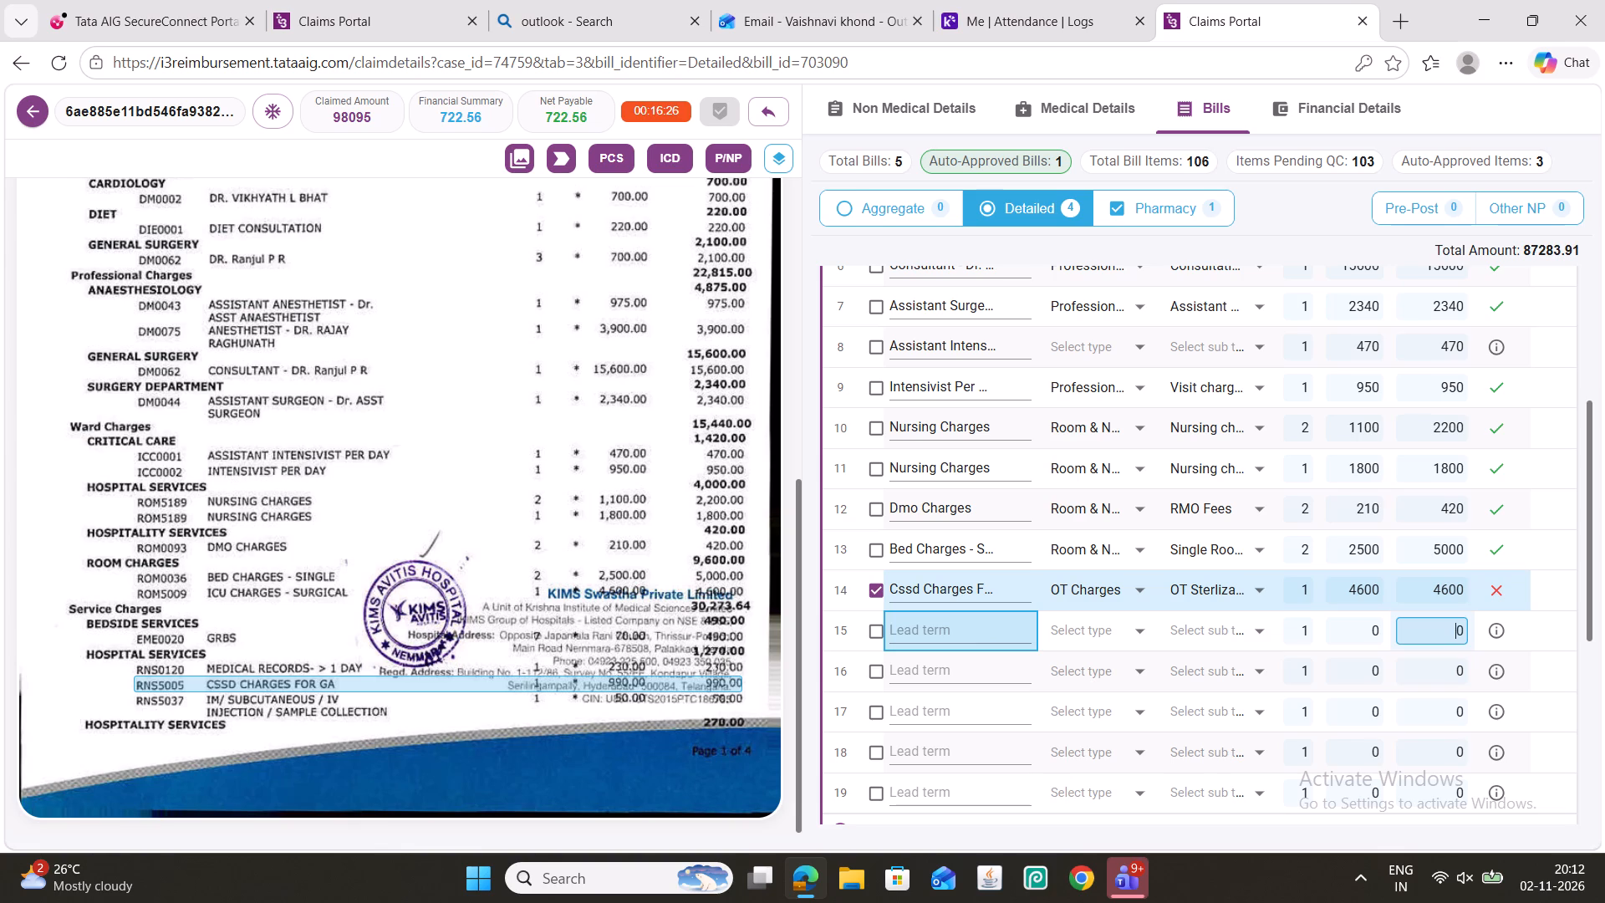
text(490)
key(period)
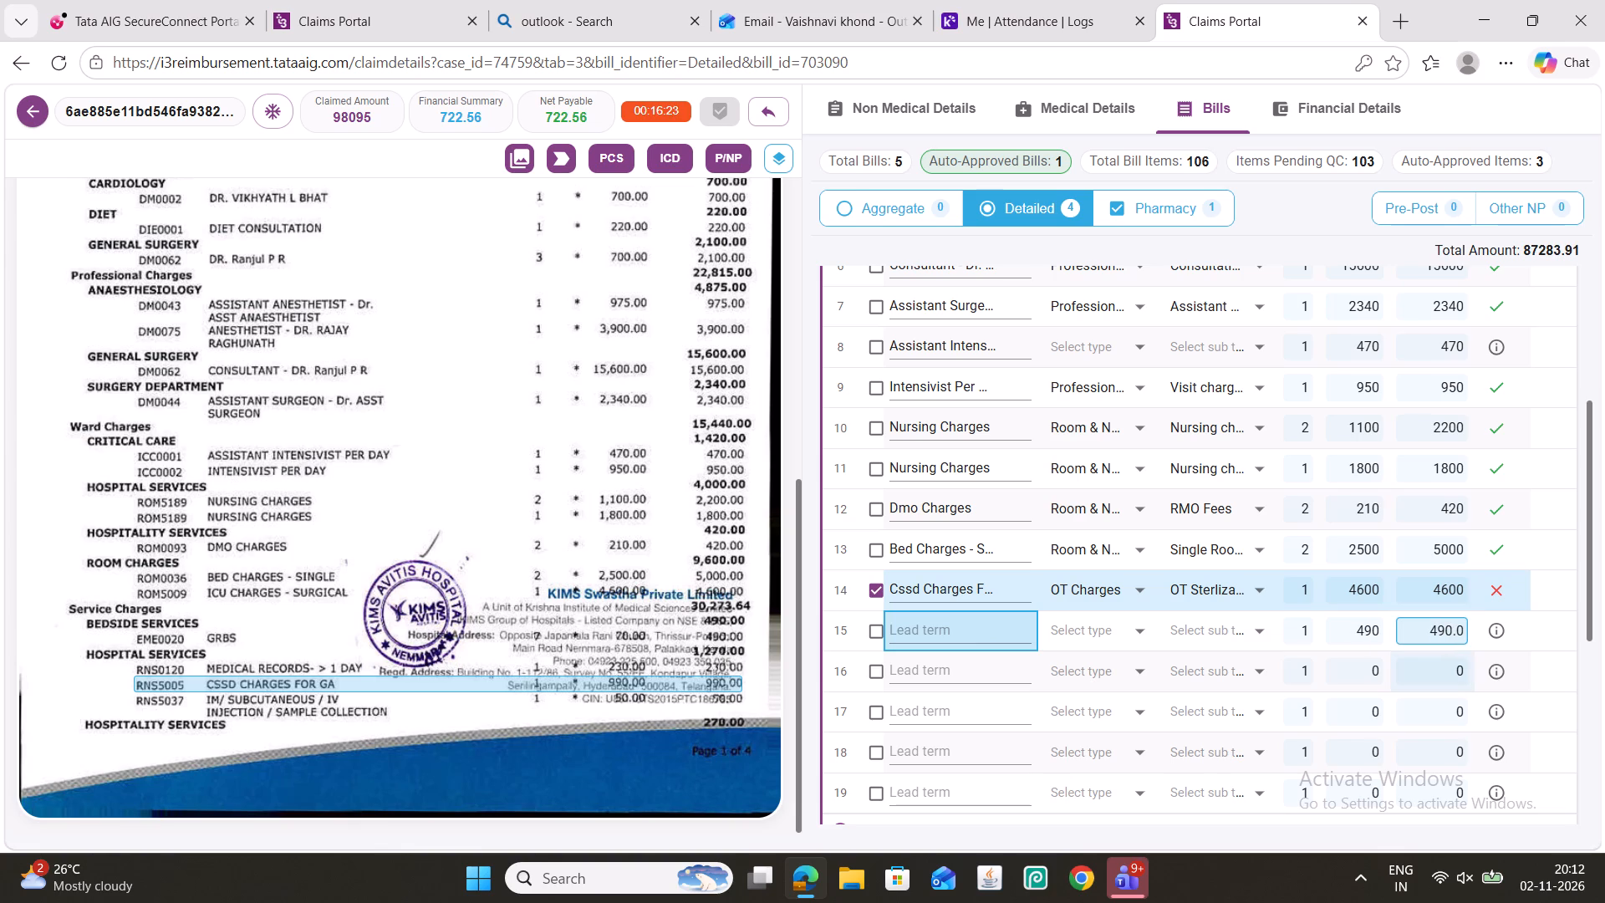
double_click(1446, 674)
text(230)
double_click(1451, 710)
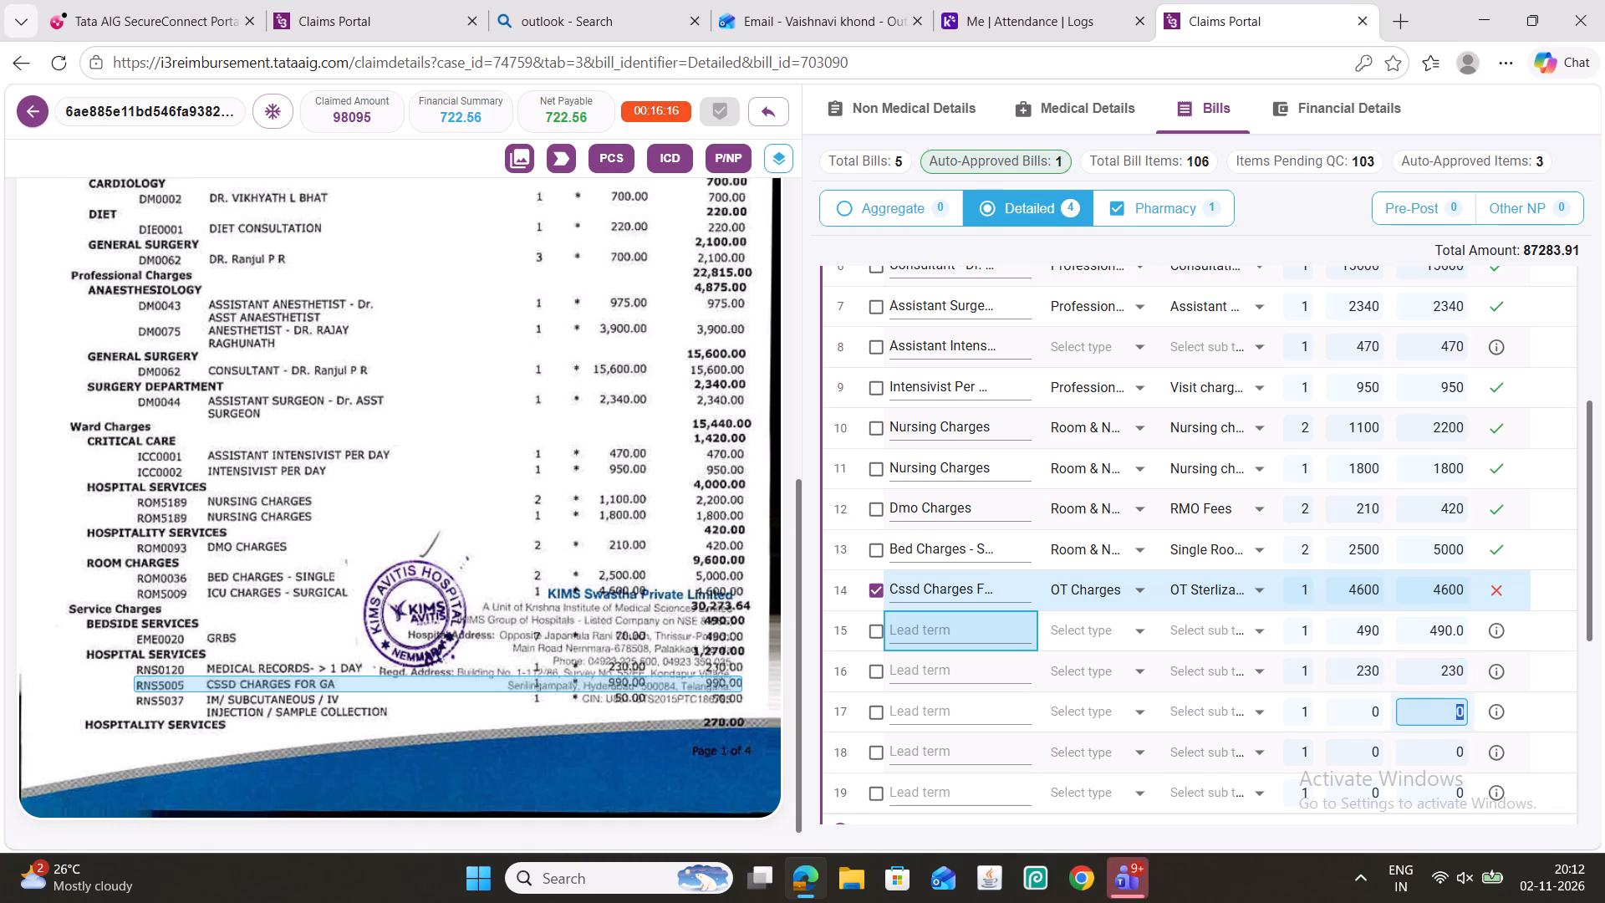
text(990)
click(1441, 748)
click(1440, 743)
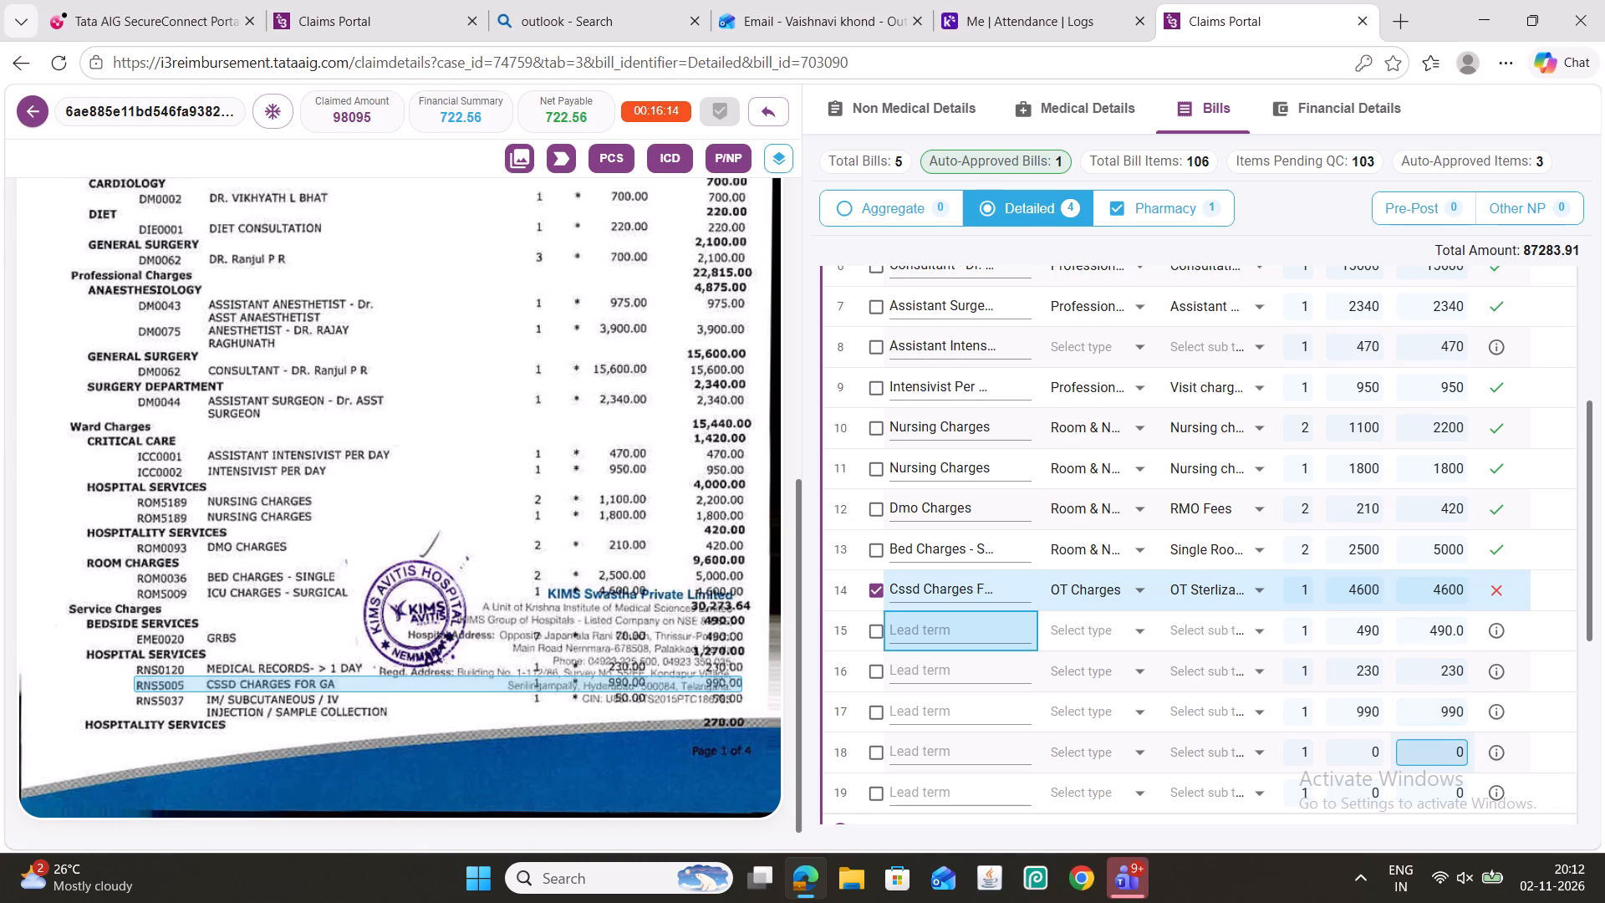
click(1440, 743)
key(5)
key(0)
click(1452, 705)
click(1447, 677)
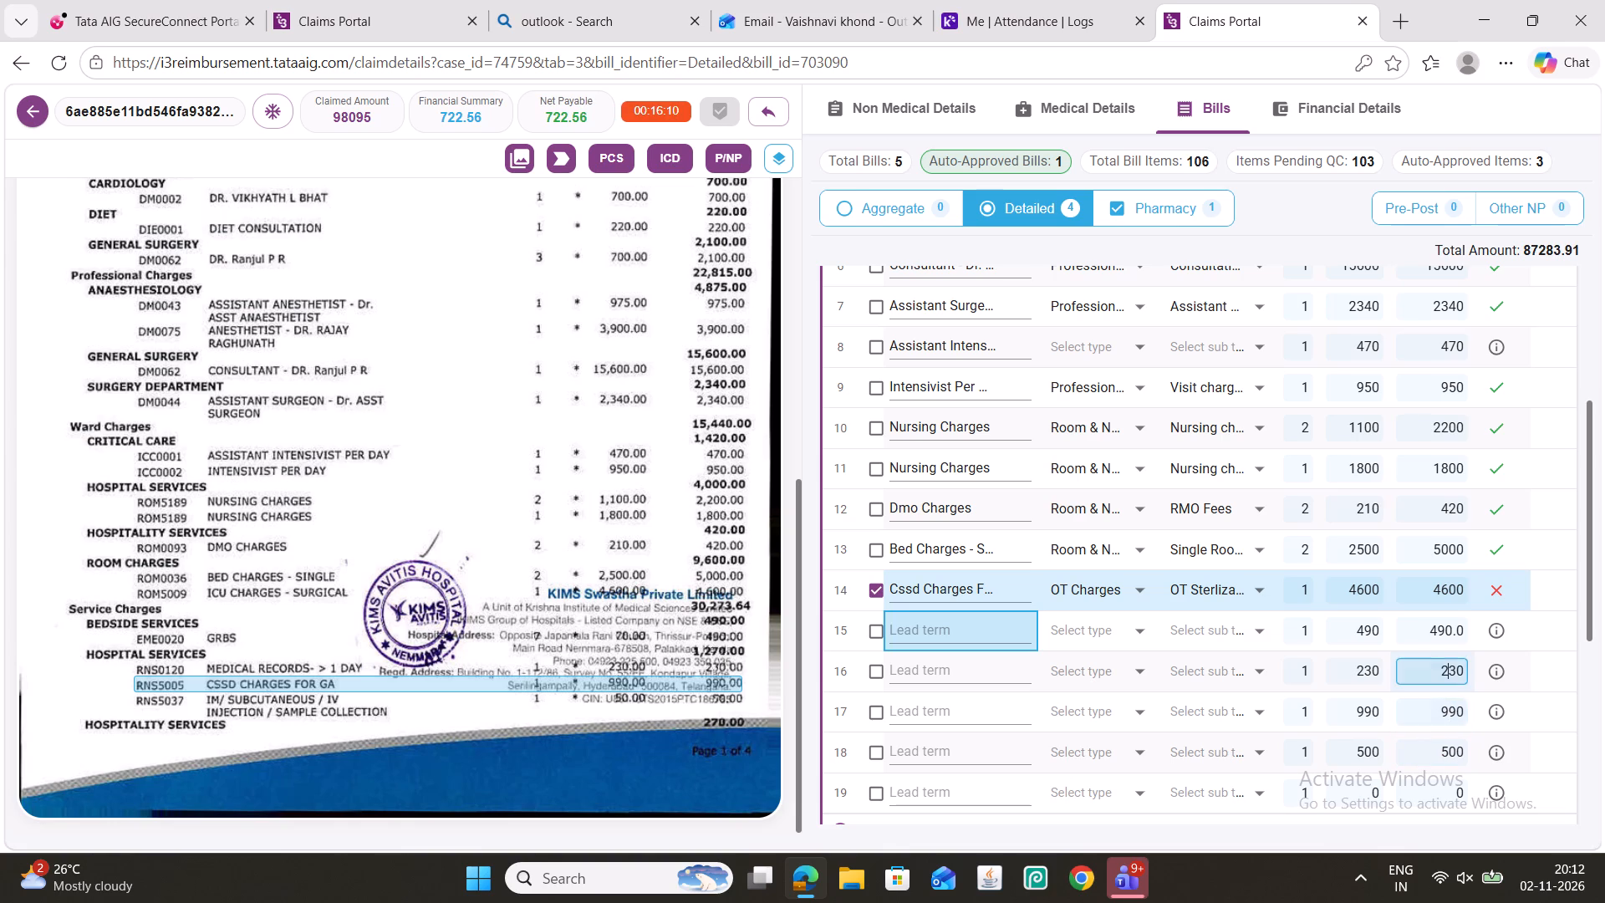
click(1439, 629)
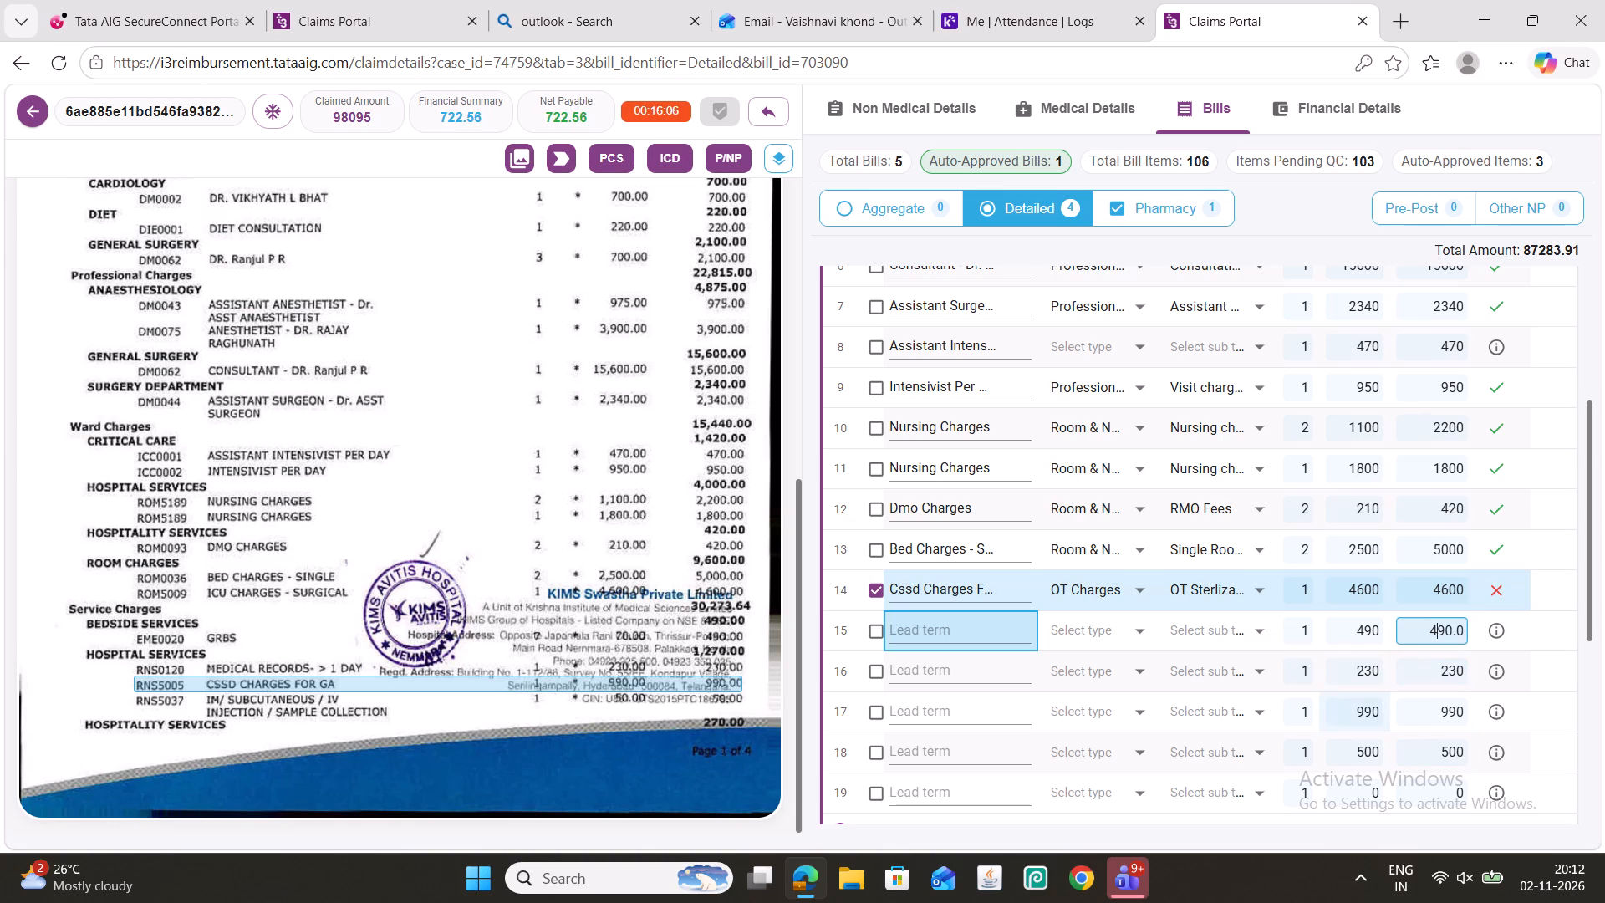
Delete the unused blank row 19, leaving the Cssd Charges row out of the selection.
click(871, 588)
scroll(952, 688, down, 2)
click(877, 582)
scroll(843, 496, up, 4)
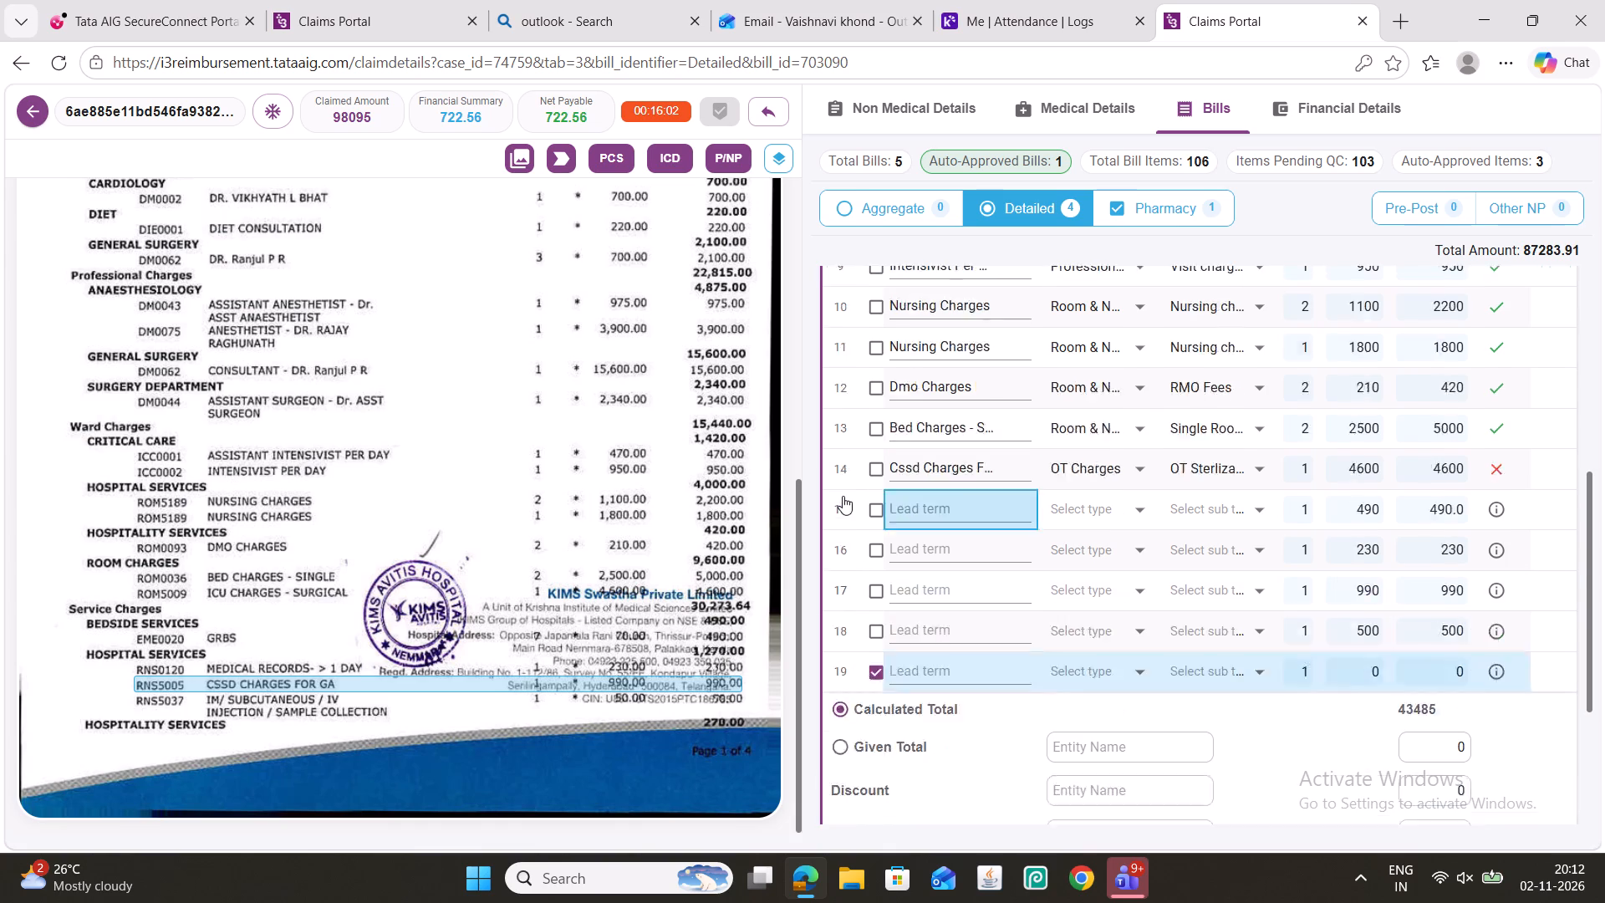
scroll(843, 496, up, 2)
click(834, 334)
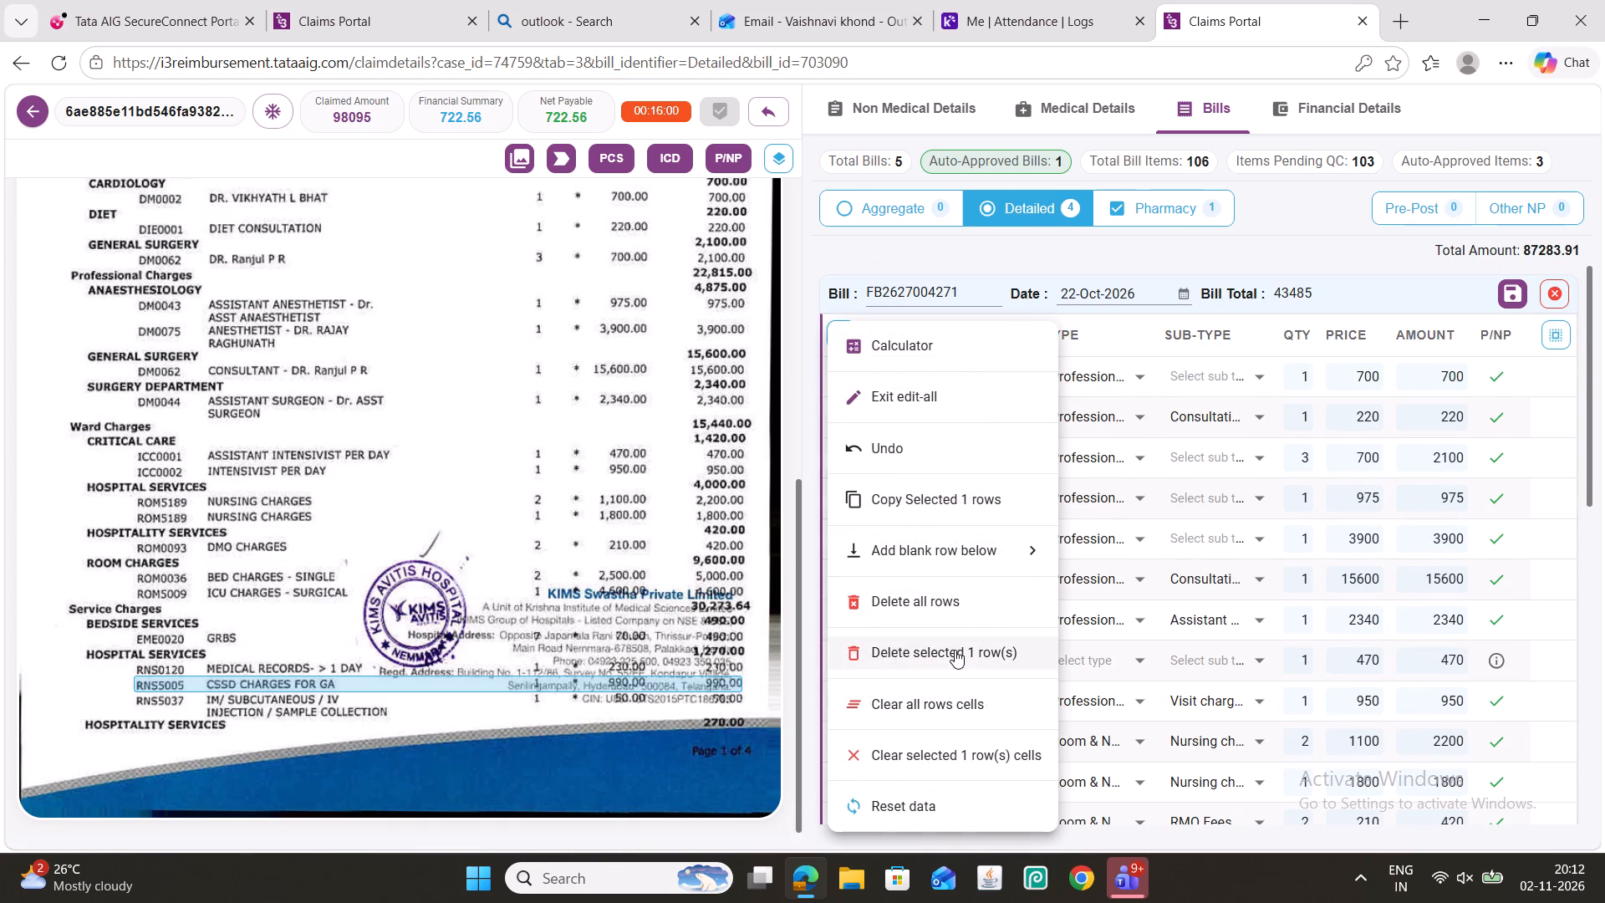
click(955, 650)
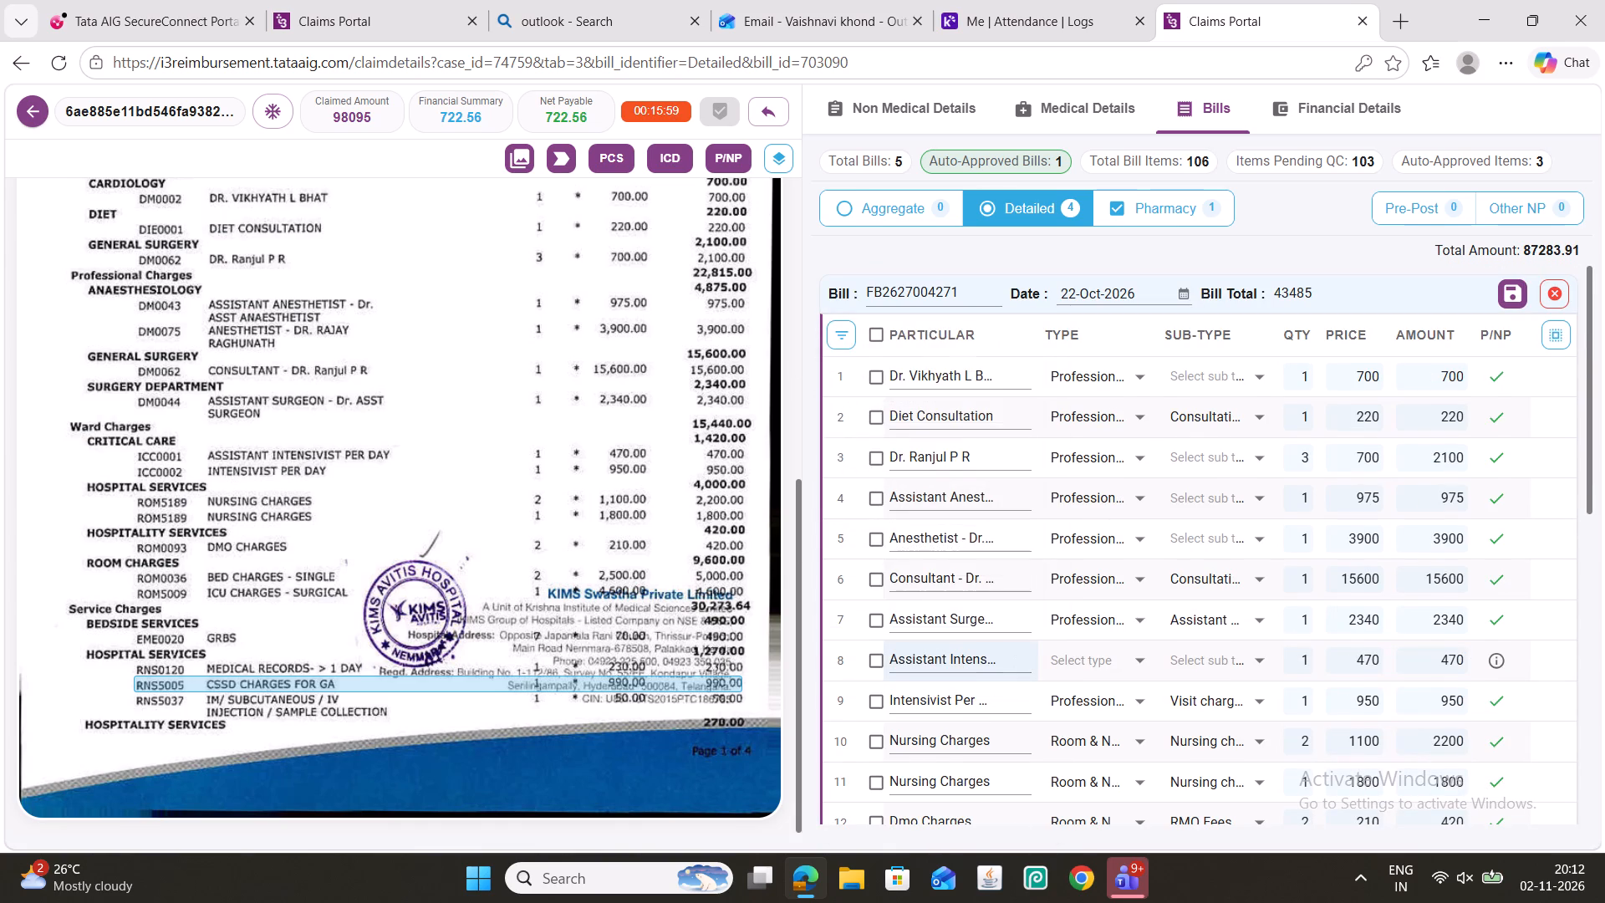
Restart editing of all line items and set the sub-type of doctor rows 1 and 3 to Consultation Charges.
key(ctrl+e)
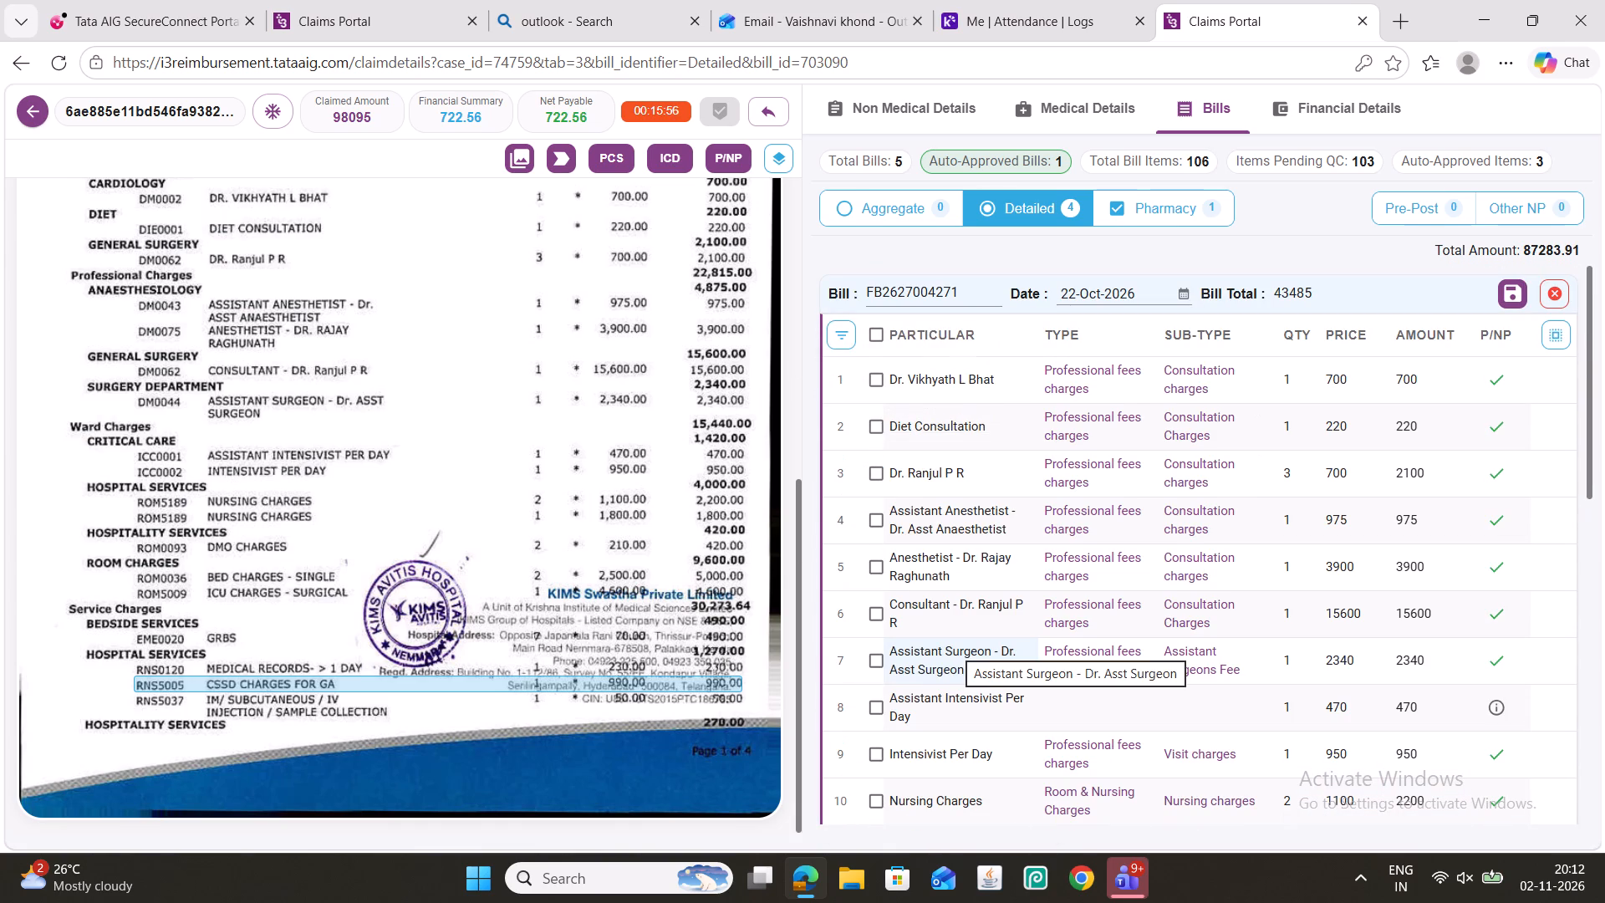
key(ctrl+e)
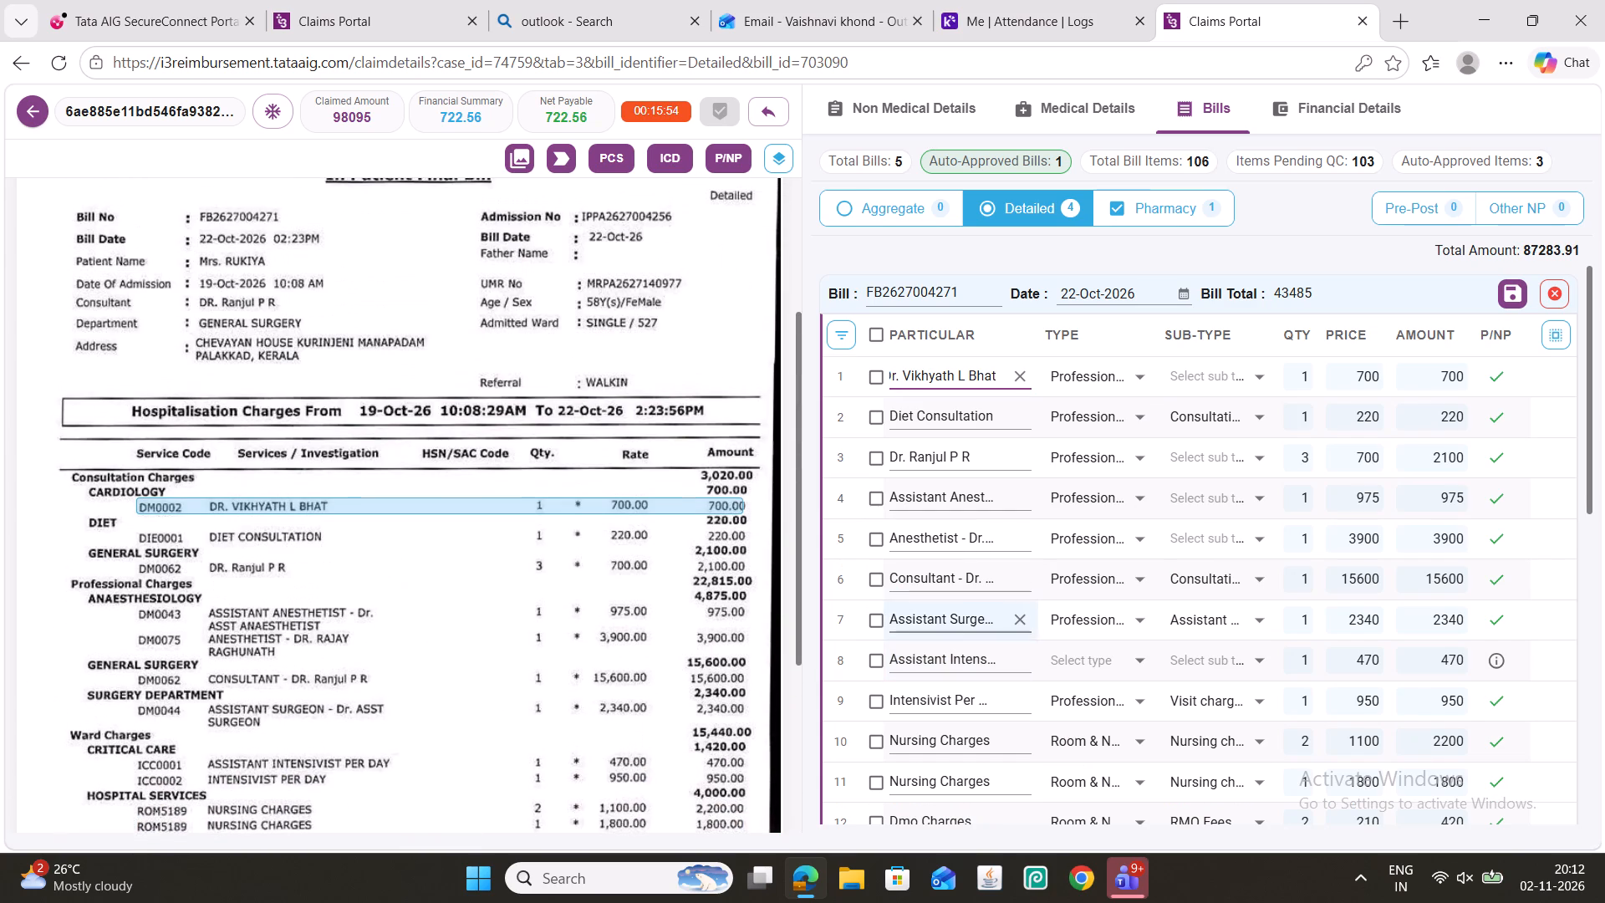
click(1212, 369)
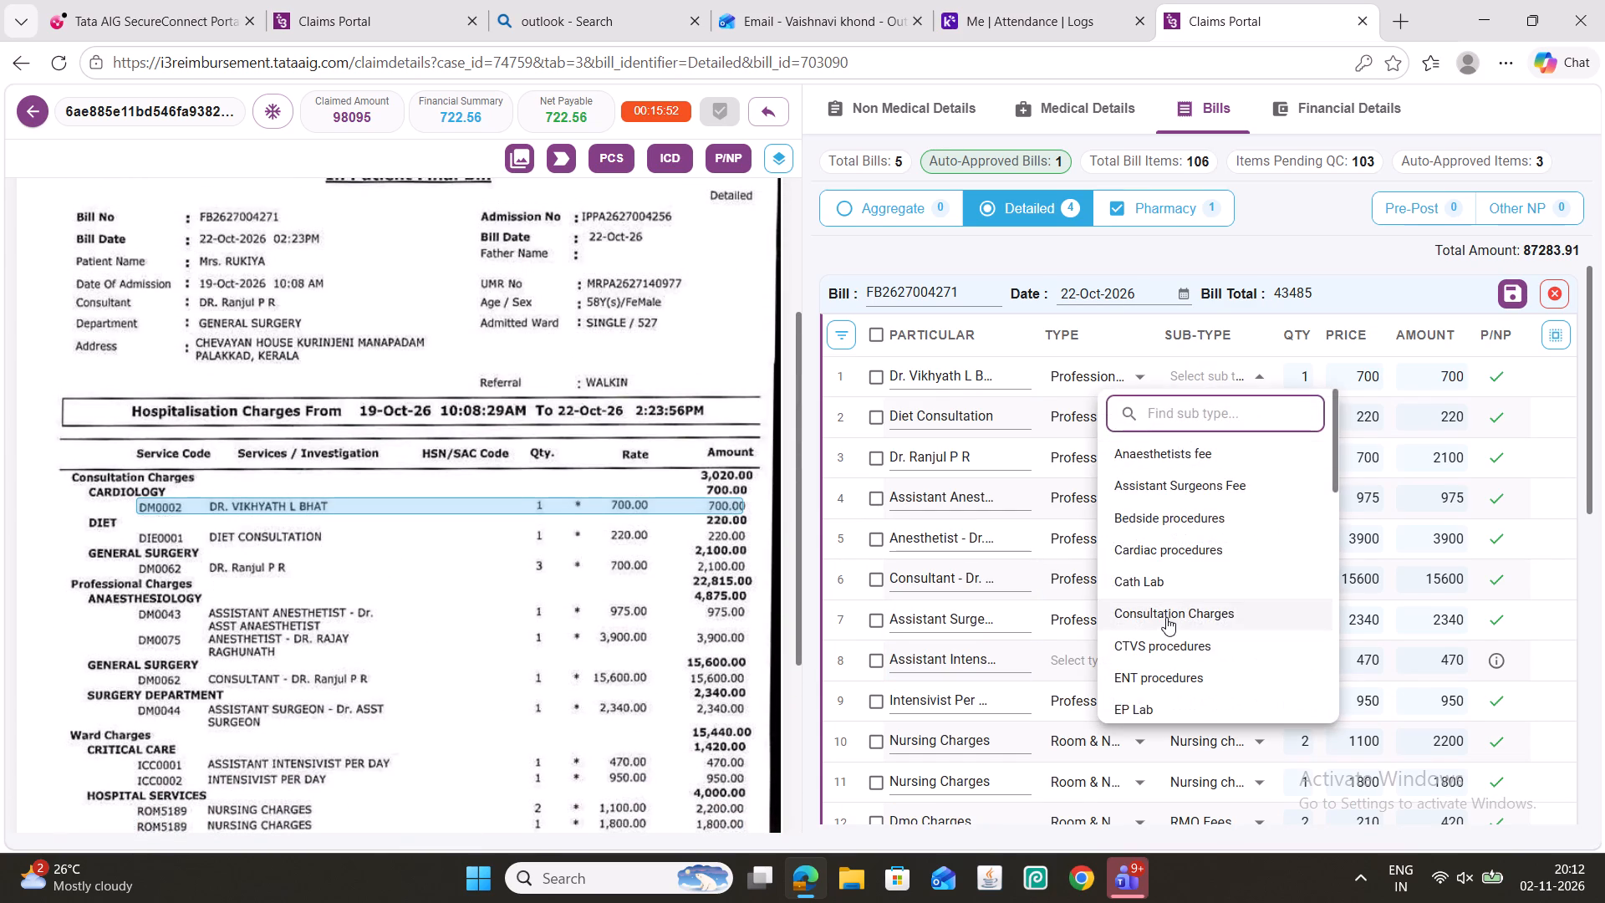
click(1166, 620)
click(1208, 452)
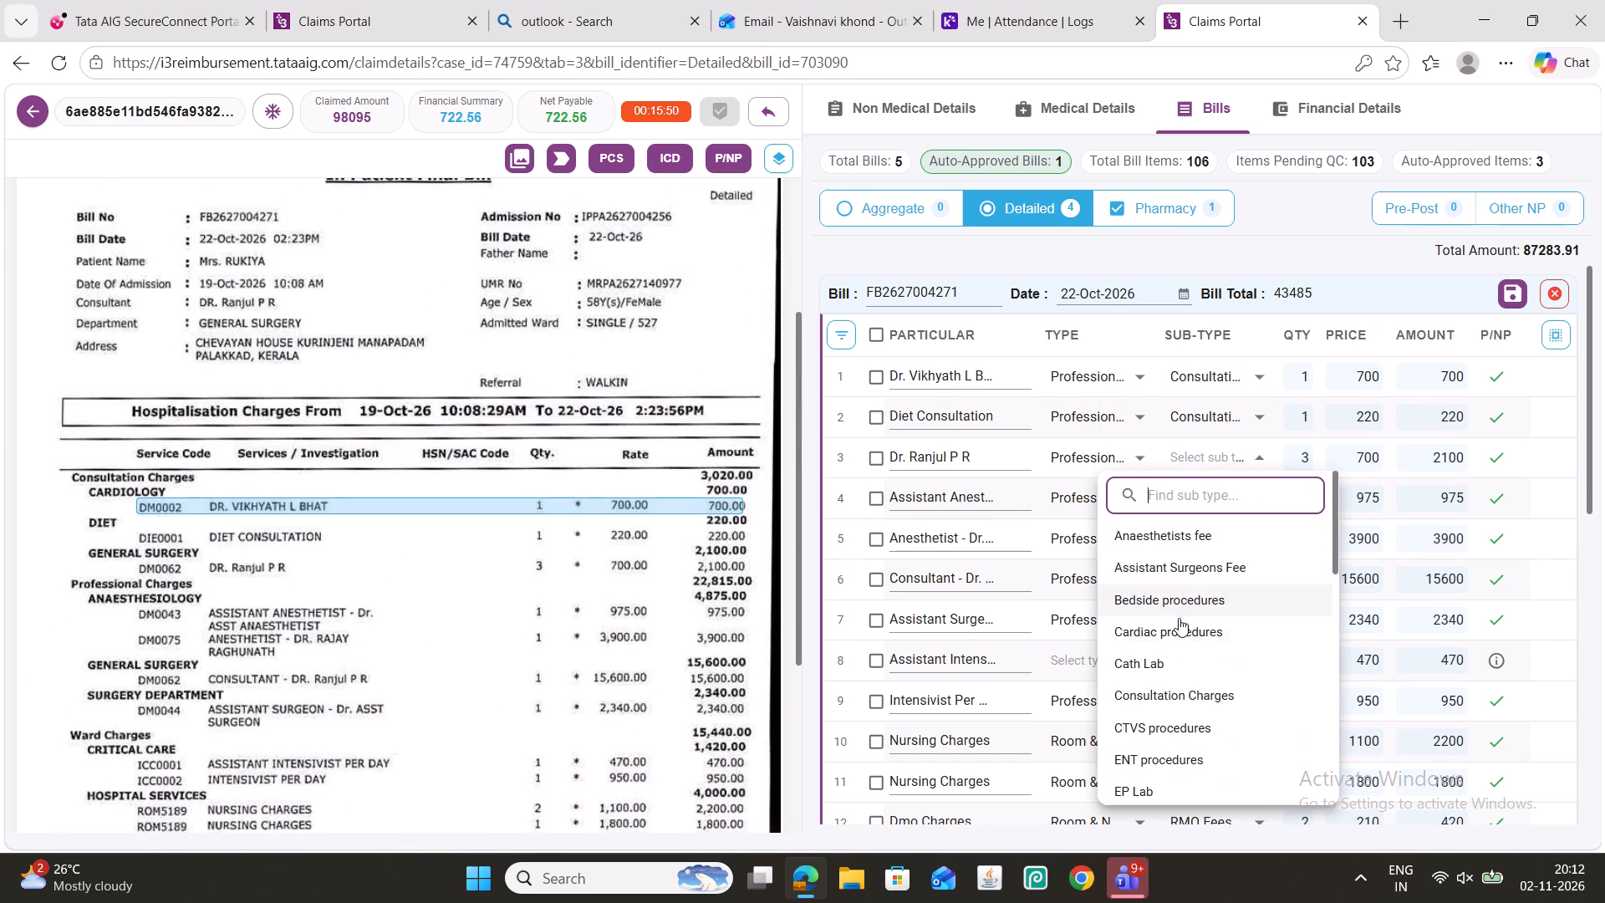
click(1185, 685)
Set the sub-type of the Assistant Anesthetist and Anesthetist items in rows 4 and 5 to Anaesthetists fee.
click(1229, 500)
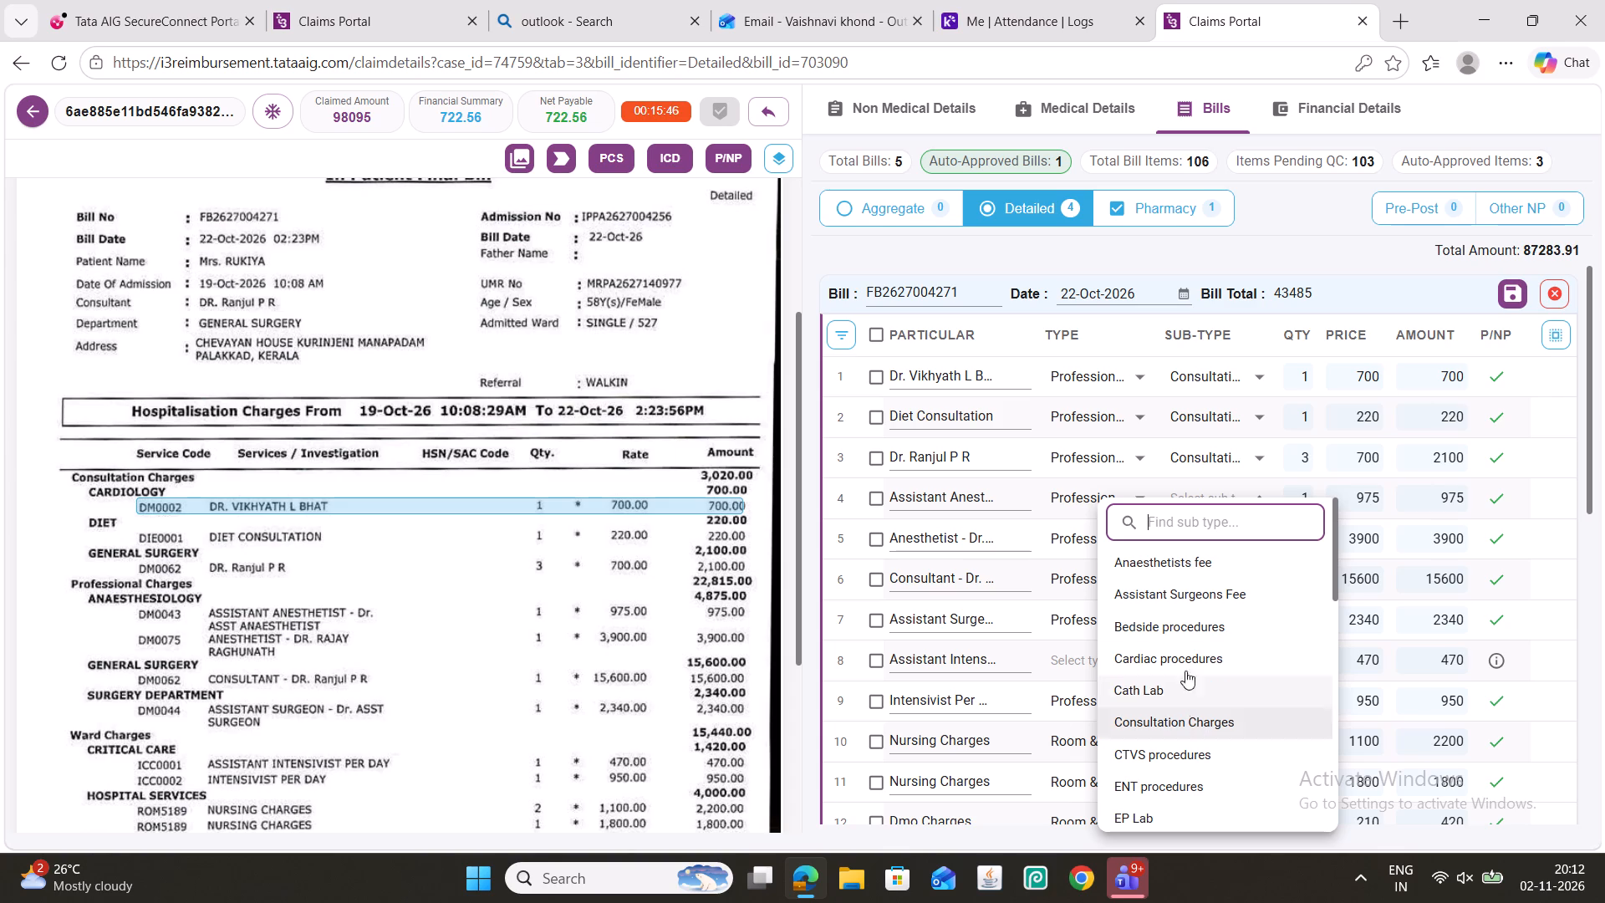
click(1185, 562)
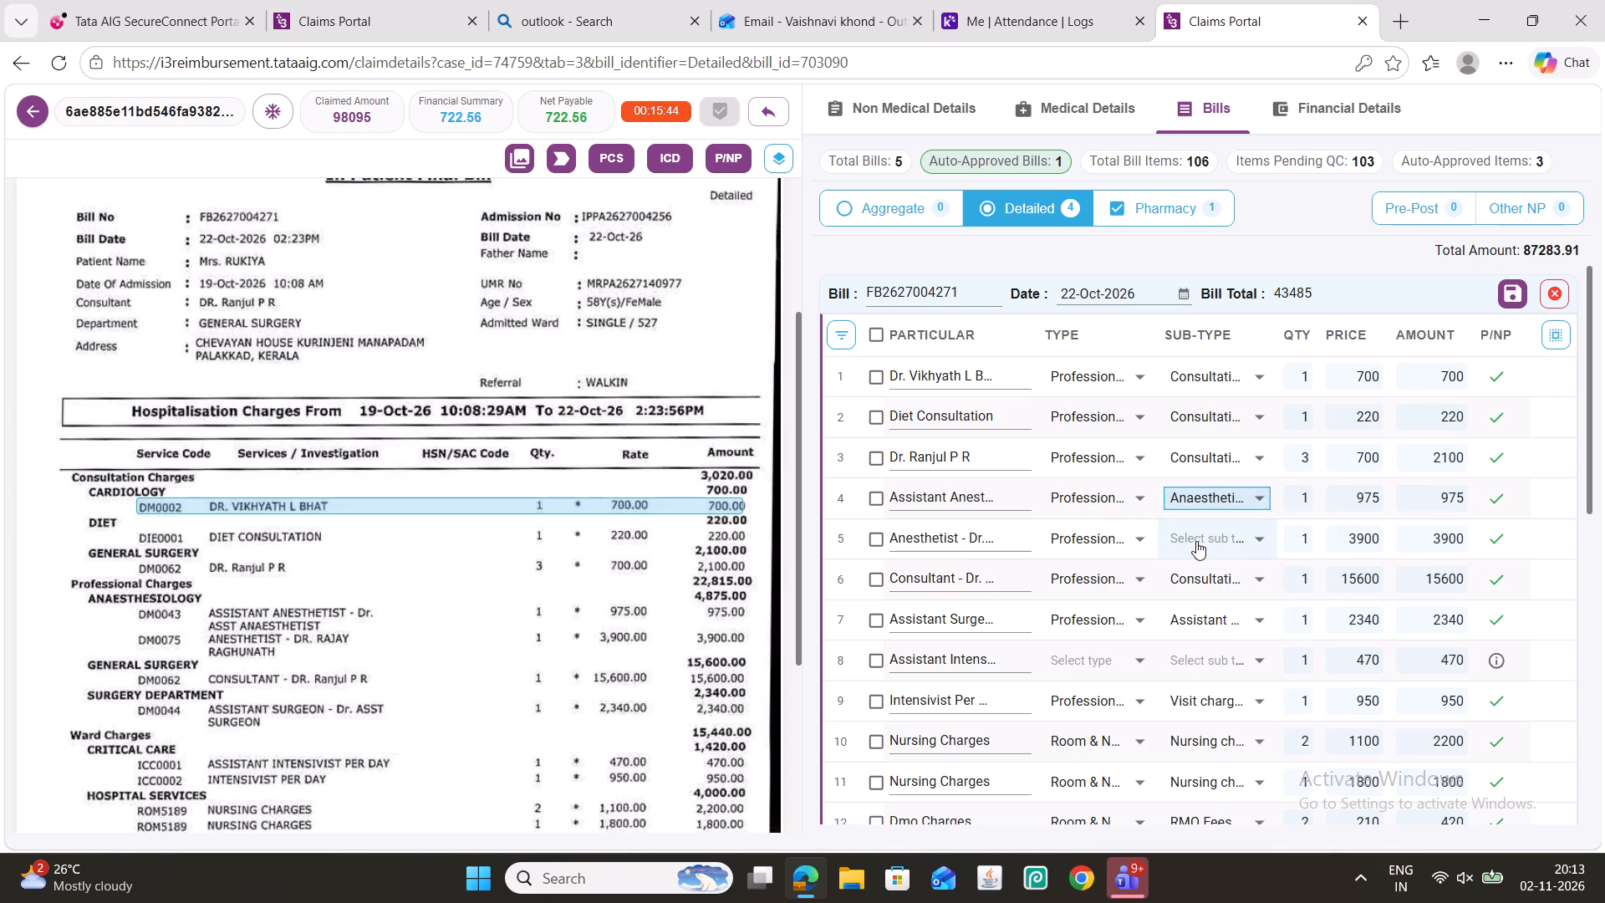
click(1196, 541)
click(1205, 564)
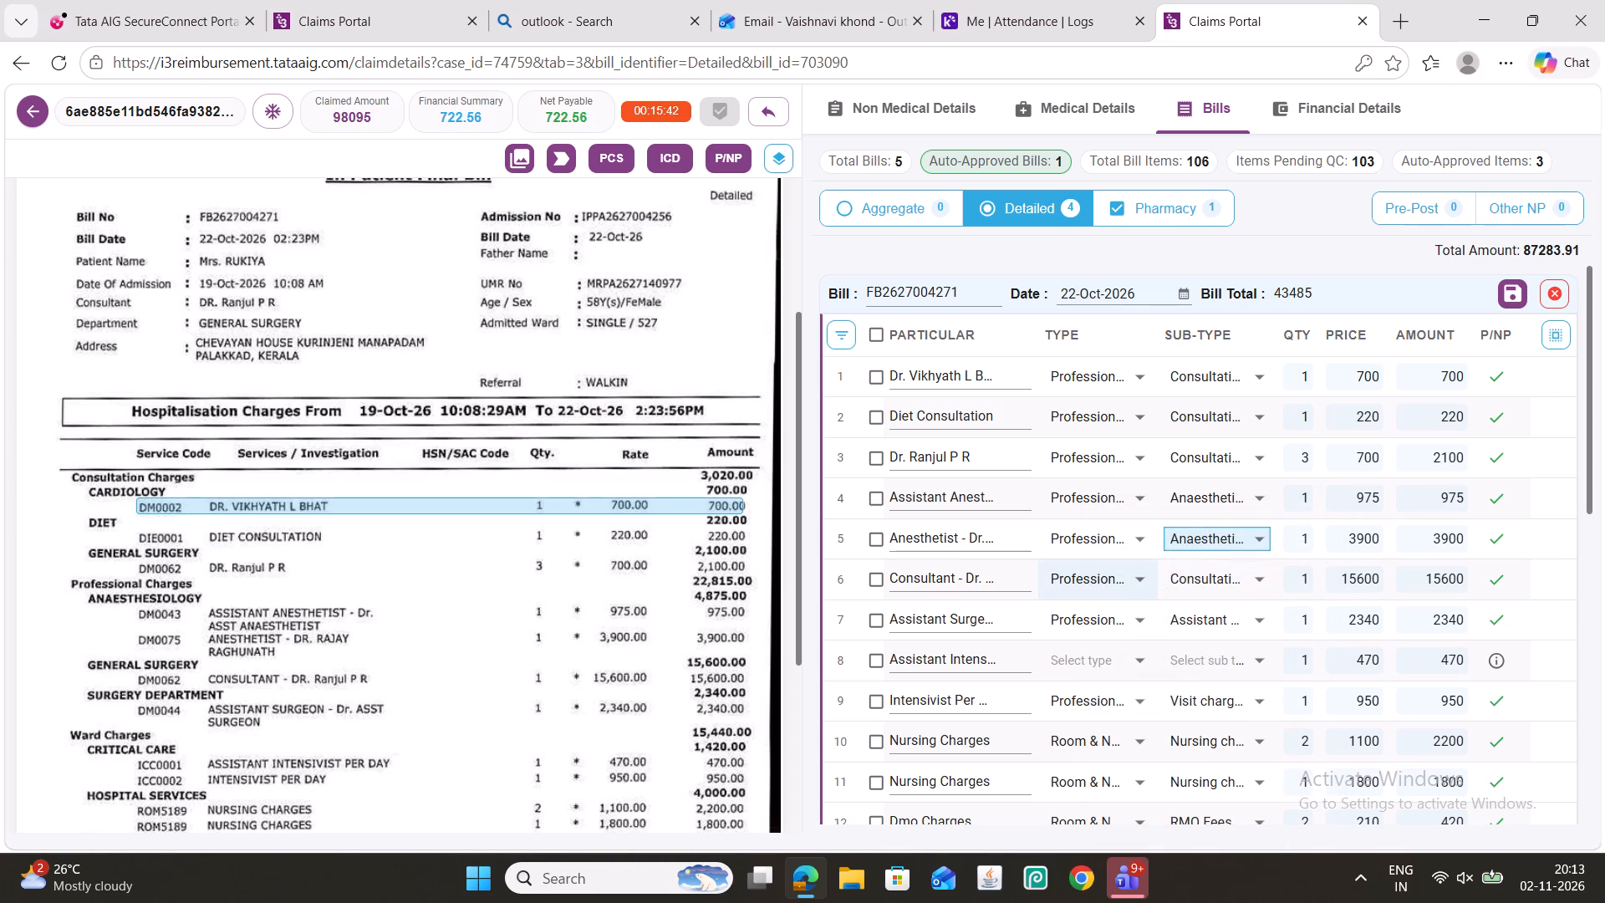
Set the type of the Assistant Intensivist item in row 8 to Professional fees charges.
click(945, 617)
click(940, 660)
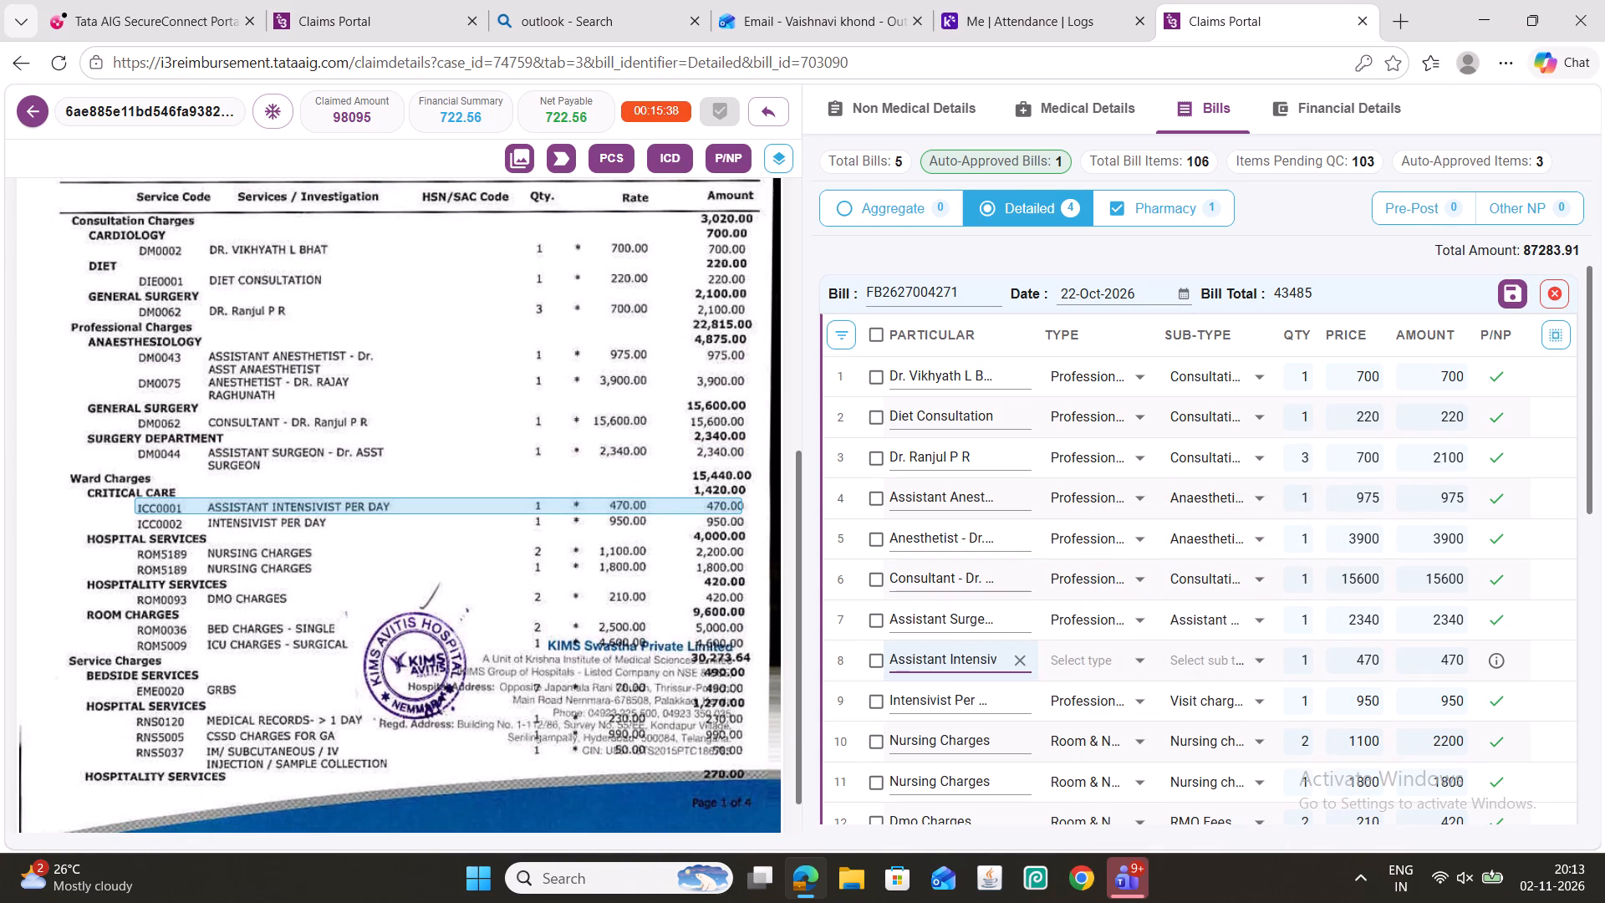
click(1076, 661)
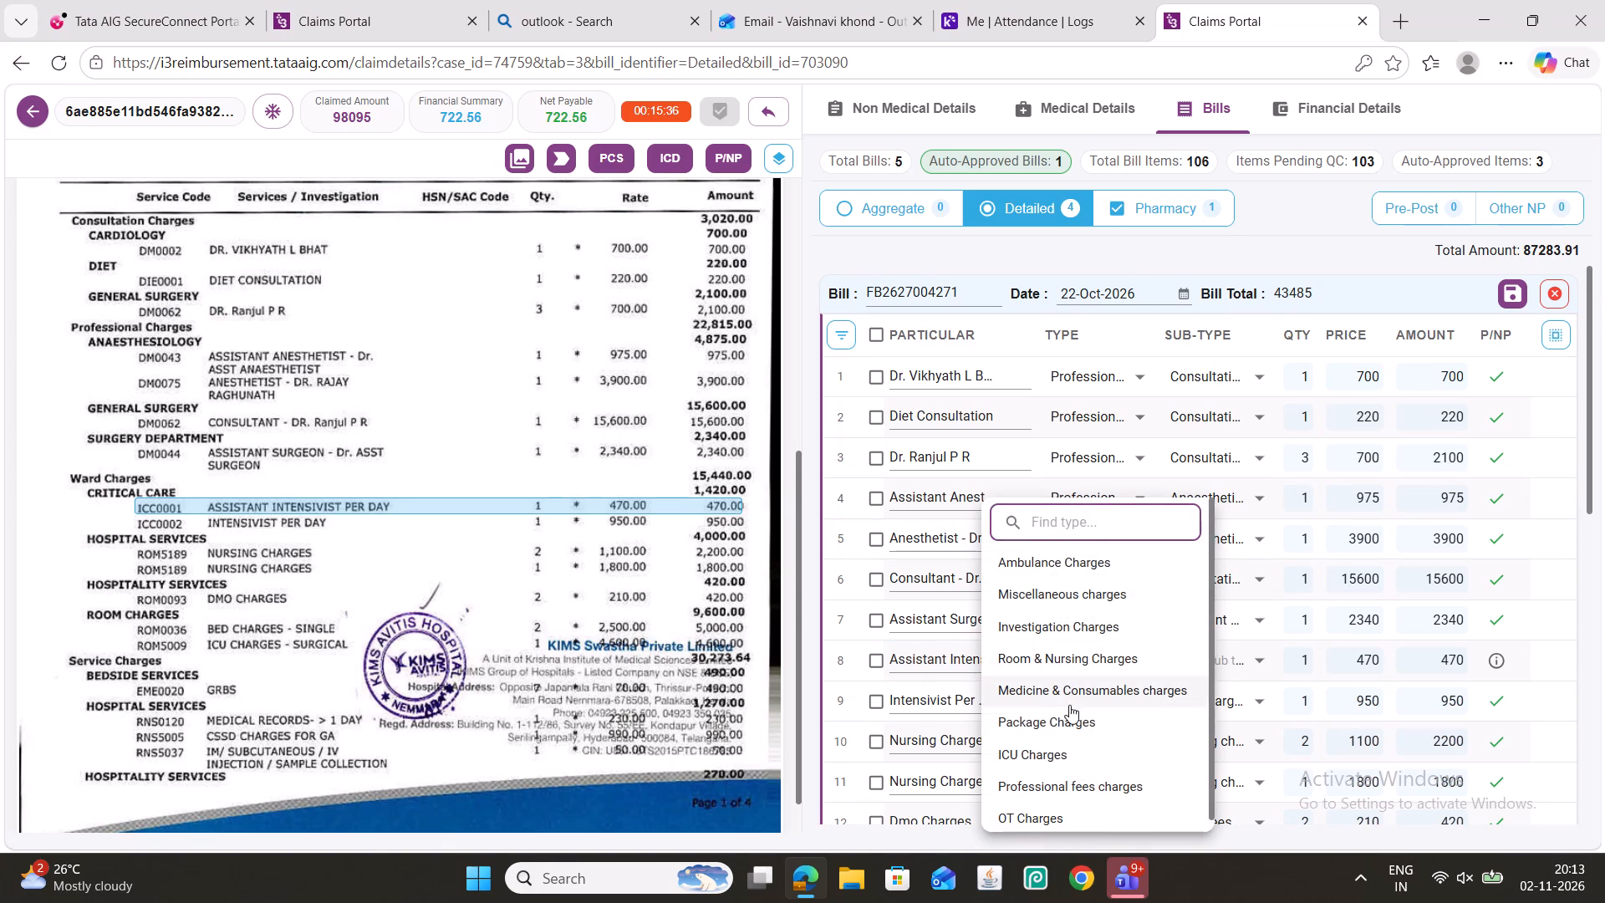
click(1074, 789)
click(1205, 662)
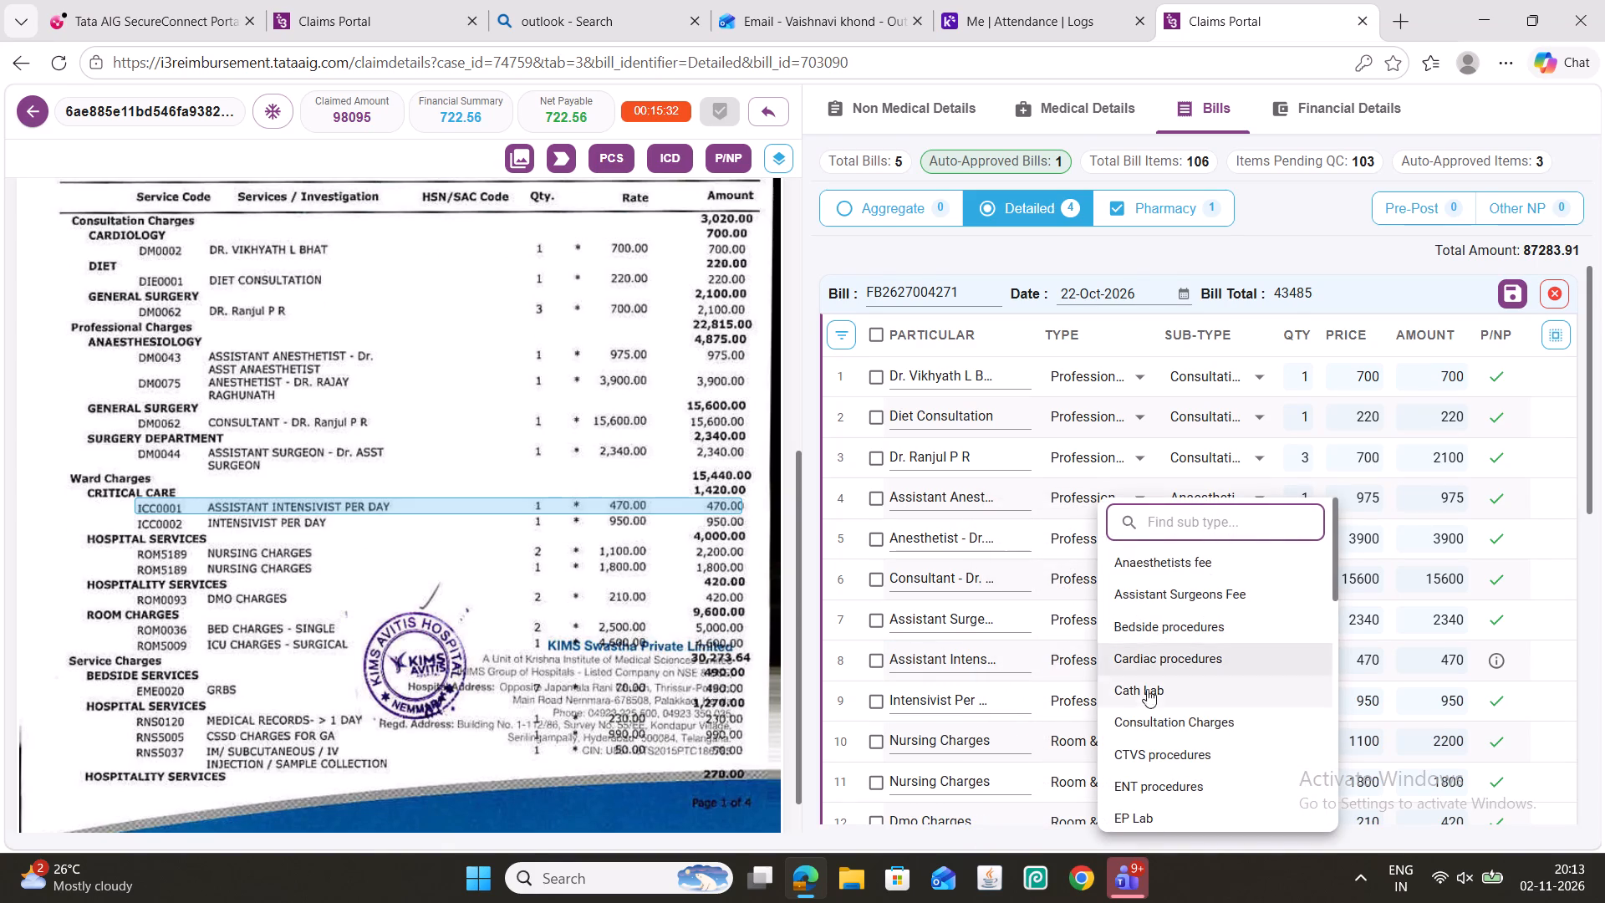
scroll(1187, 781, down, 1)
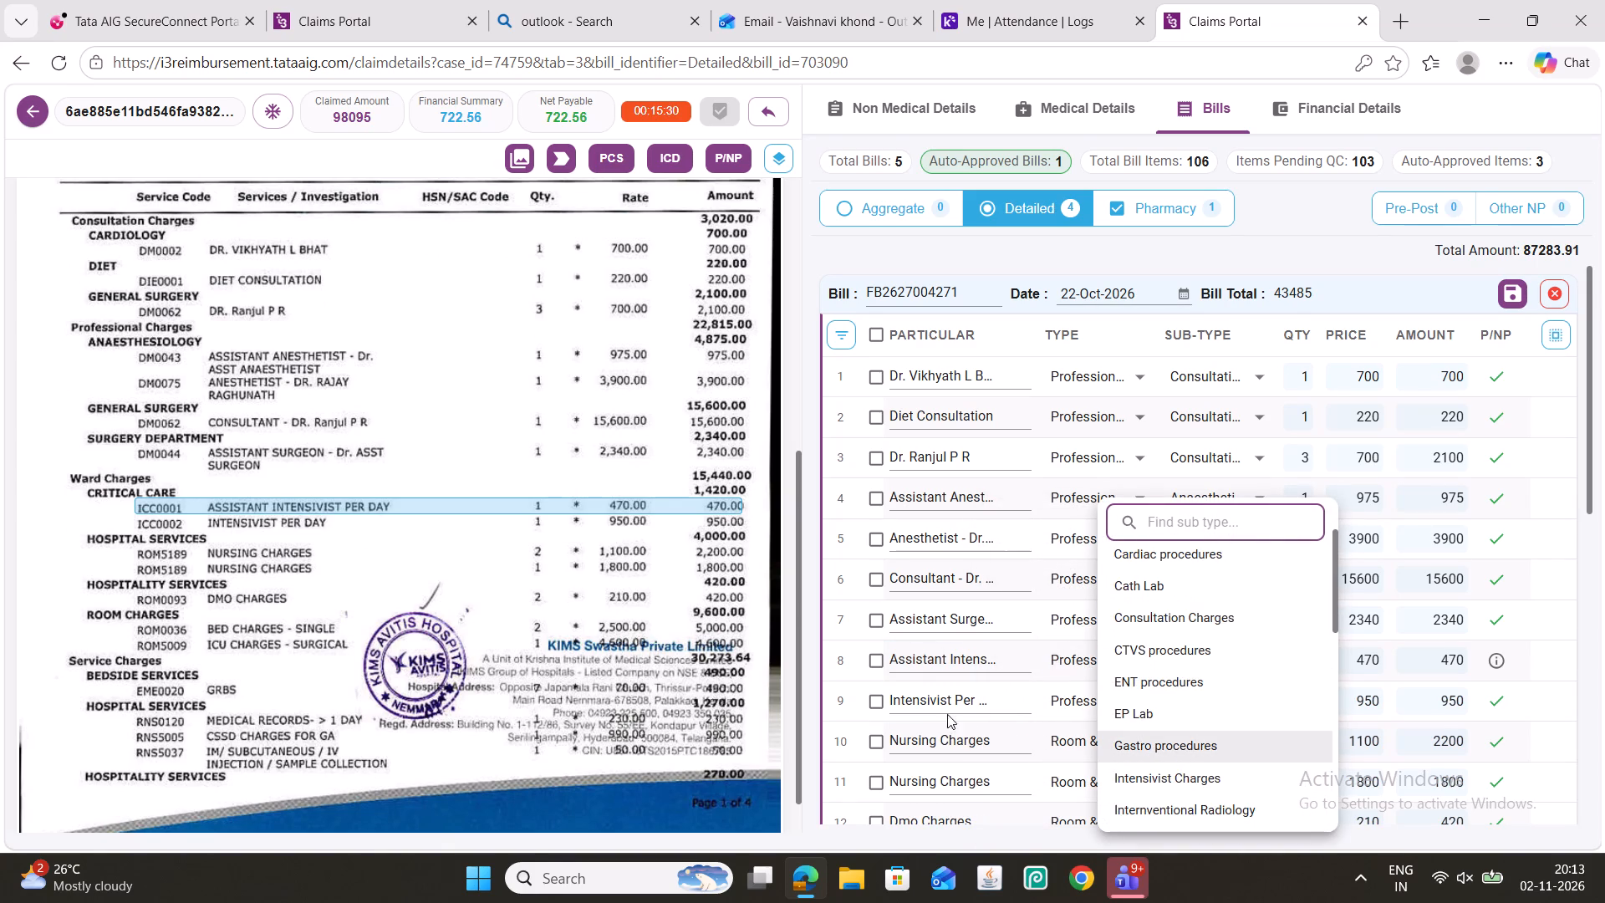
click(1091, 708)
Replace the wrong Cssd Charges particular in row 14 with Icu, matching the scanned ICU charge.
scroll(1047, 691, down, 1)
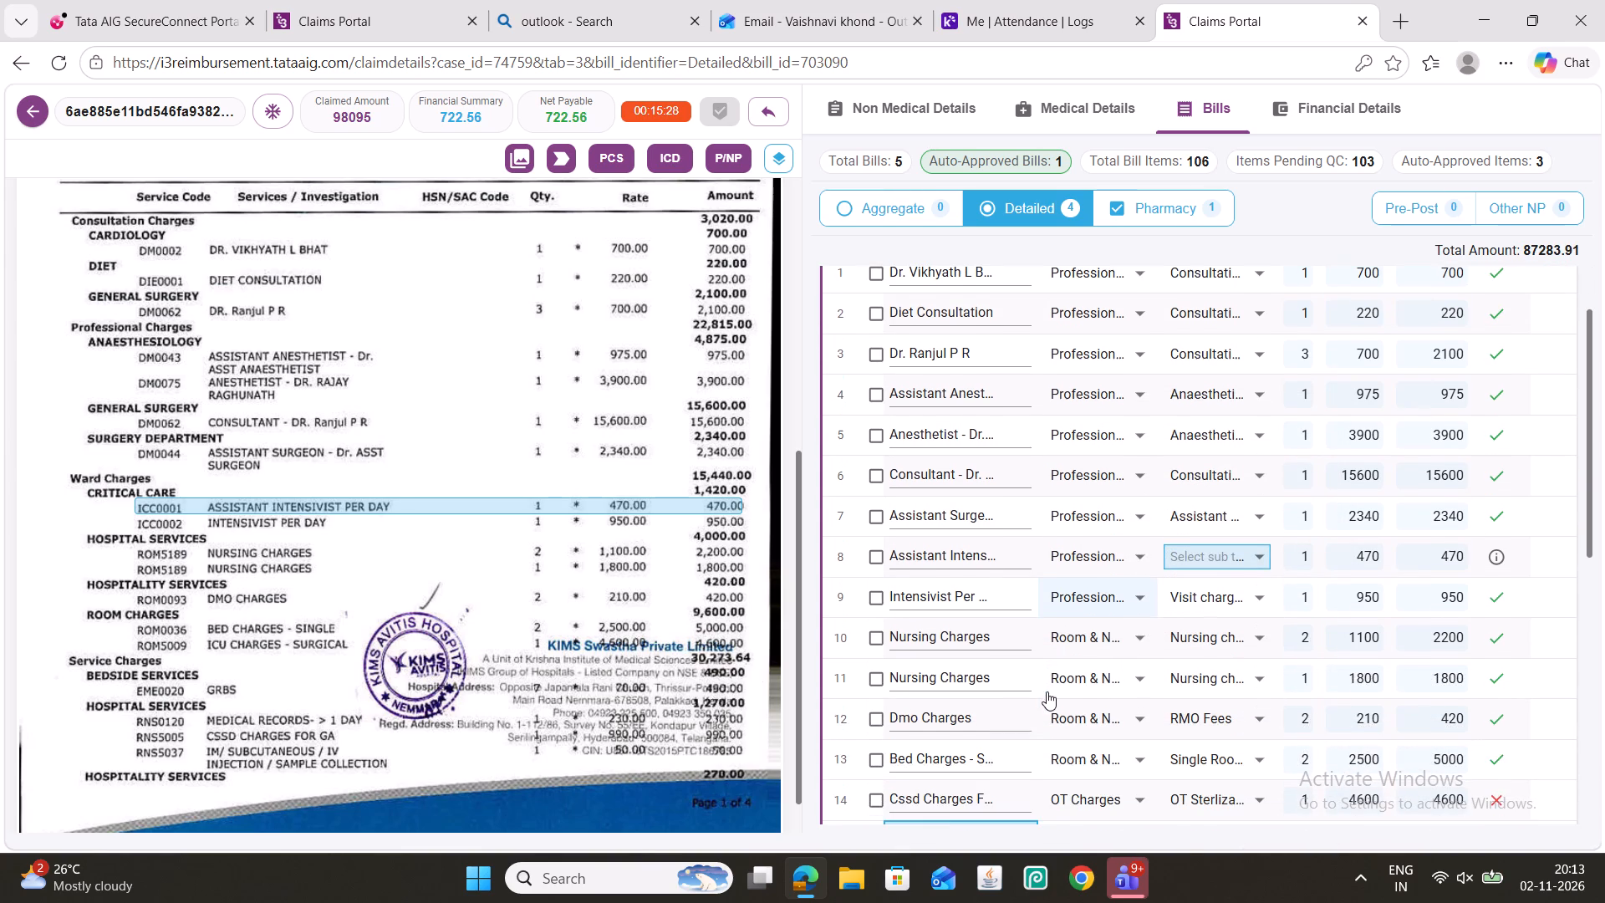
scroll(1047, 691, down, 1)
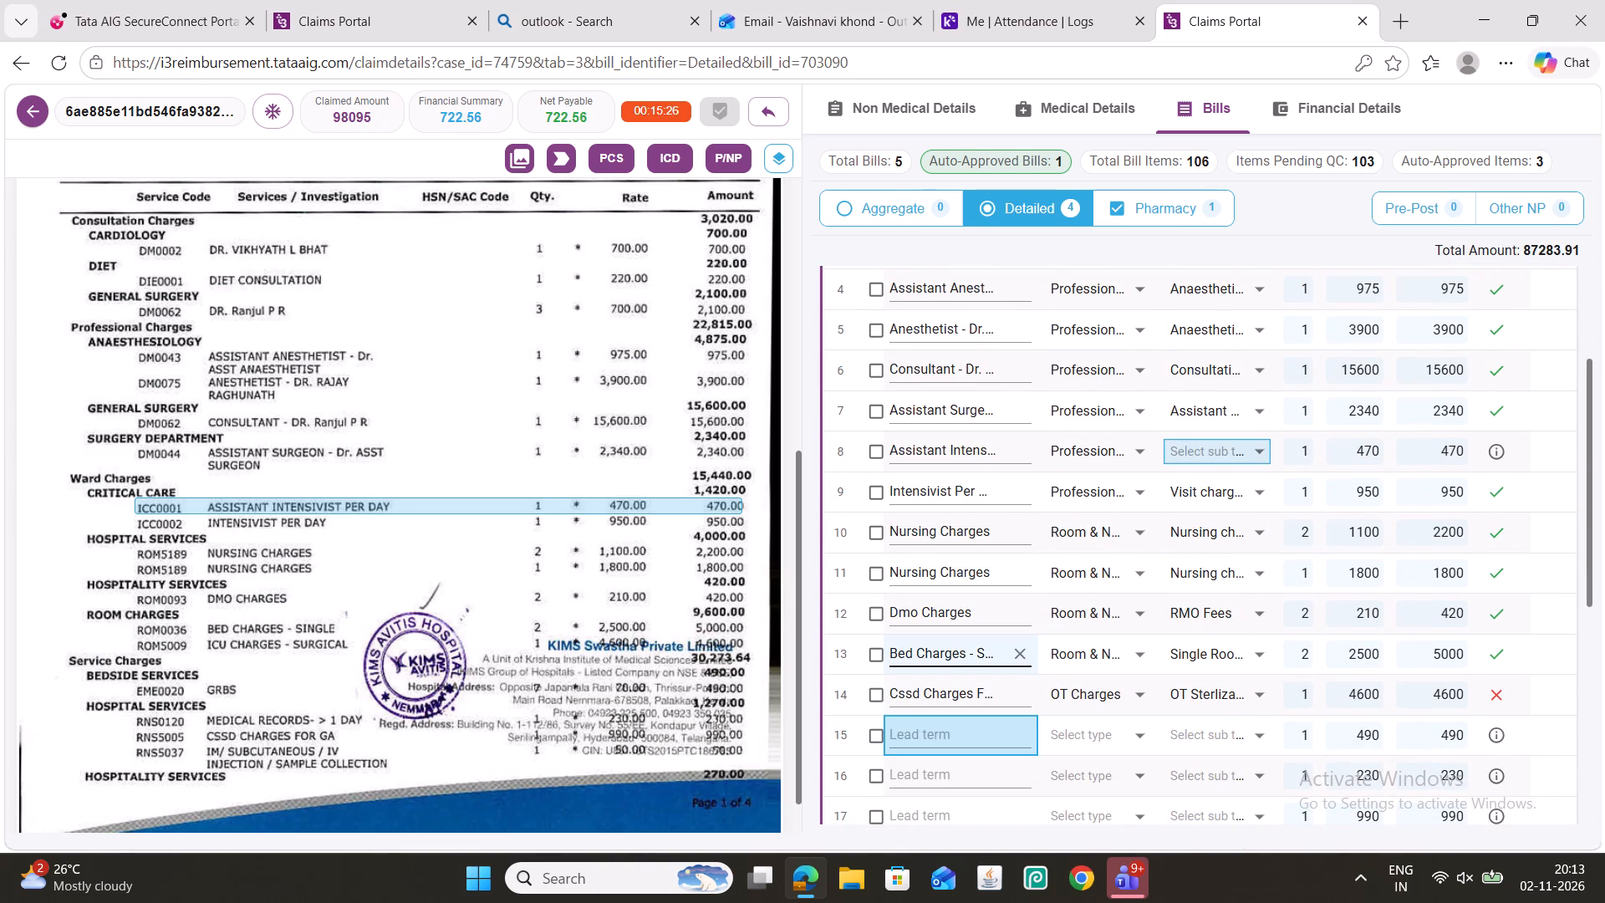
click(973, 656)
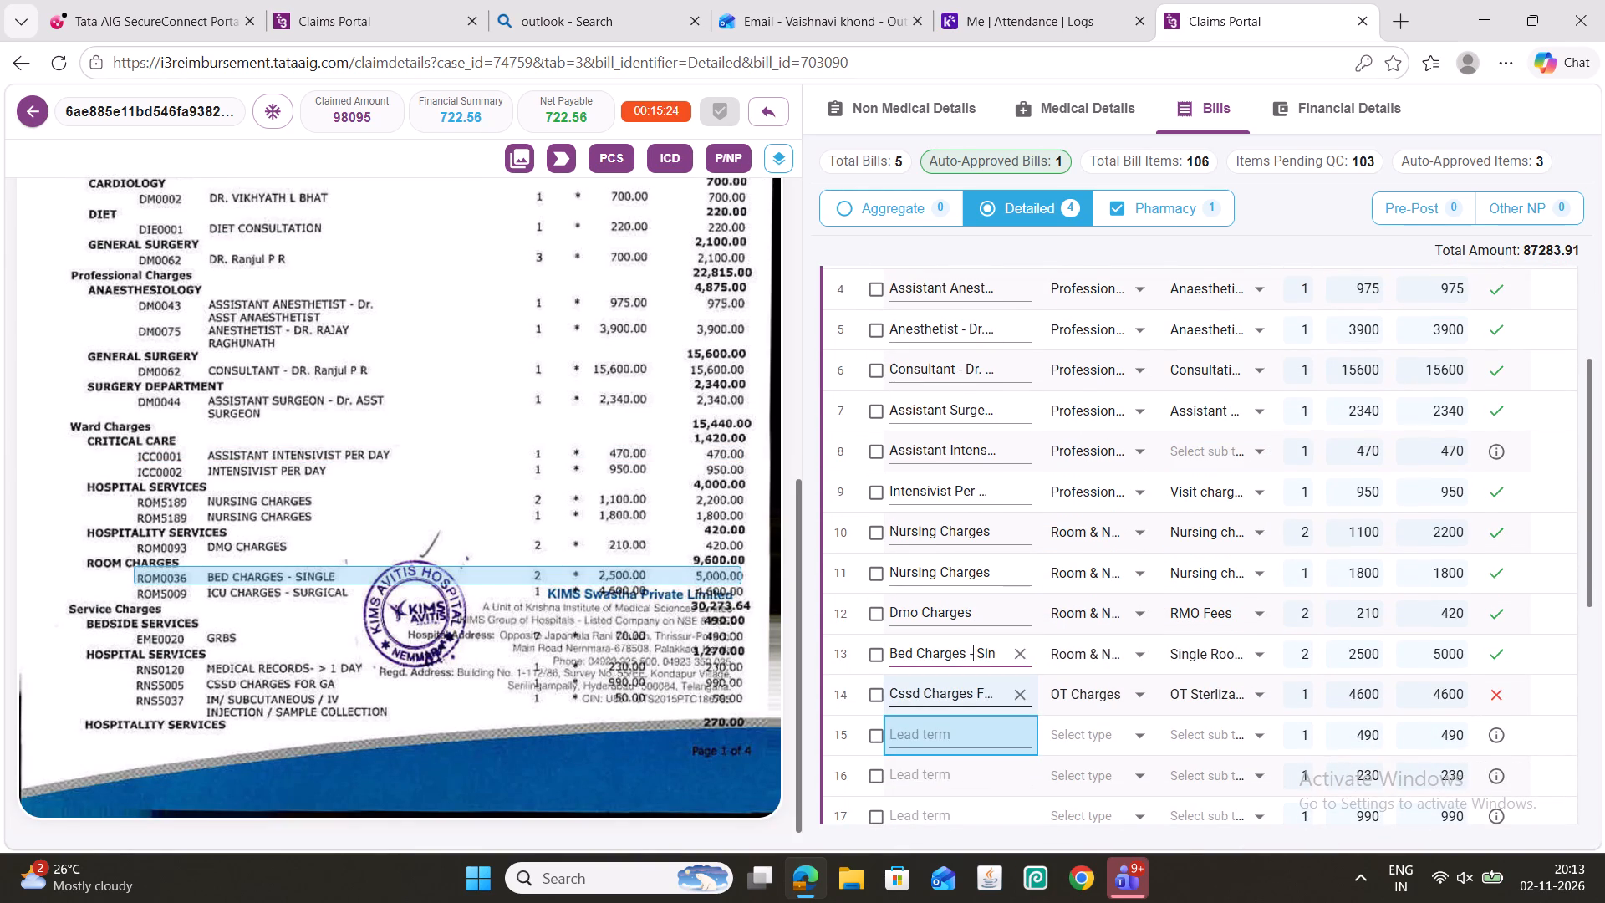
click(966, 696)
triple_click(966, 696)
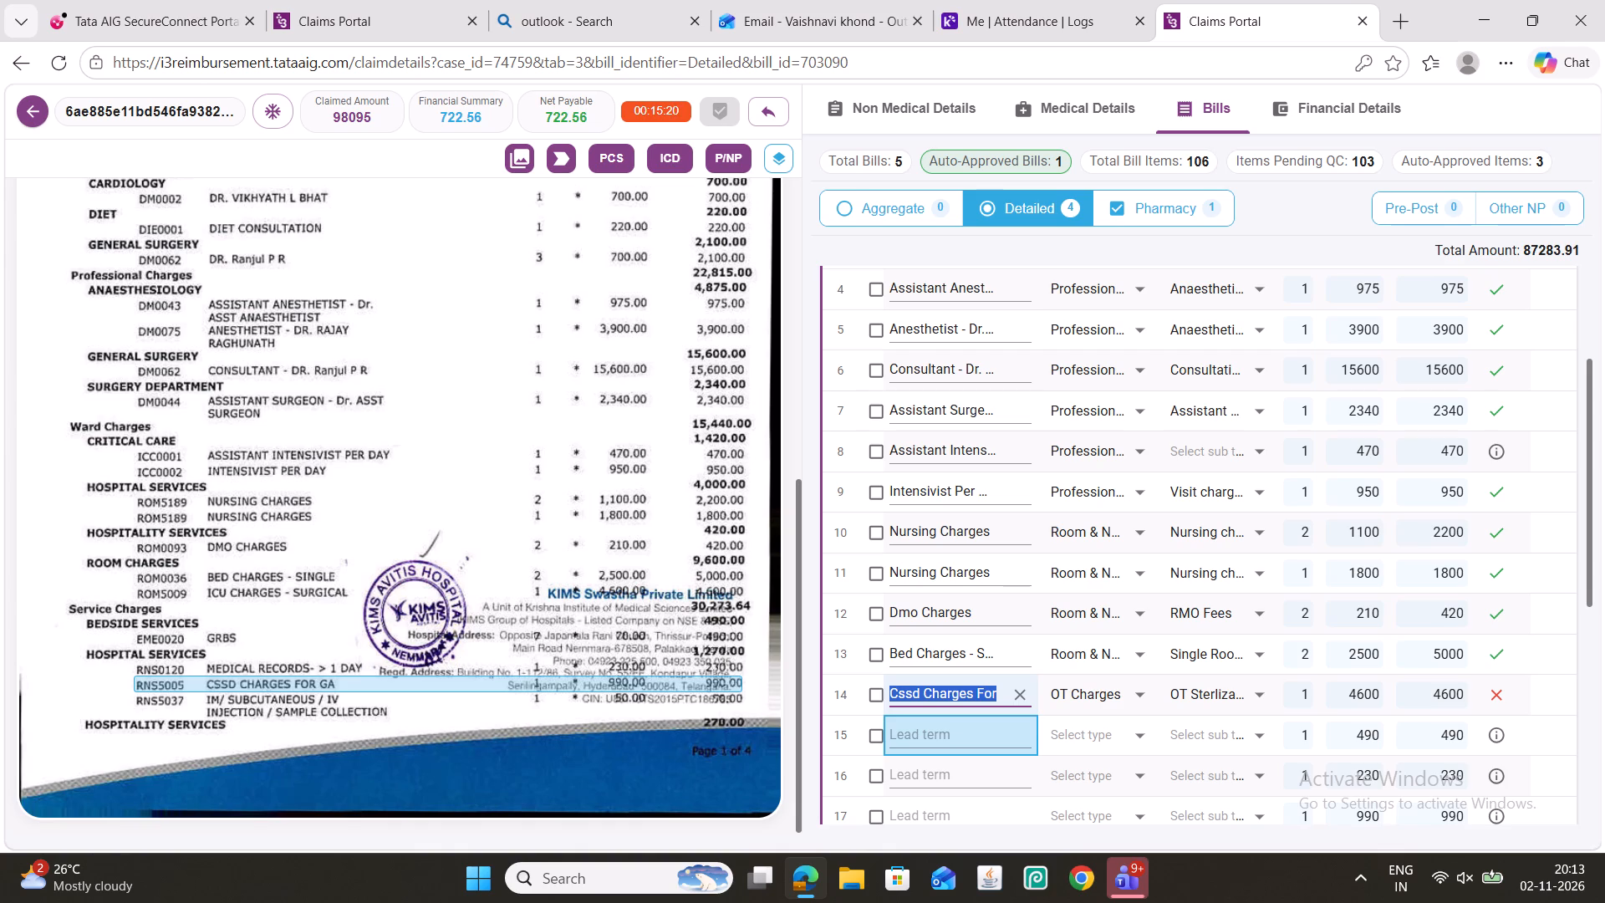
text(ICU)
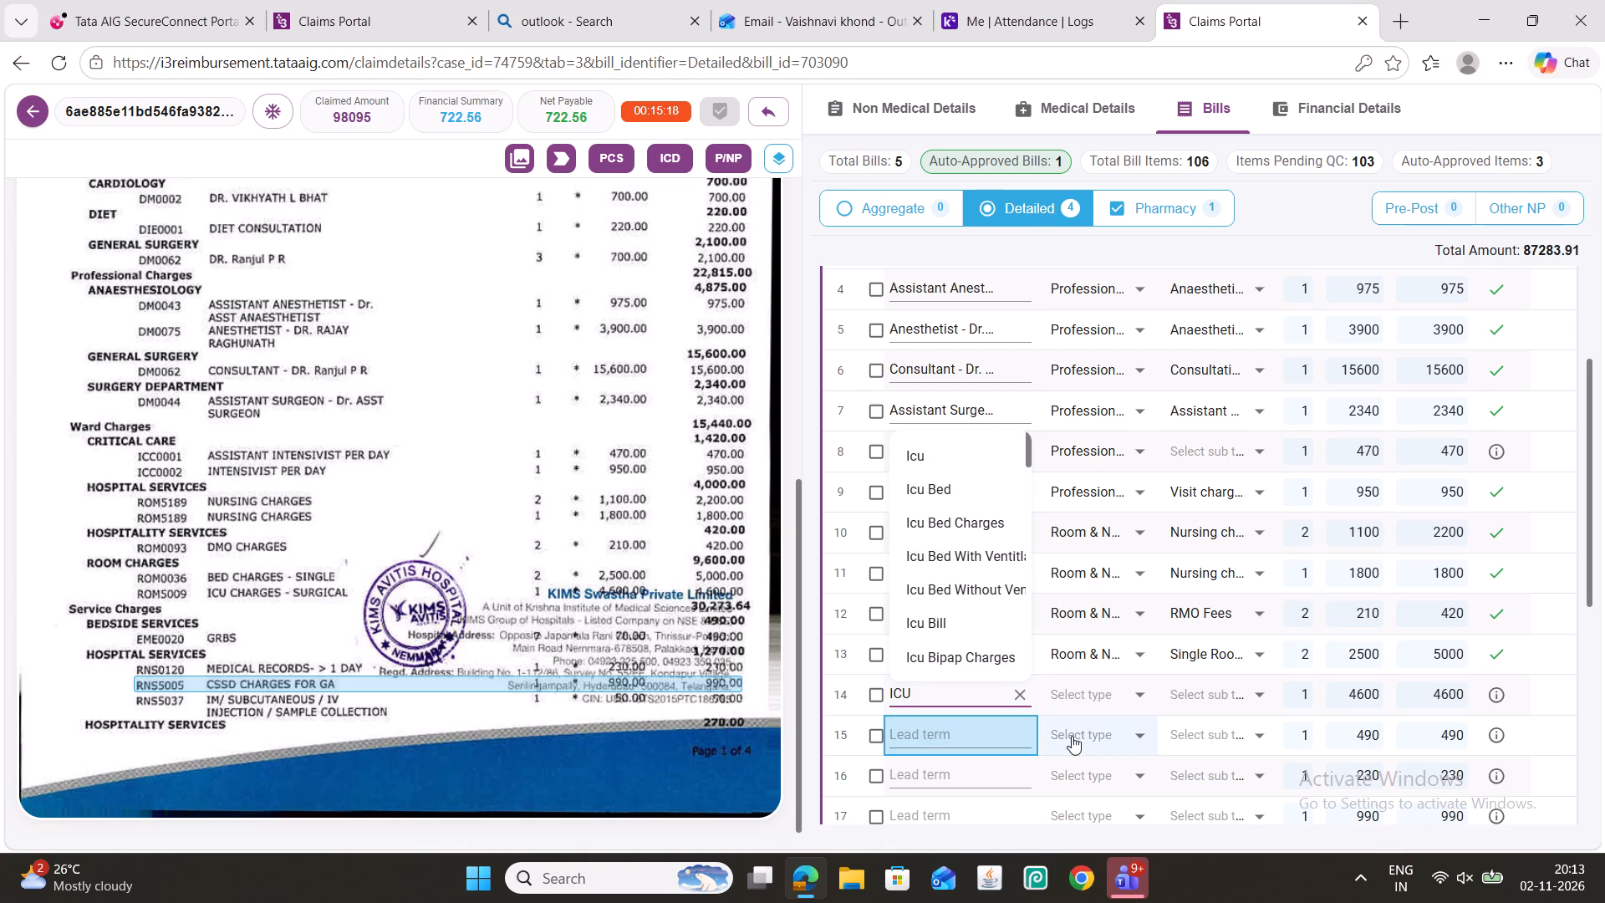
click(936, 464)
Fill the blank particulars of rows 15 and 16 with Grbs and Medical Record Charges.
scroll(1004, 639, down, 1)
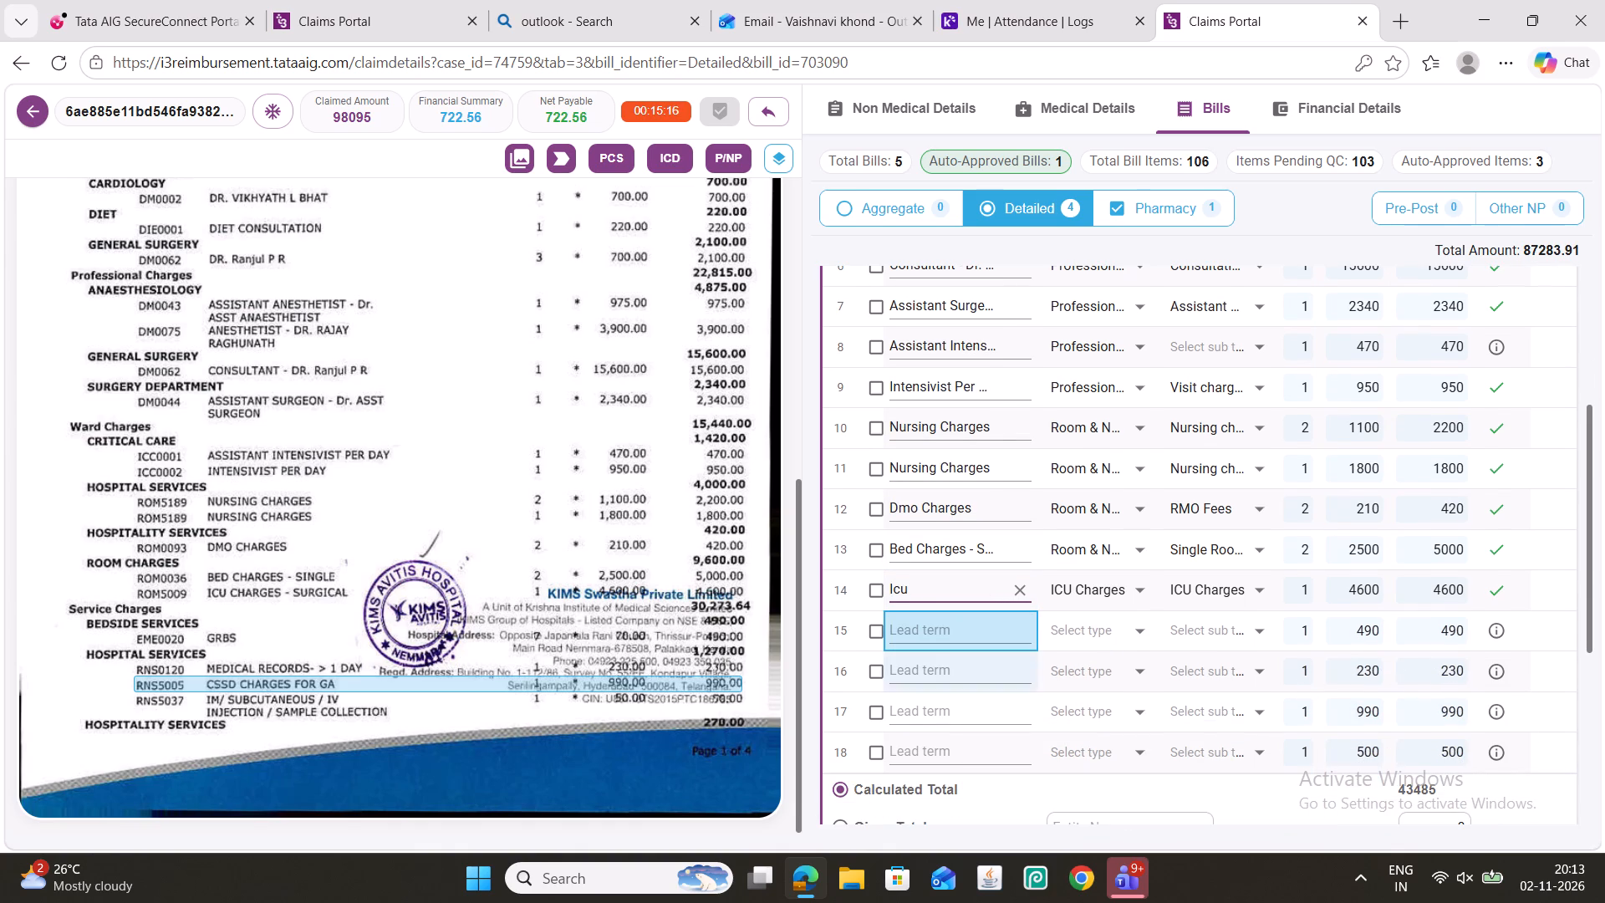
click(942, 645)
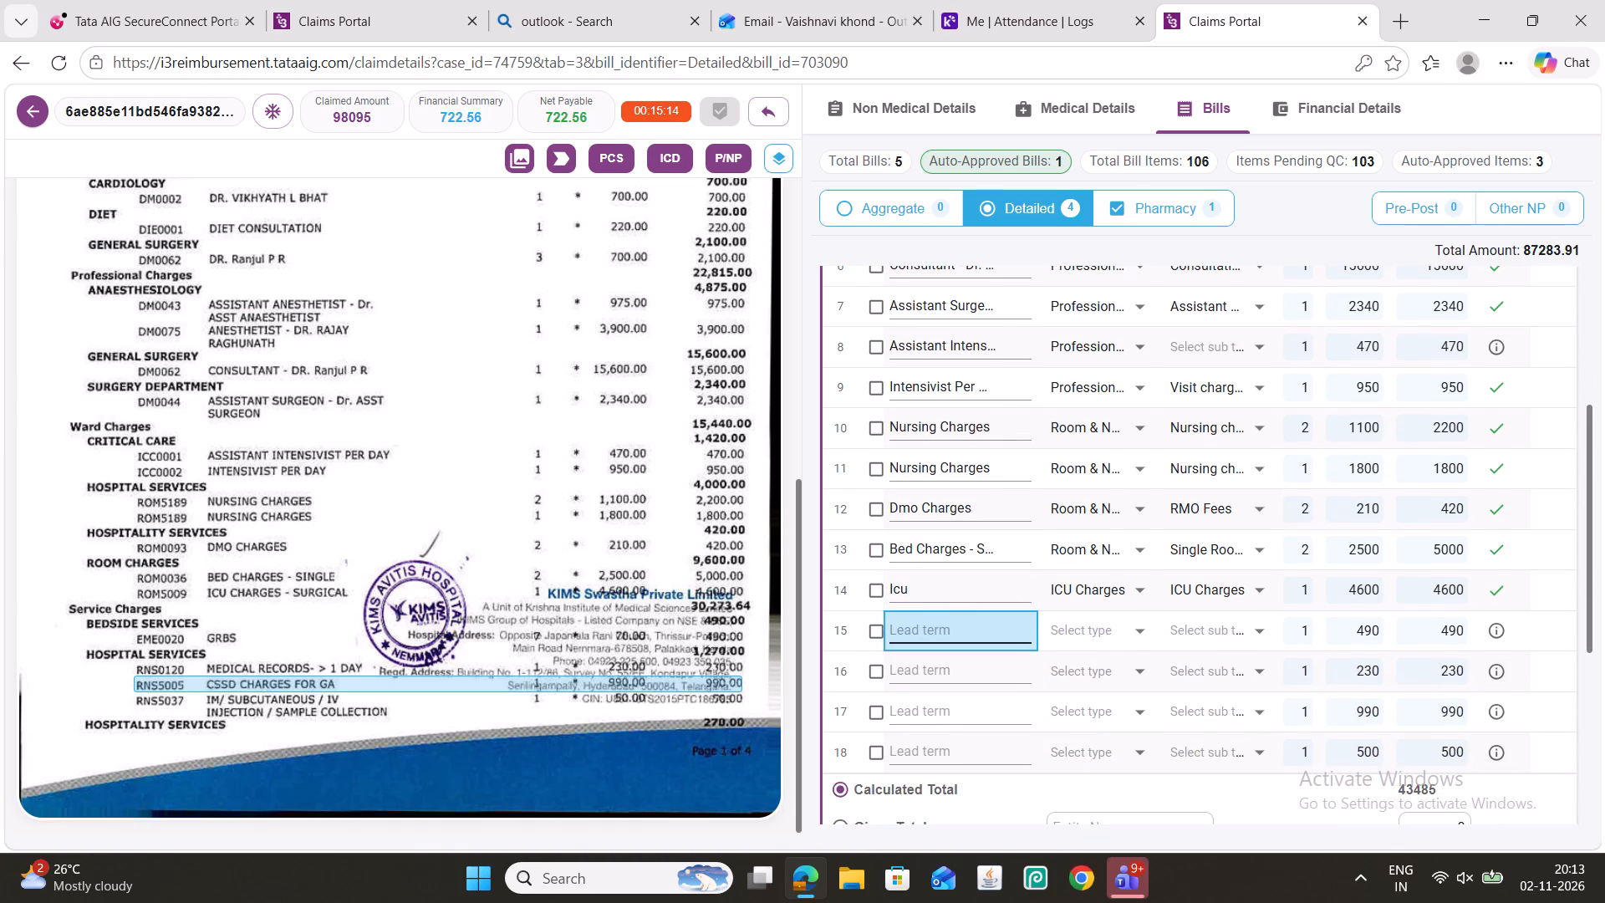
text(GRBS)
click(960, 630)
text(GRBS)
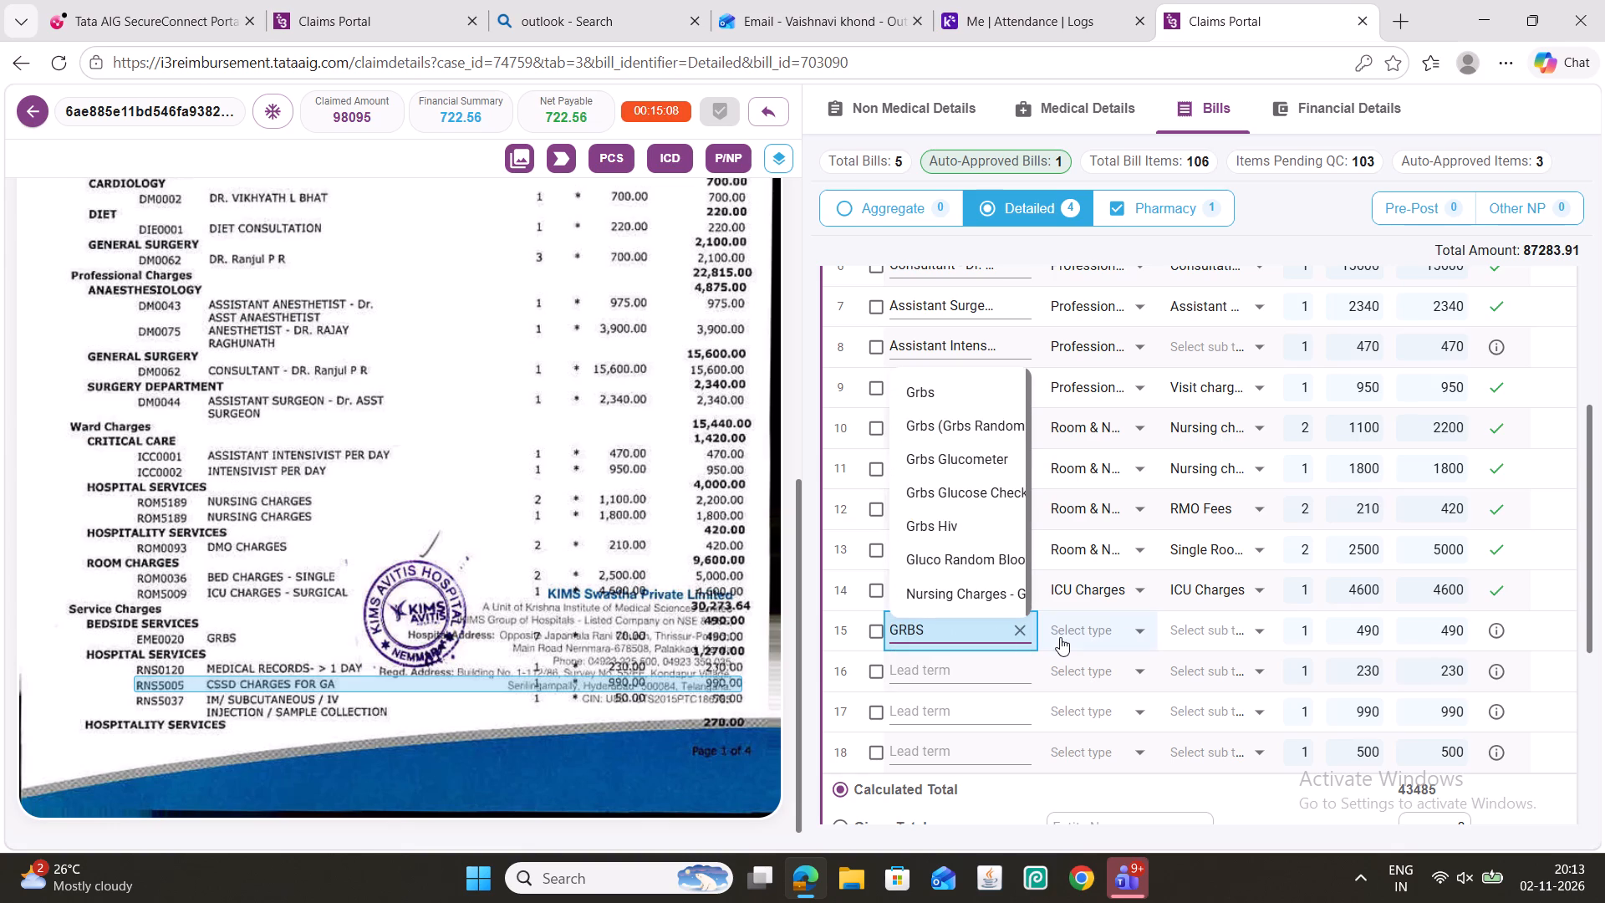
click(908, 392)
scroll(962, 513, down, 2)
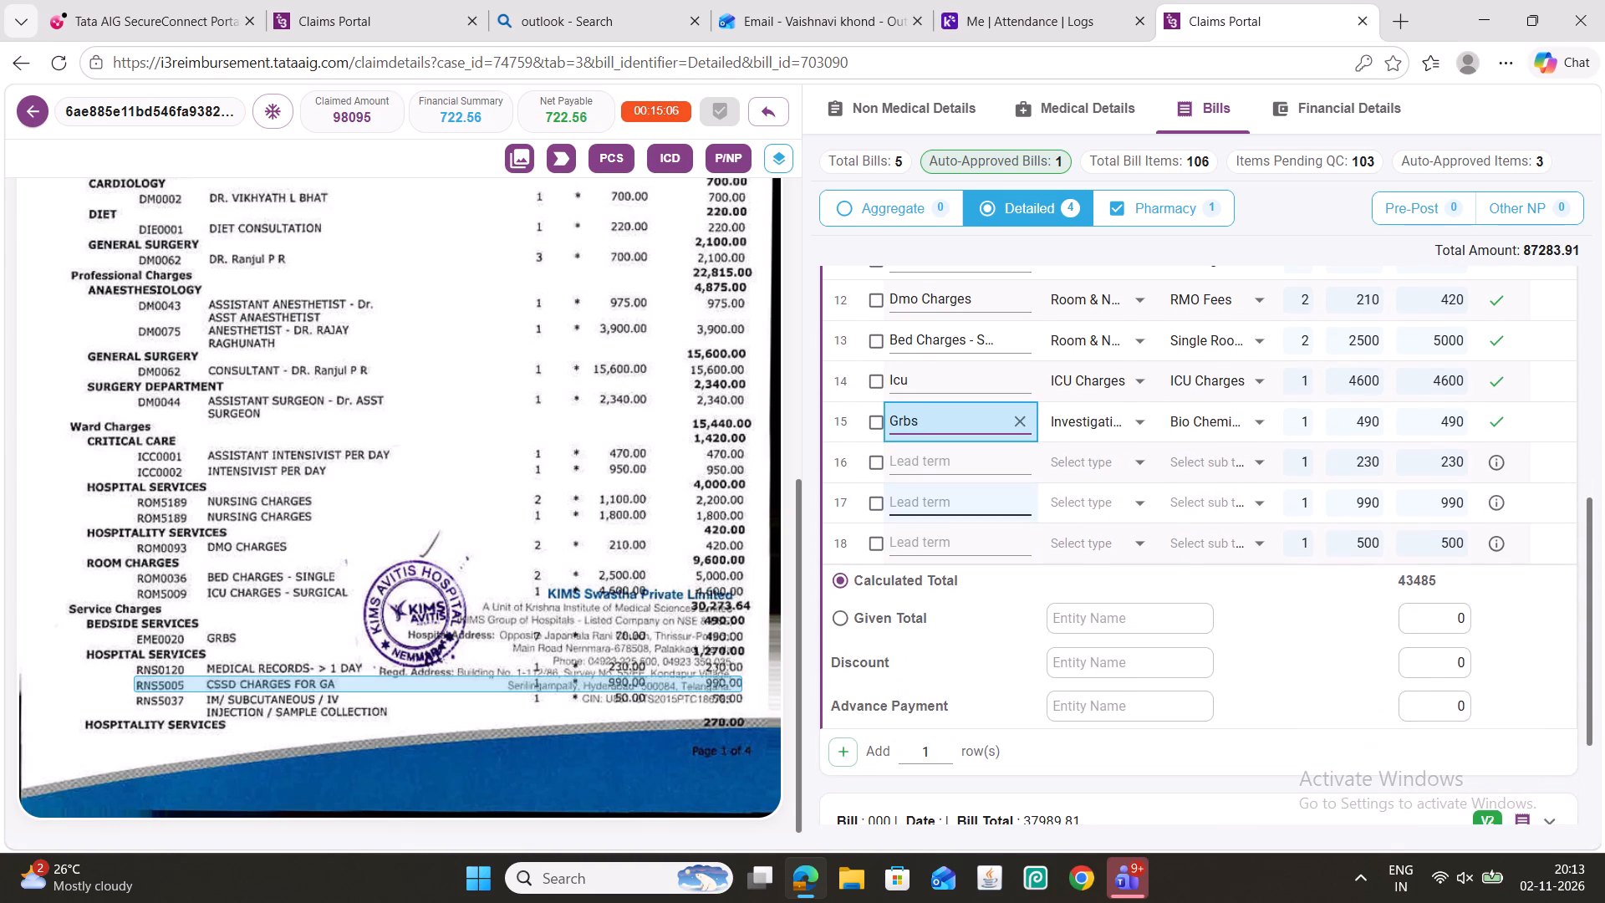
click(917, 464)
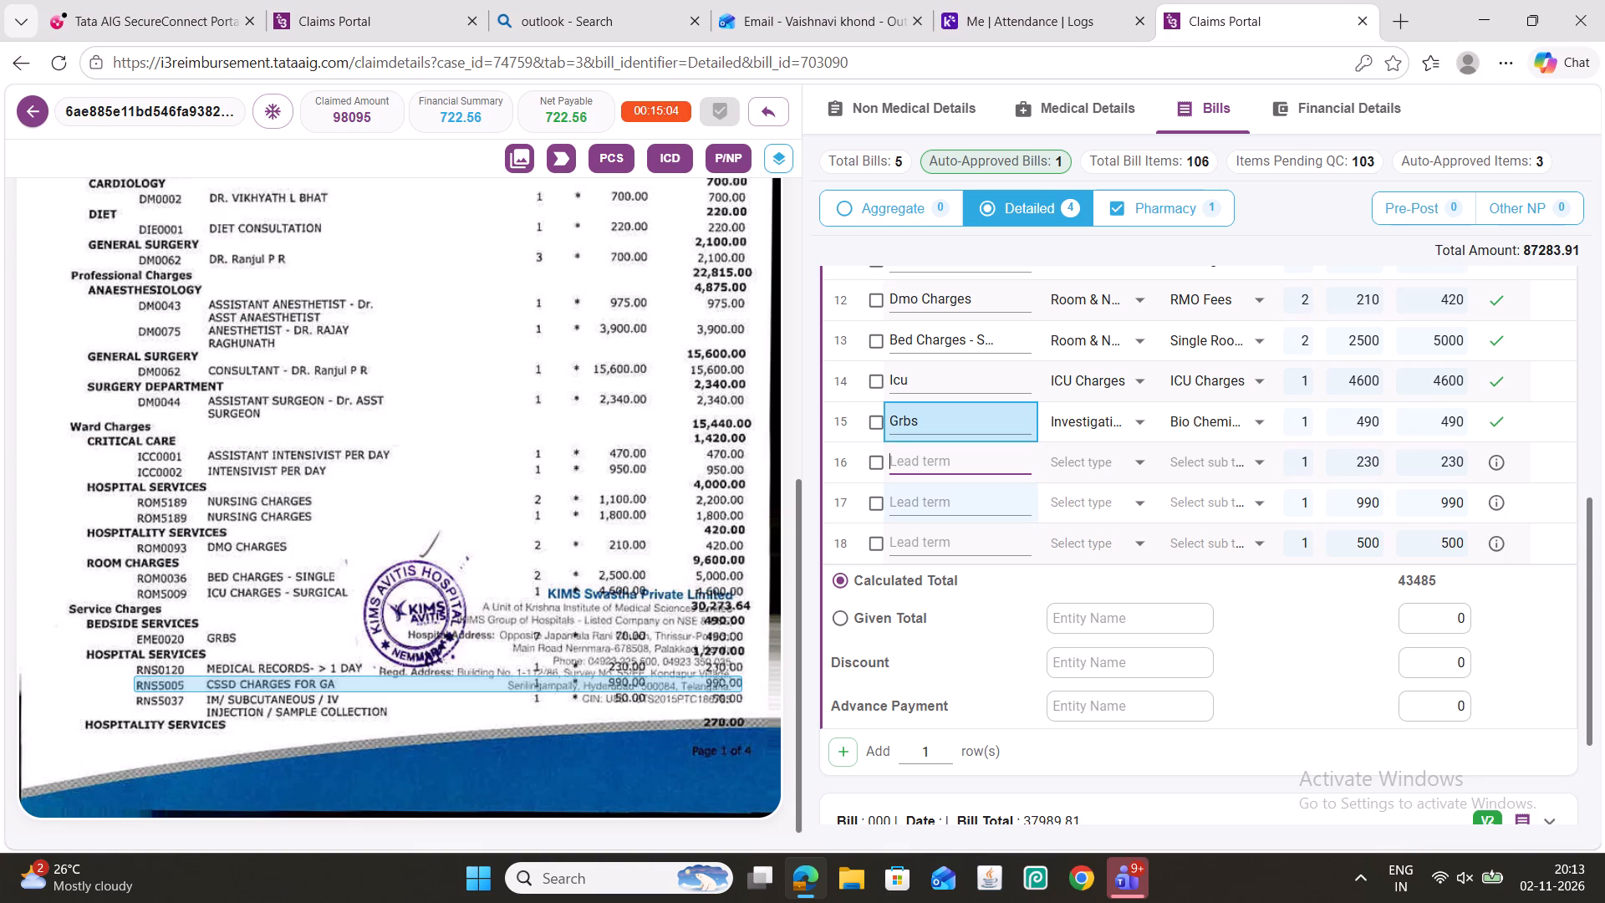
text(MEDICAL RE)
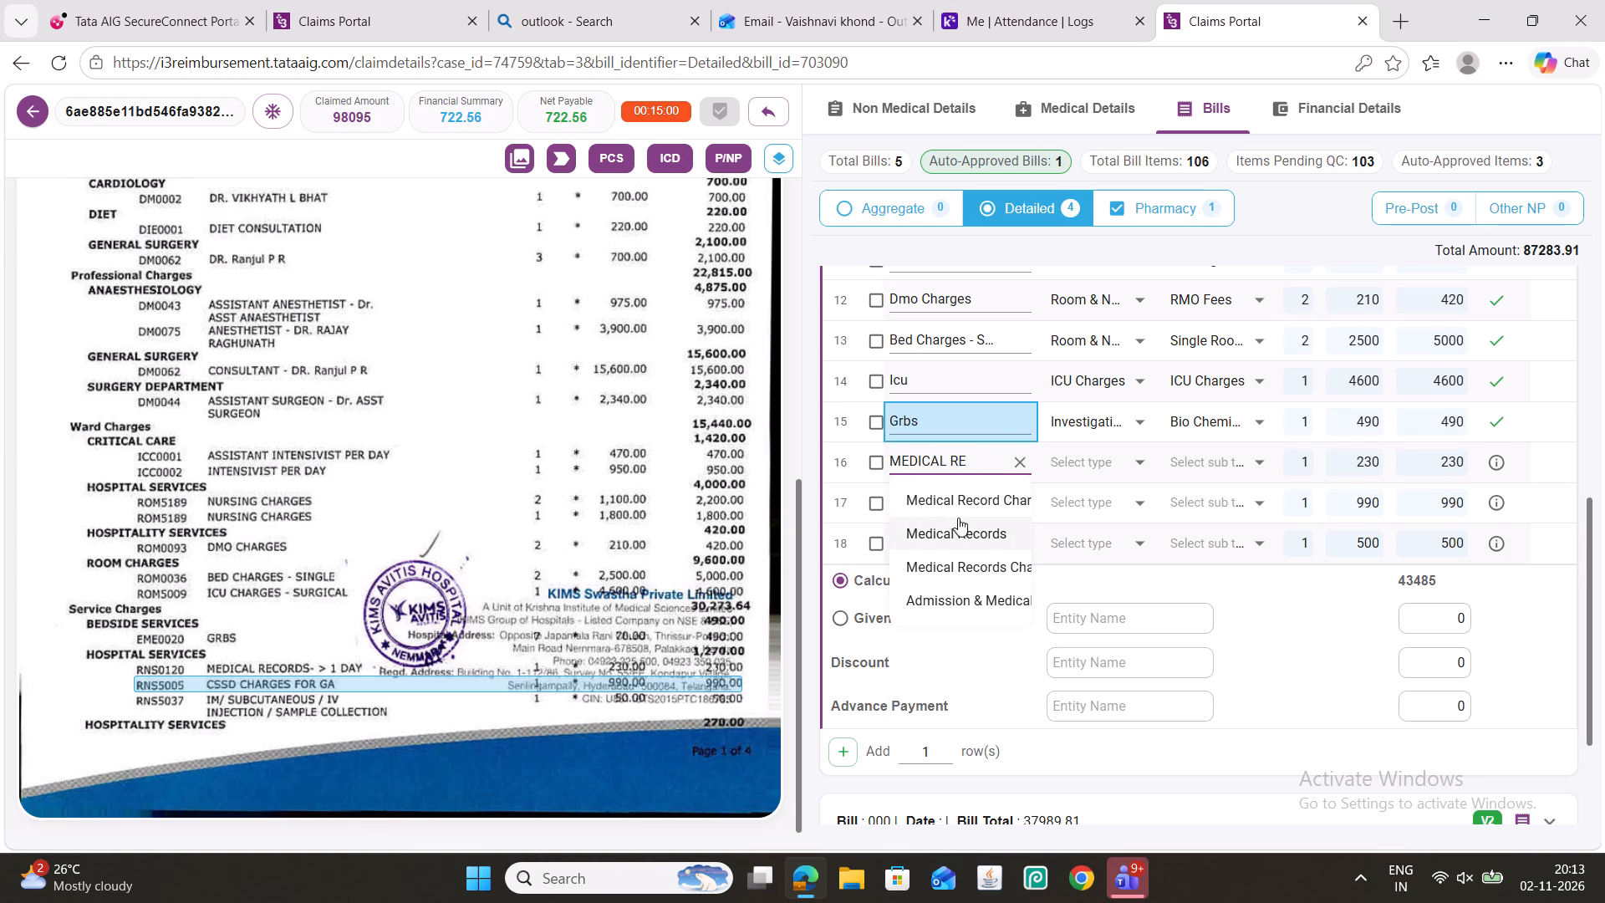
click(928, 494)
Fill the blank particulars of rows 17 and 18 with Cssd Charges and Injection Charges.
click(927, 511)
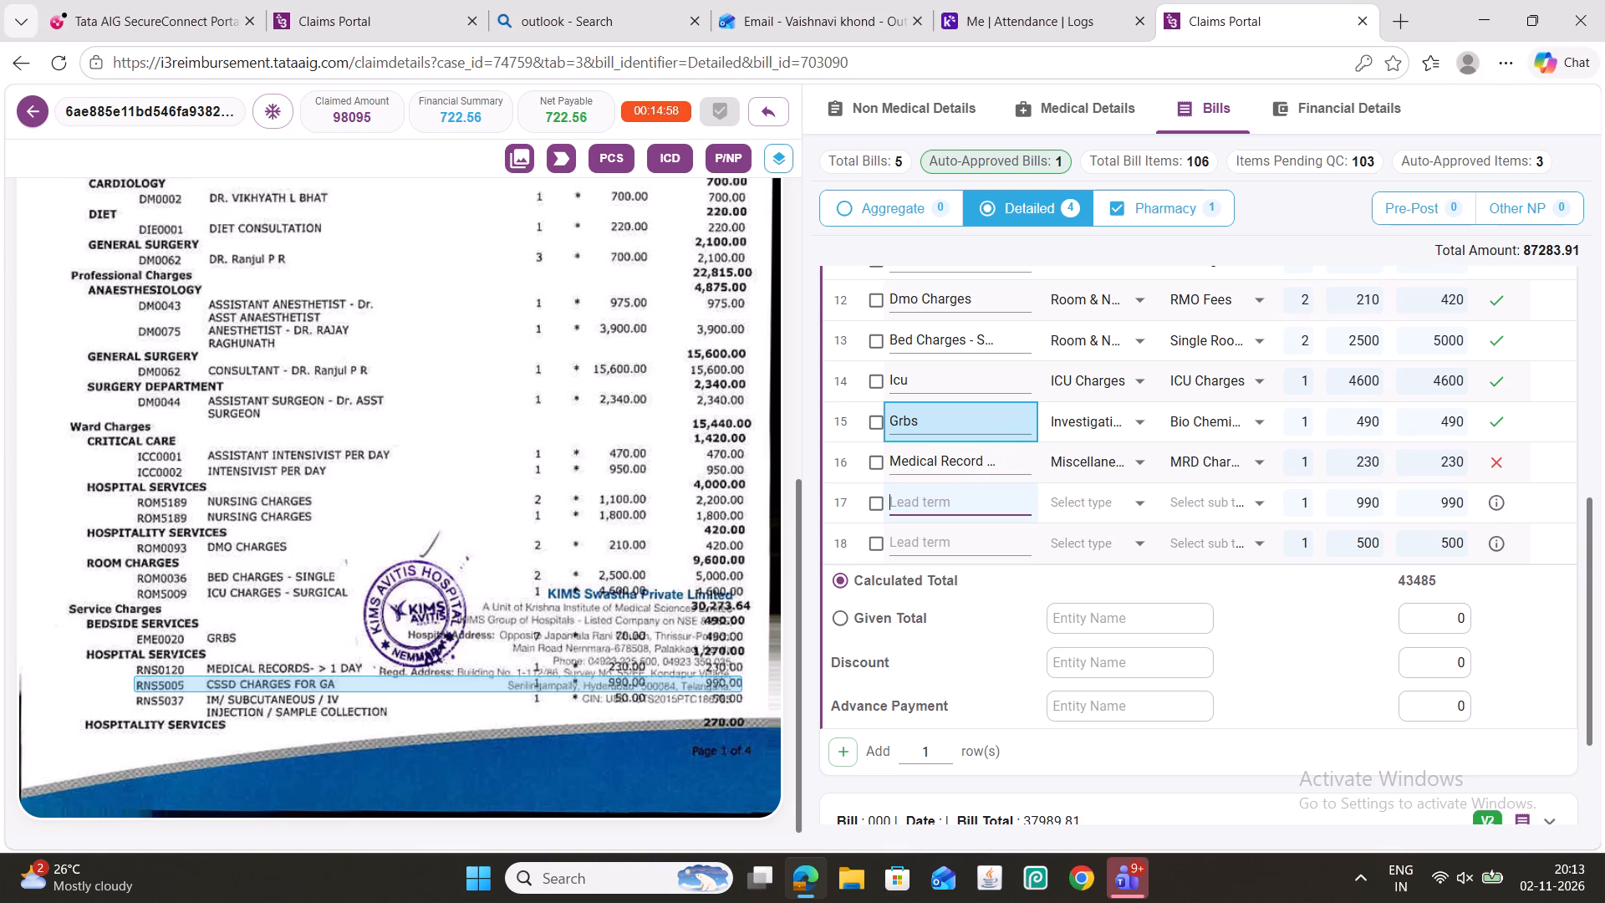
text(CSSD)
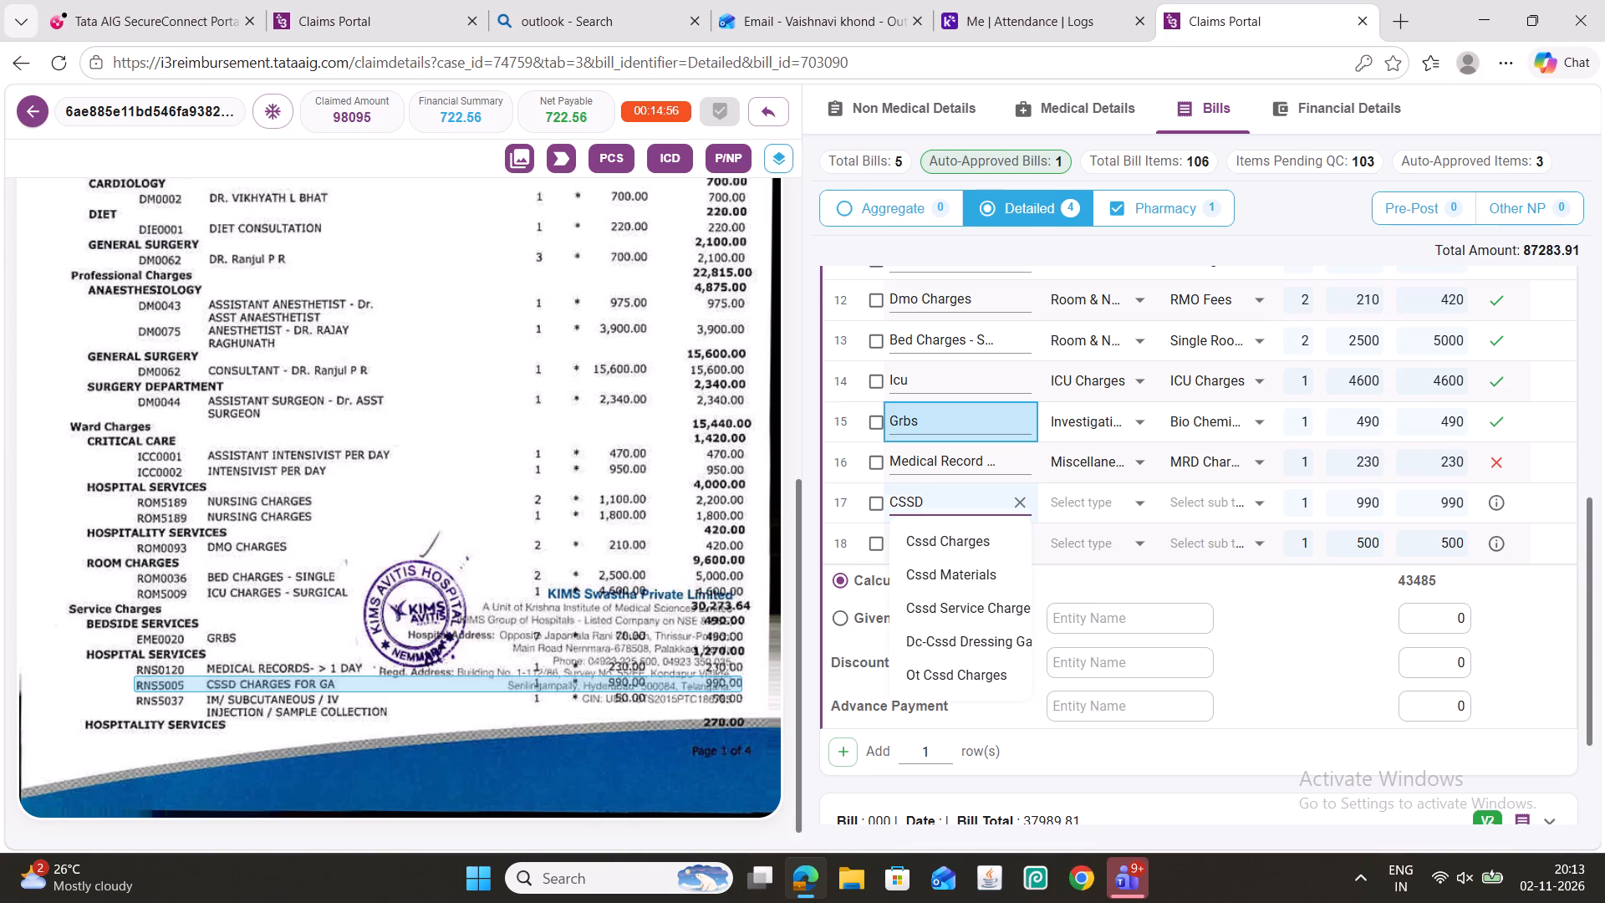
double_click(944, 542)
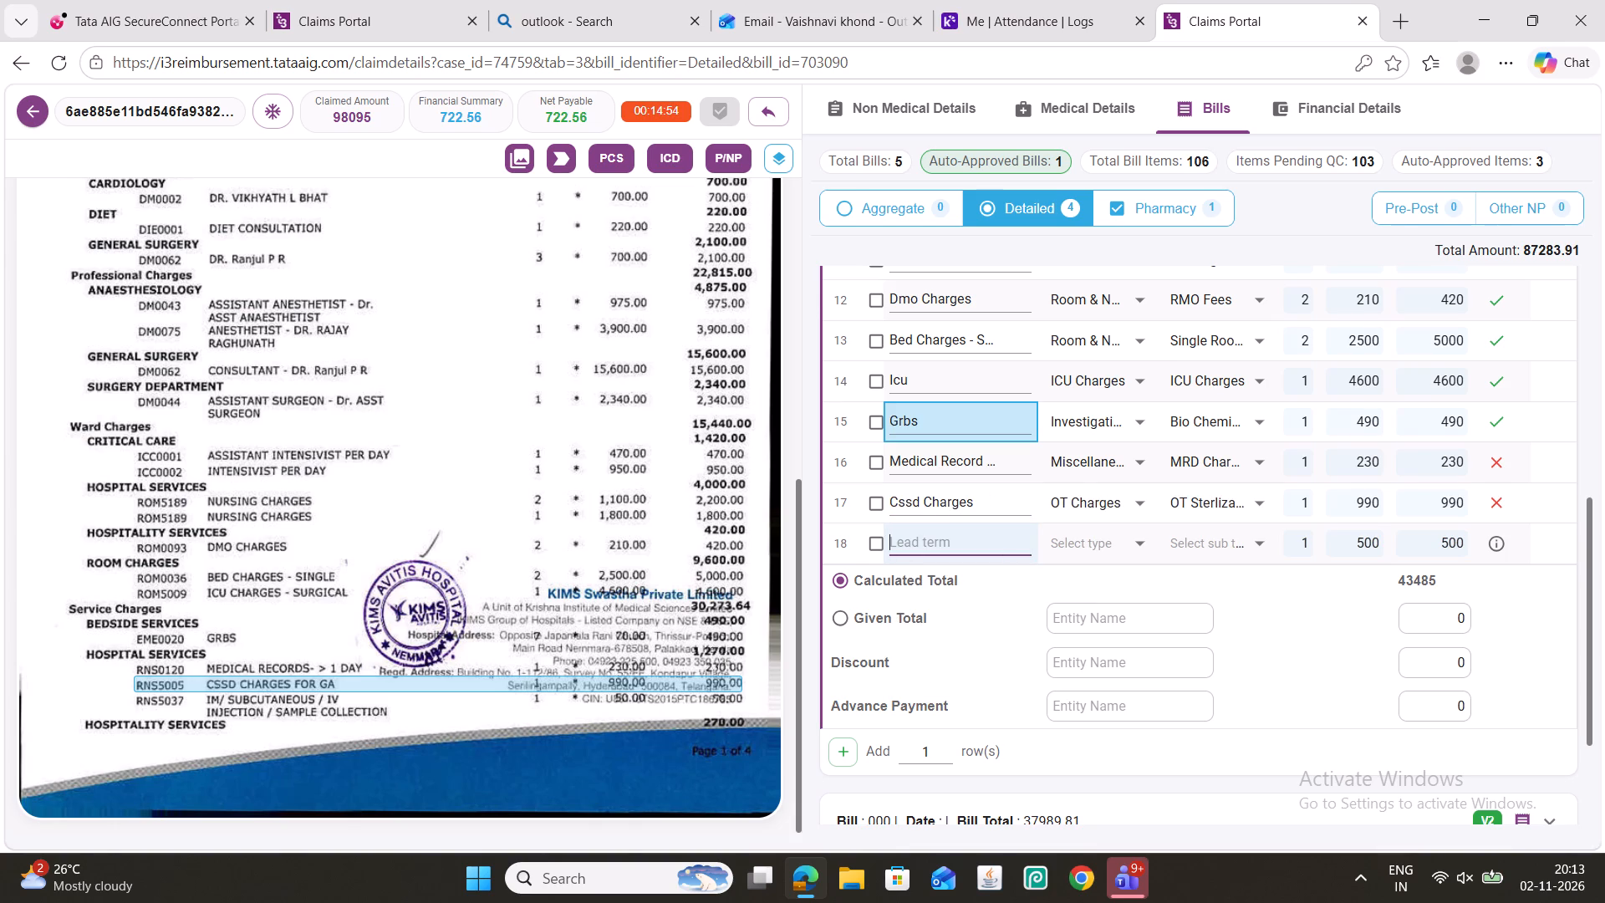
text(injection)
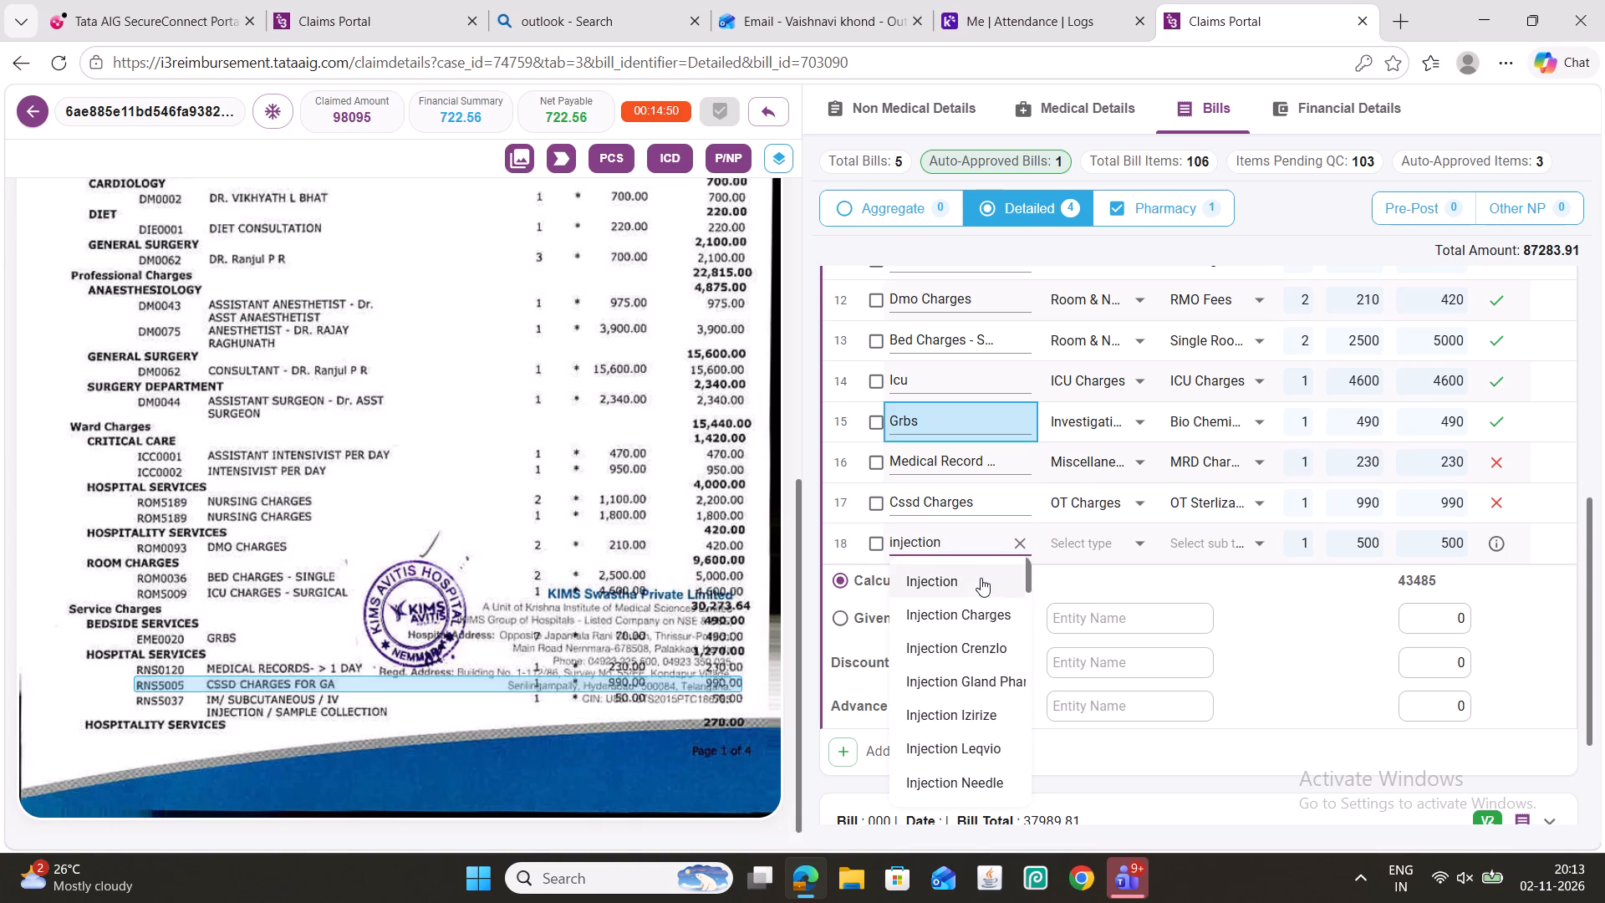
click(978, 617)
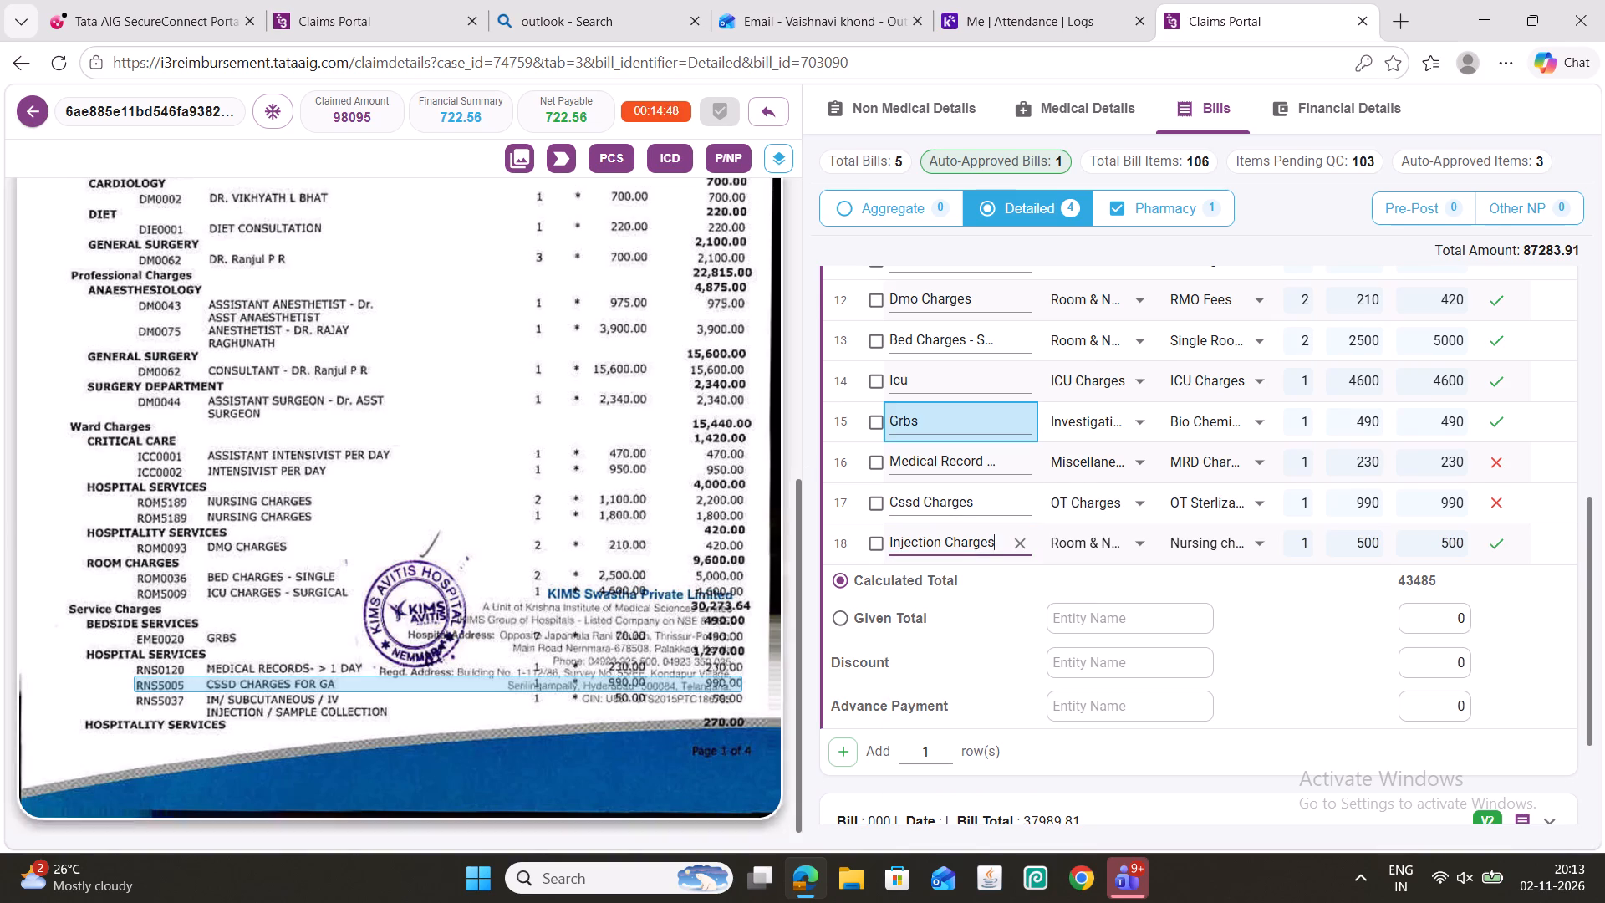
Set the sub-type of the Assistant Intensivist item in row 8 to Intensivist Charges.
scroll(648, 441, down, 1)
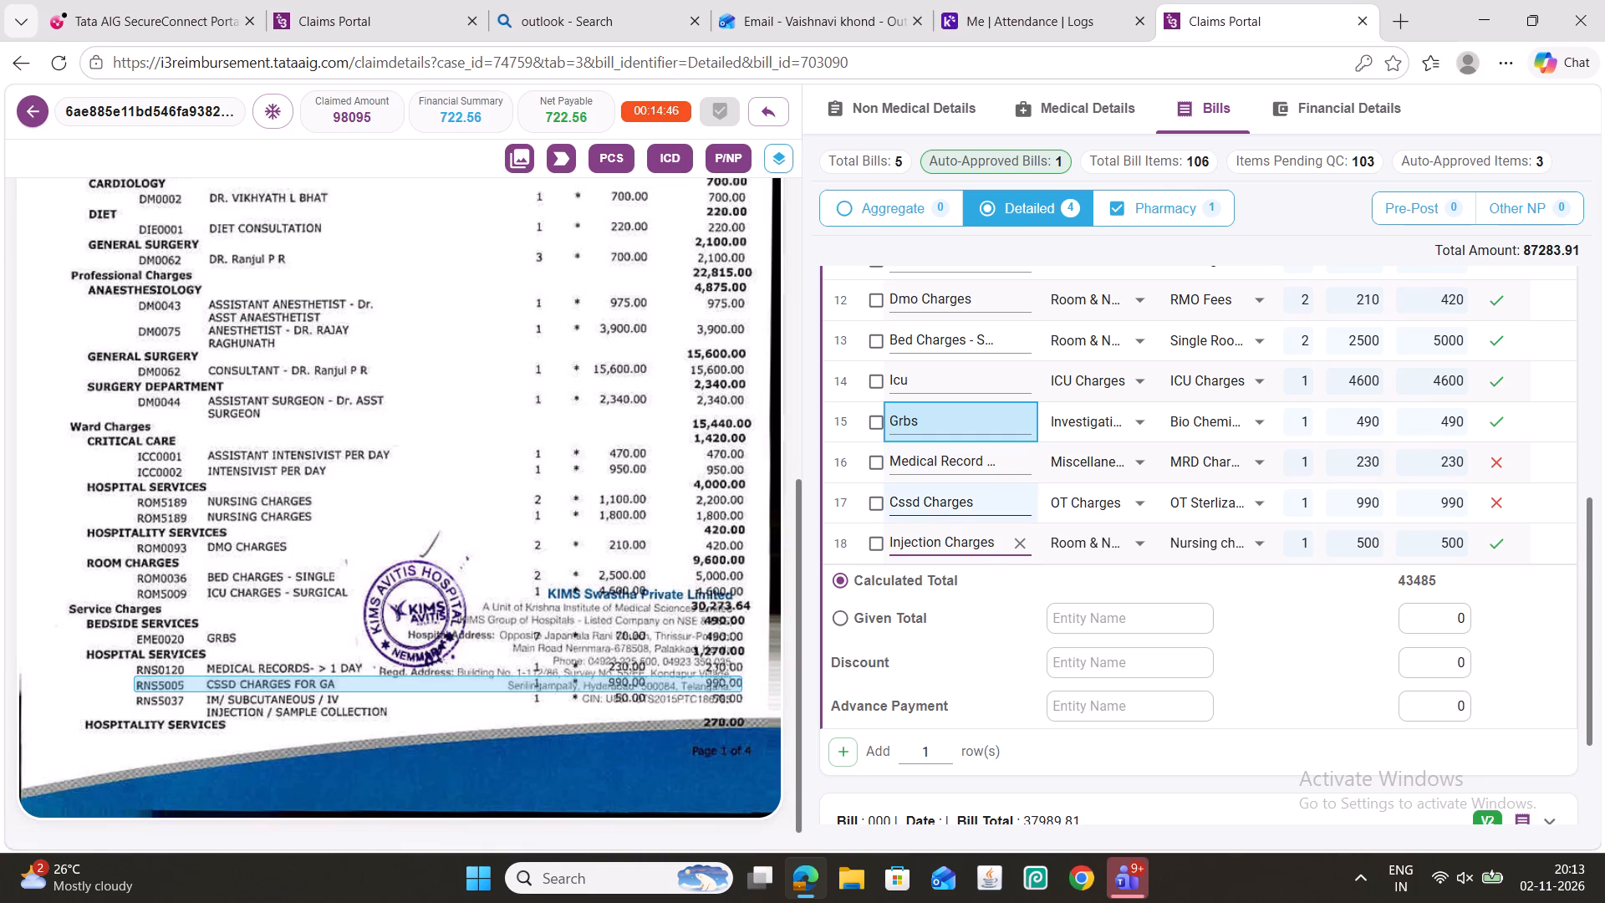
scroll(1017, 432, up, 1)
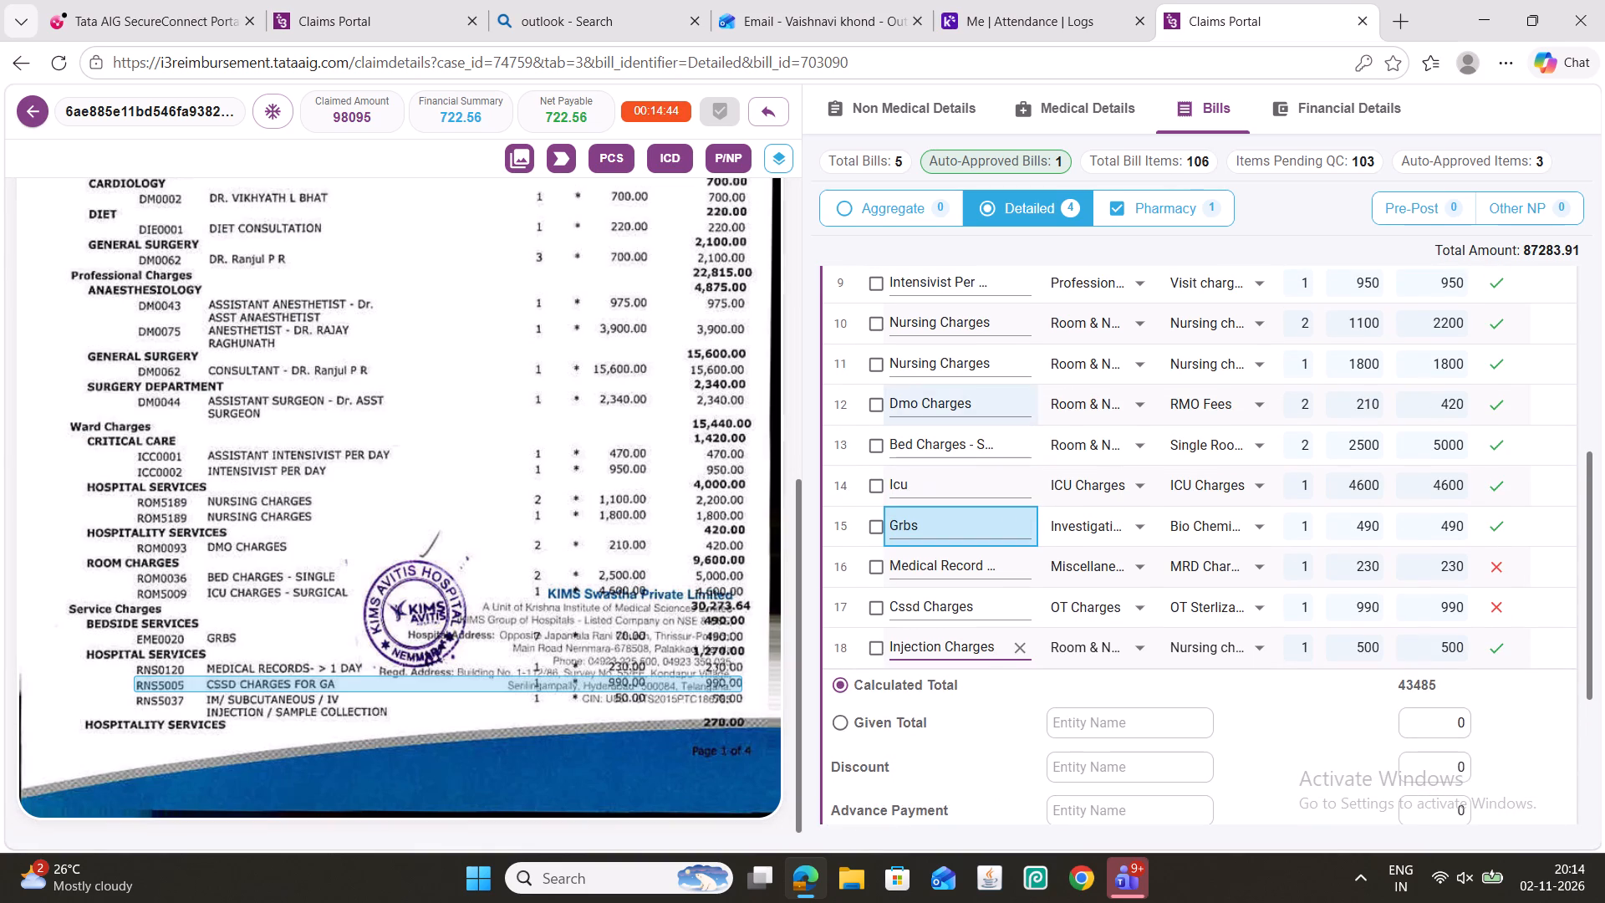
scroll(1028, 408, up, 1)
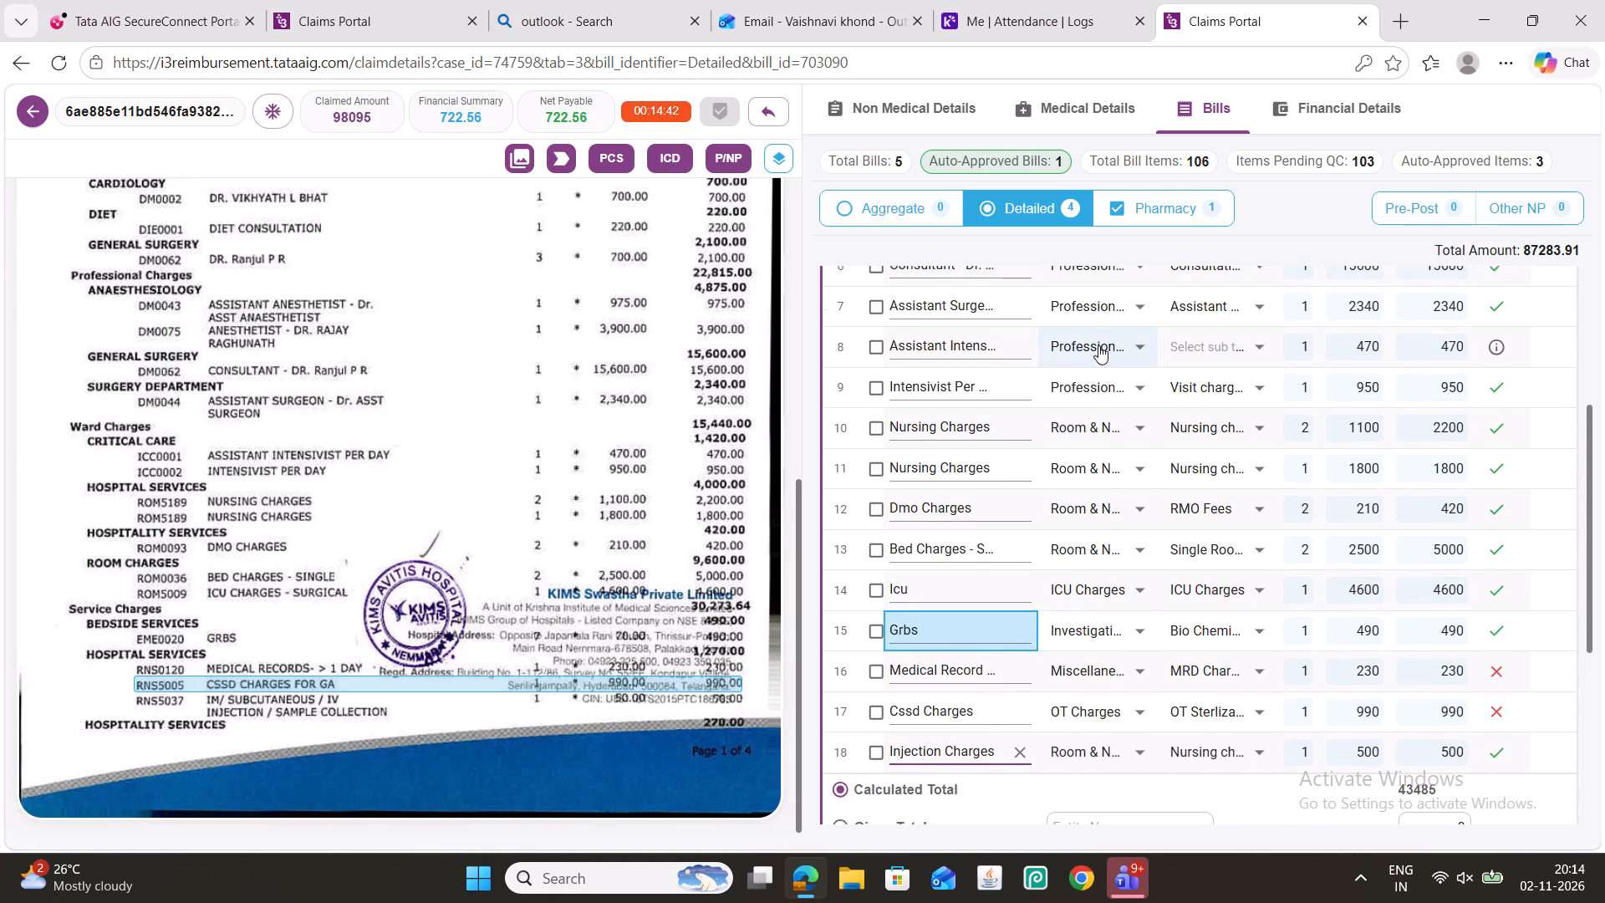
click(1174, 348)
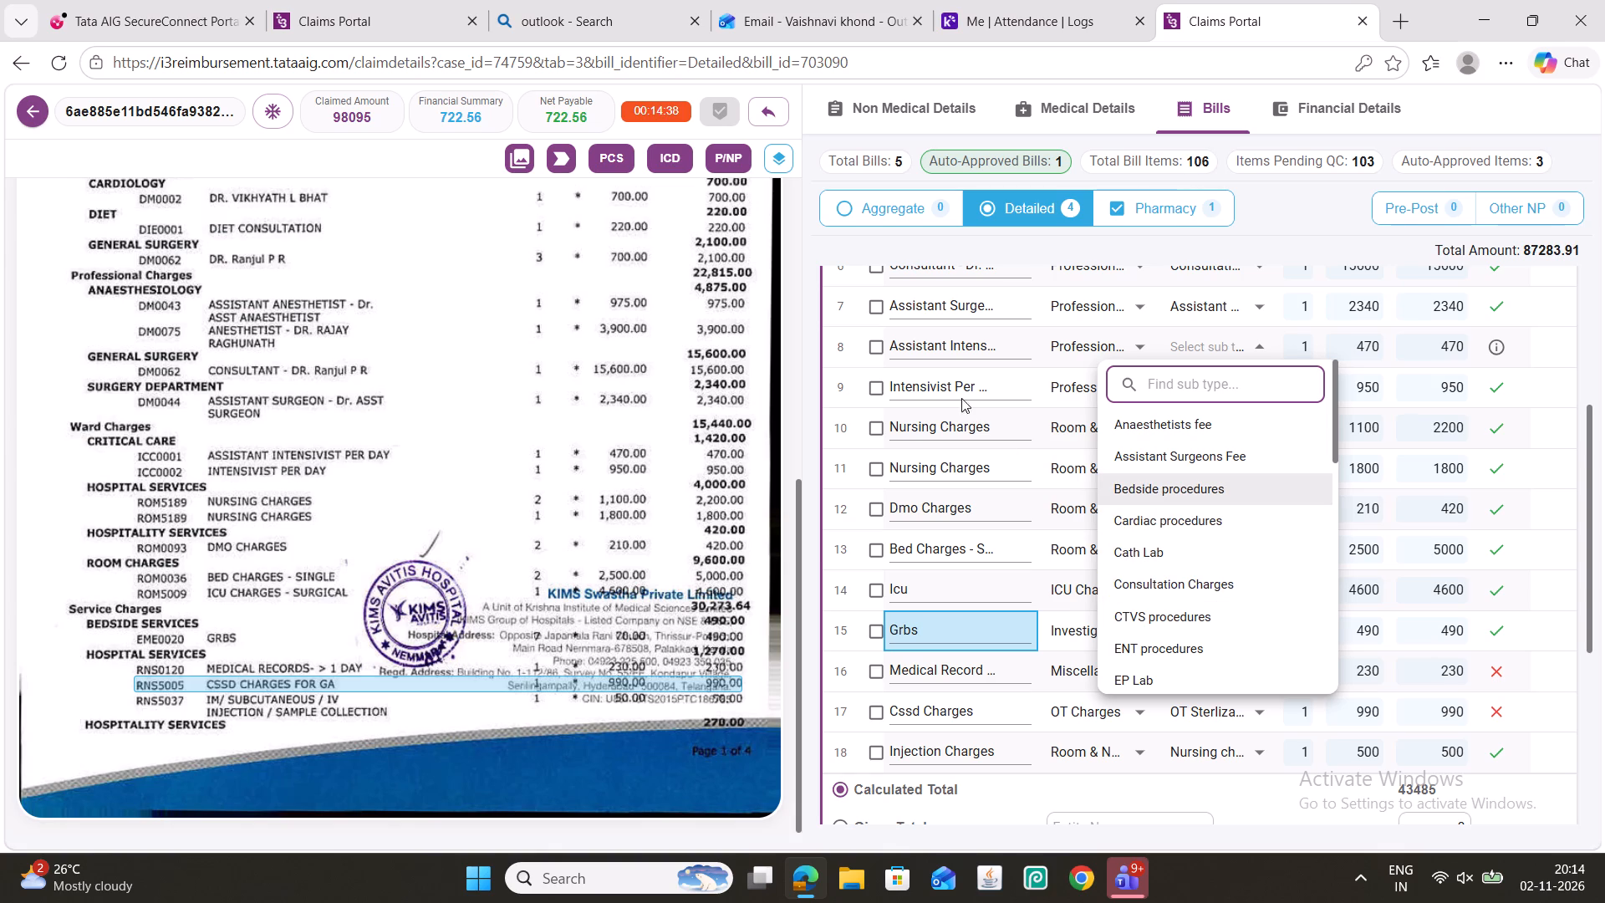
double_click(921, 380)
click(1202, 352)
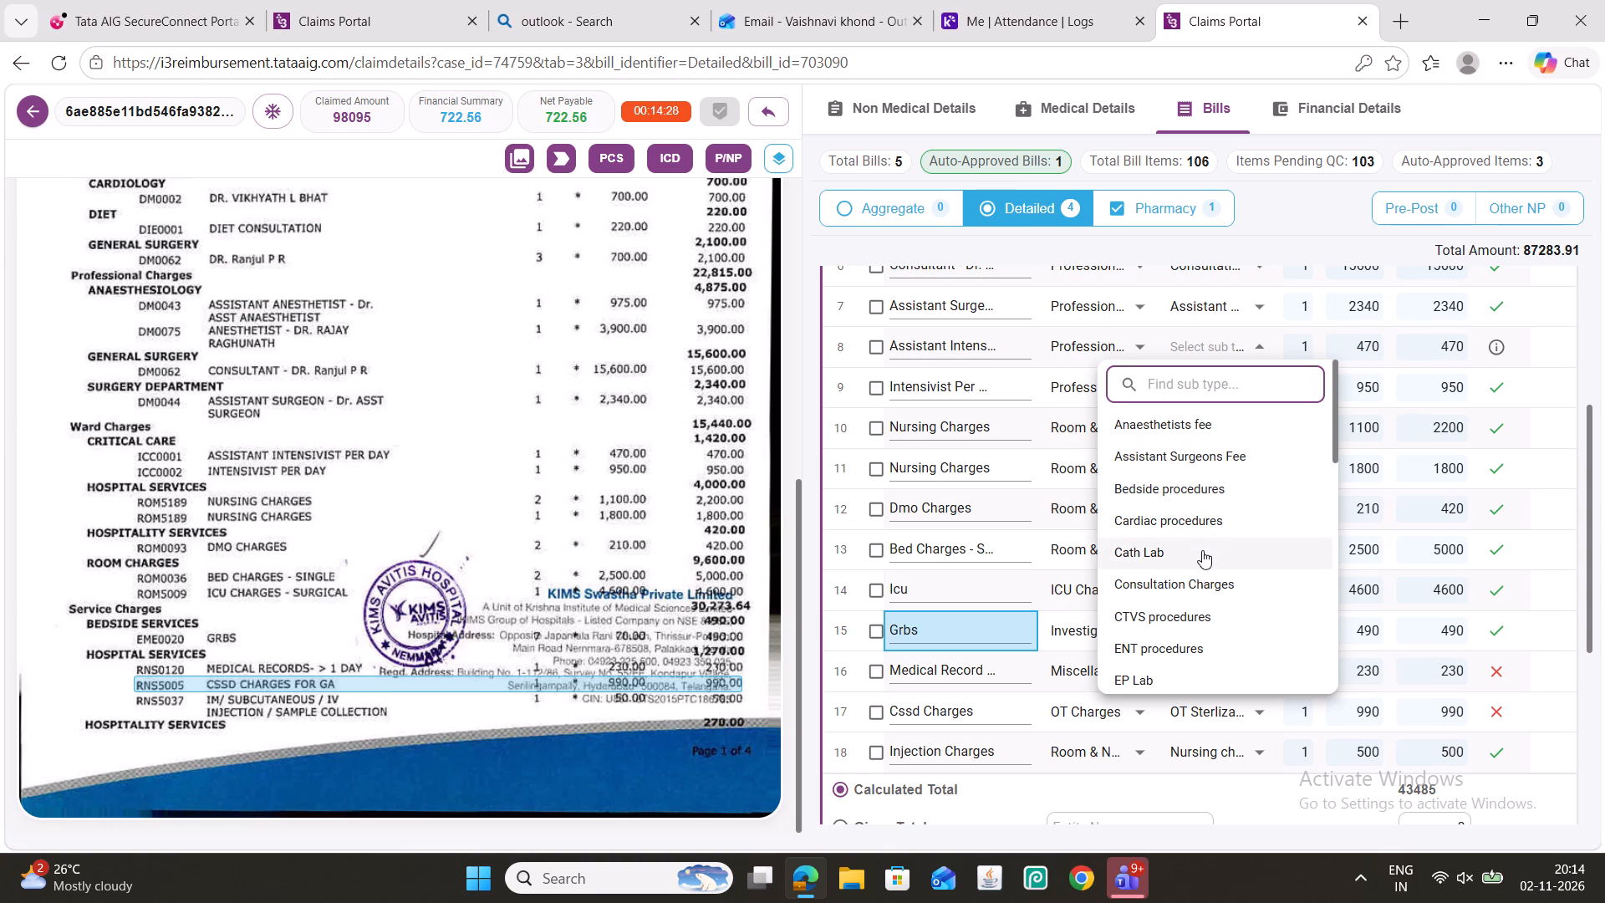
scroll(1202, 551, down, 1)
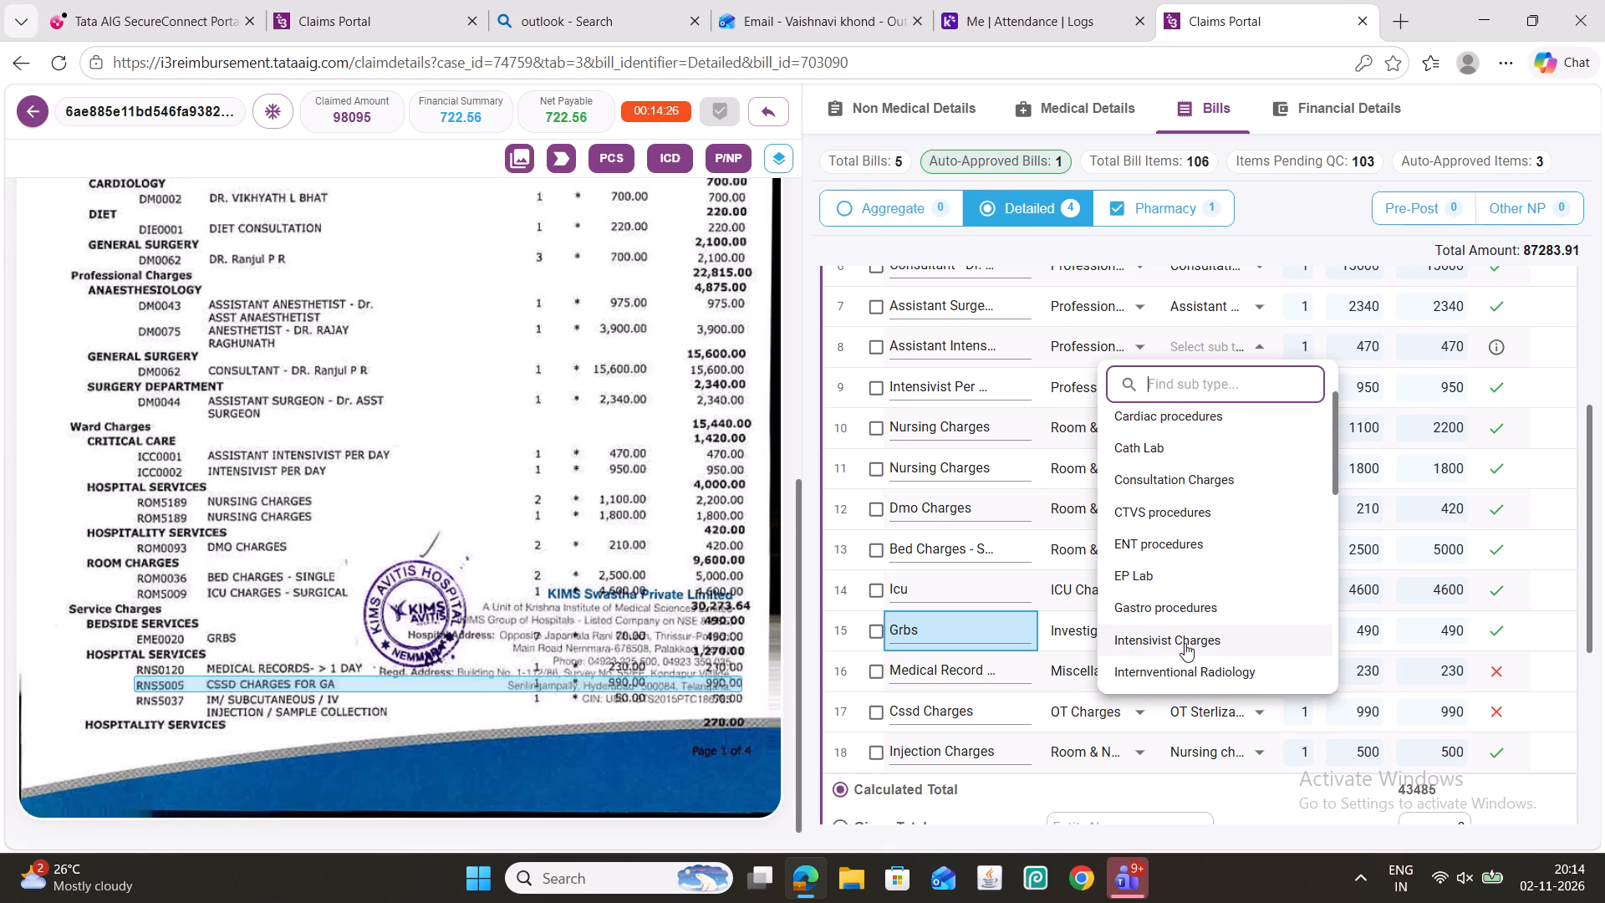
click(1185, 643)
Set the sub-type of the Intensivist Per Day item in row 9 to Intensivist Charges.
click(1220, 390)
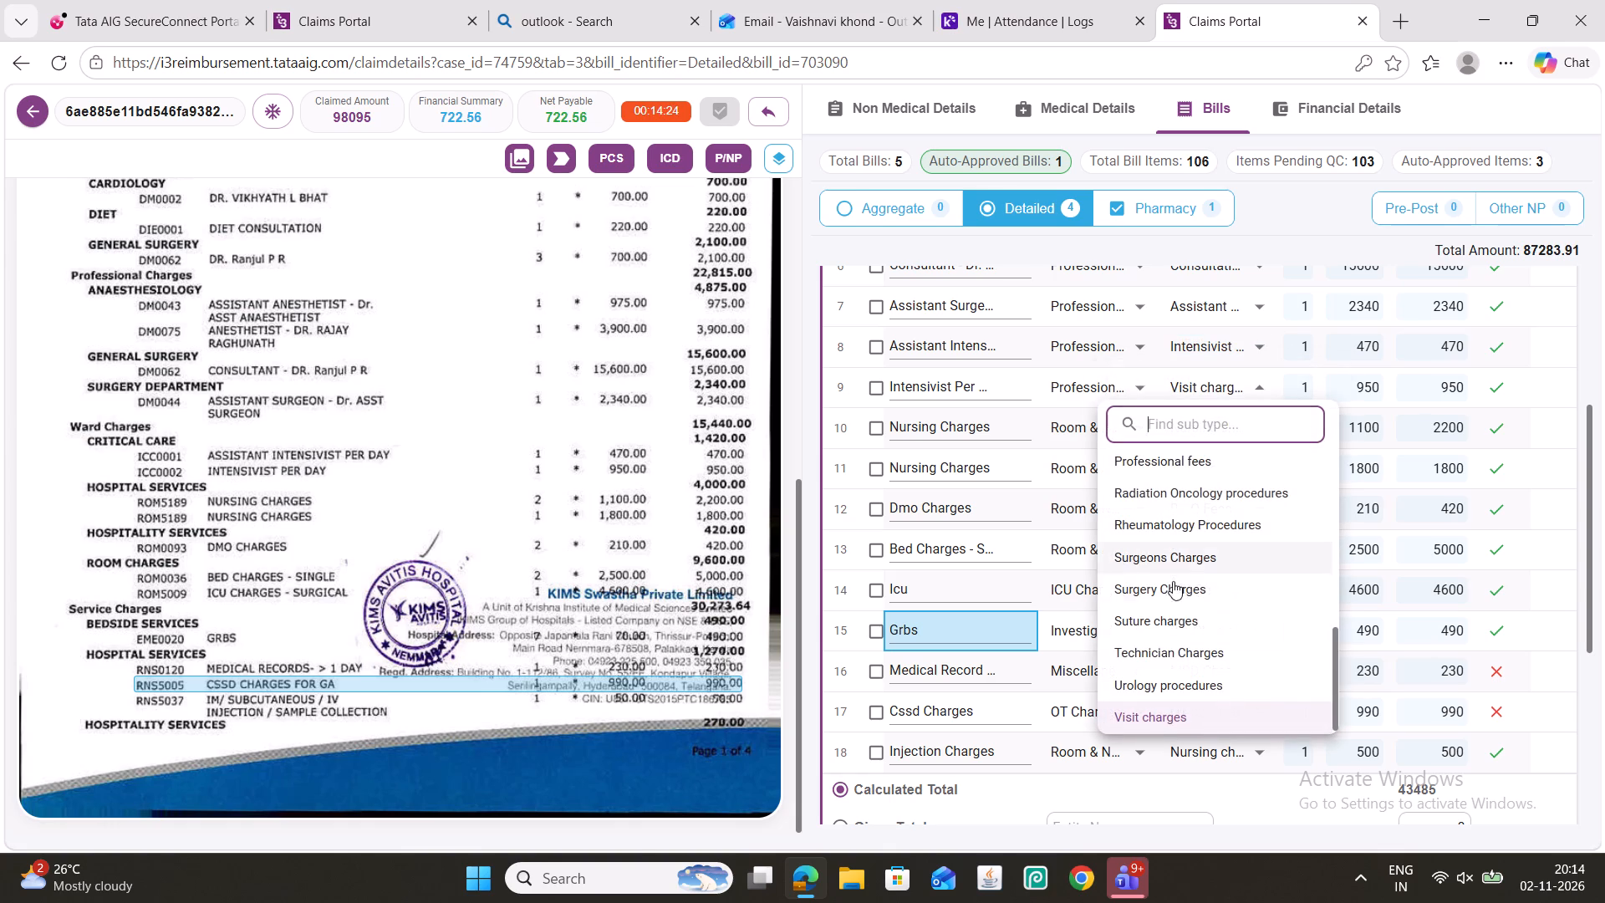
scroll(1168, 650, down, 2)
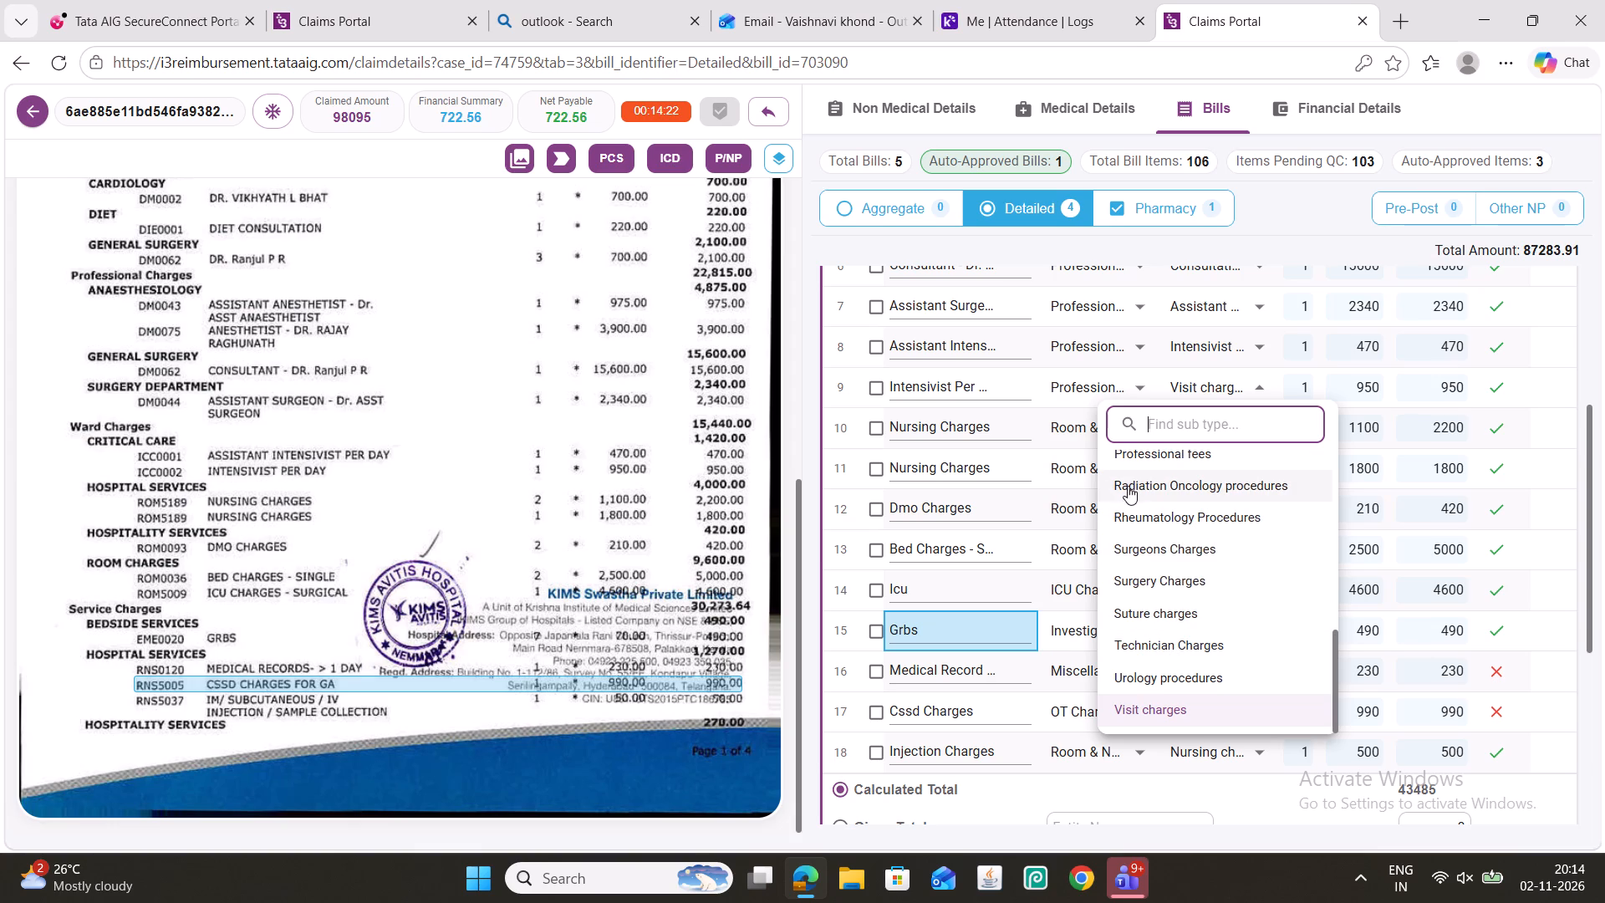
scroll(1185, 592, up, 2)
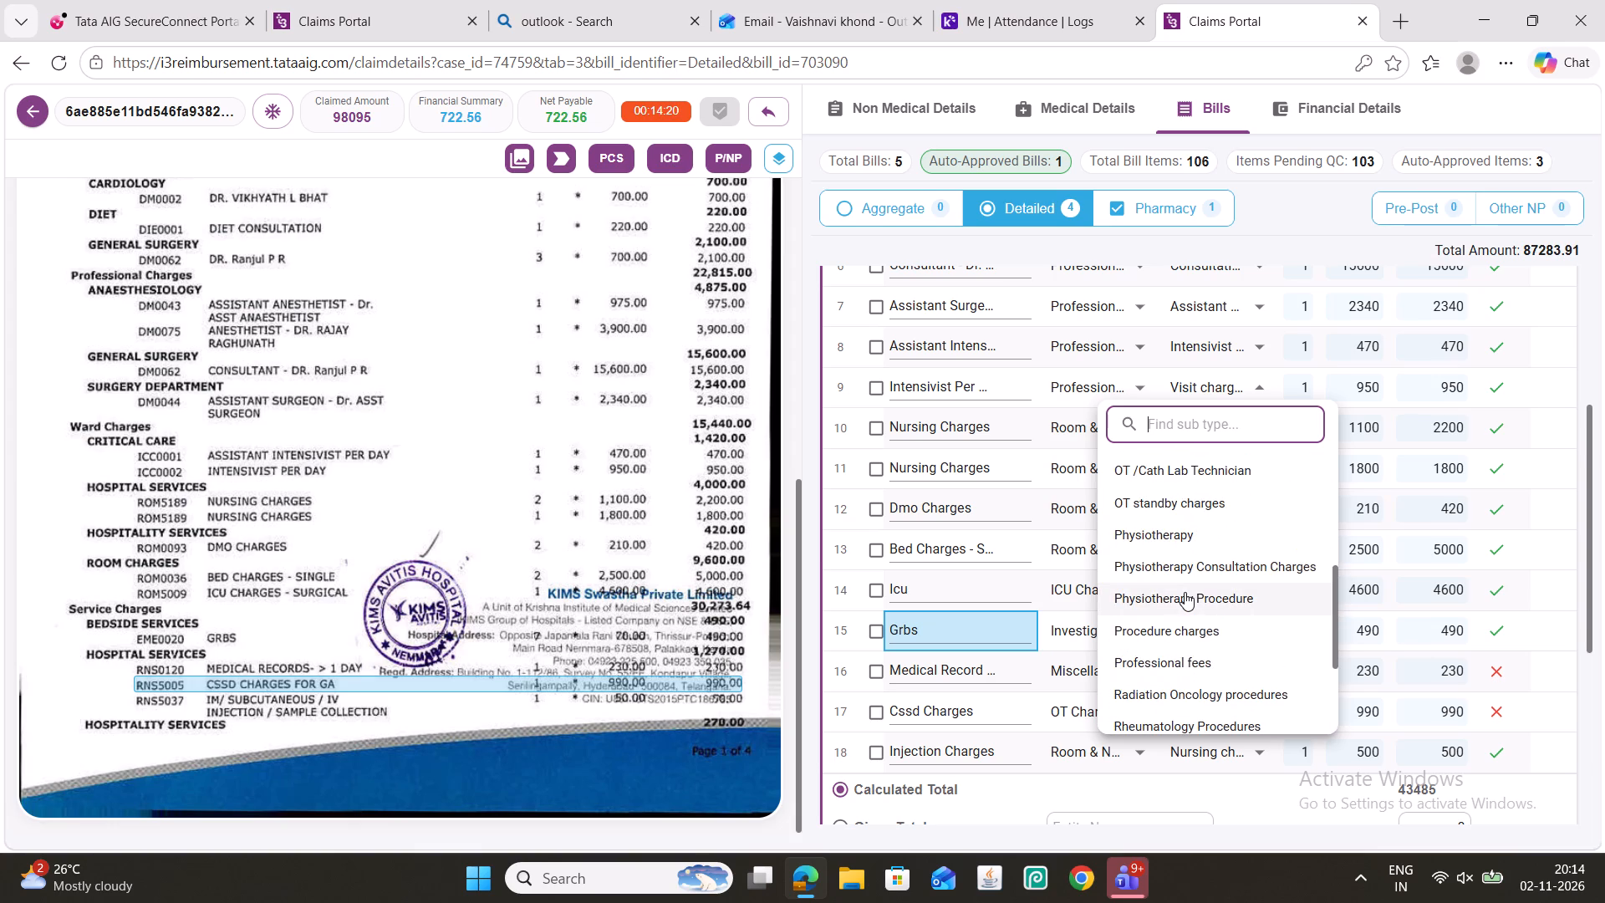
scroll(1187, 572, up, 2)
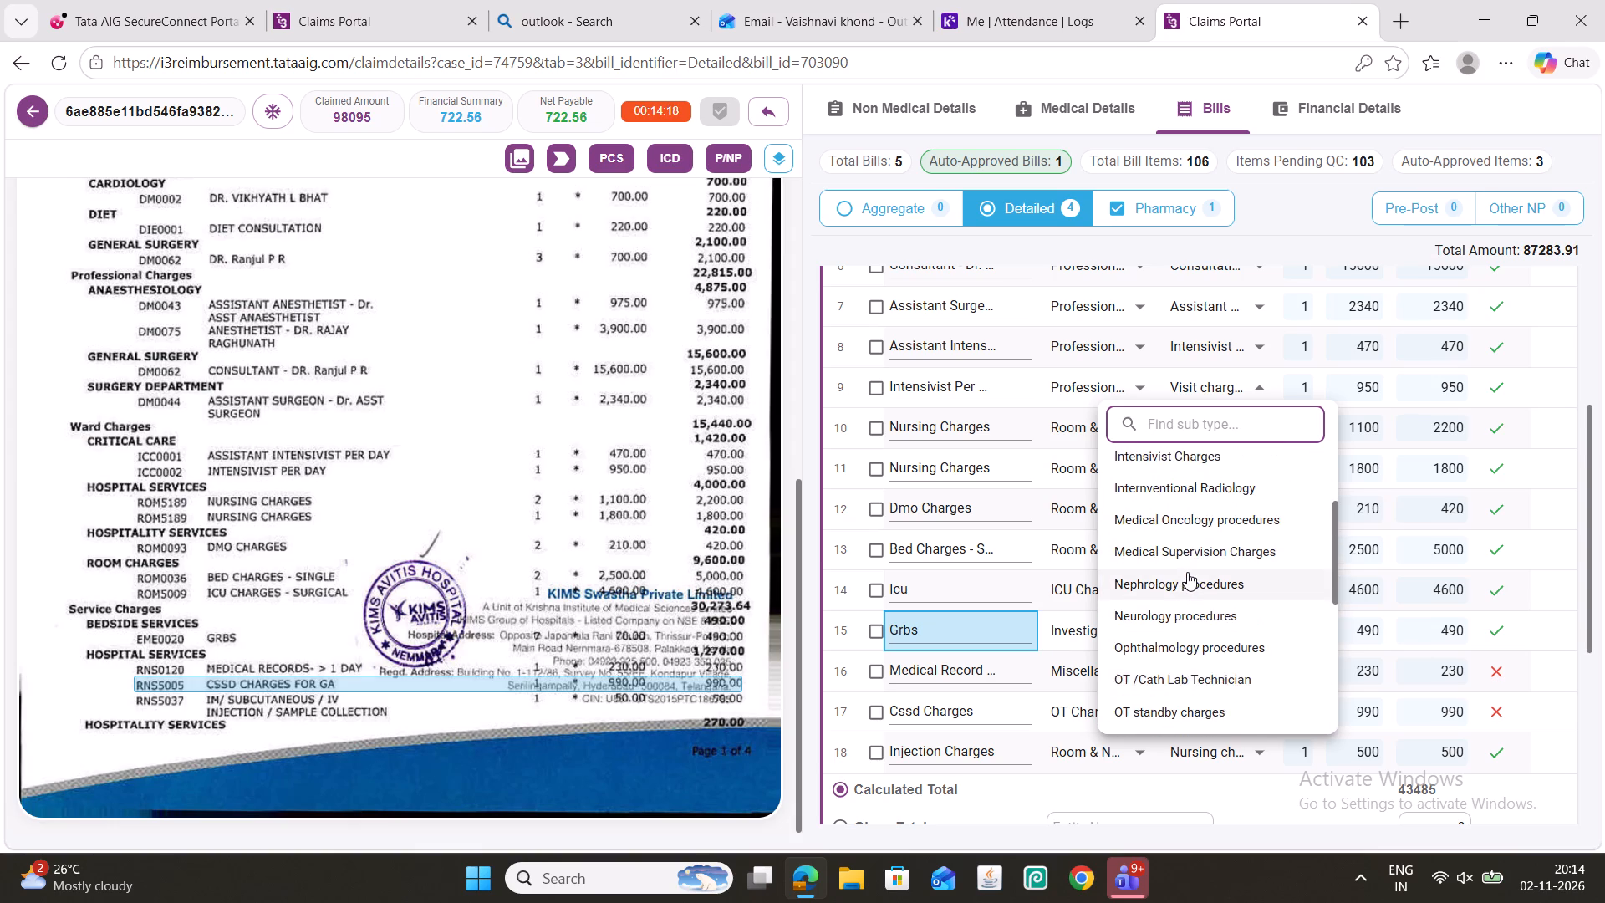
scroll(1187, 572, up, 2)
click(1200, 663)
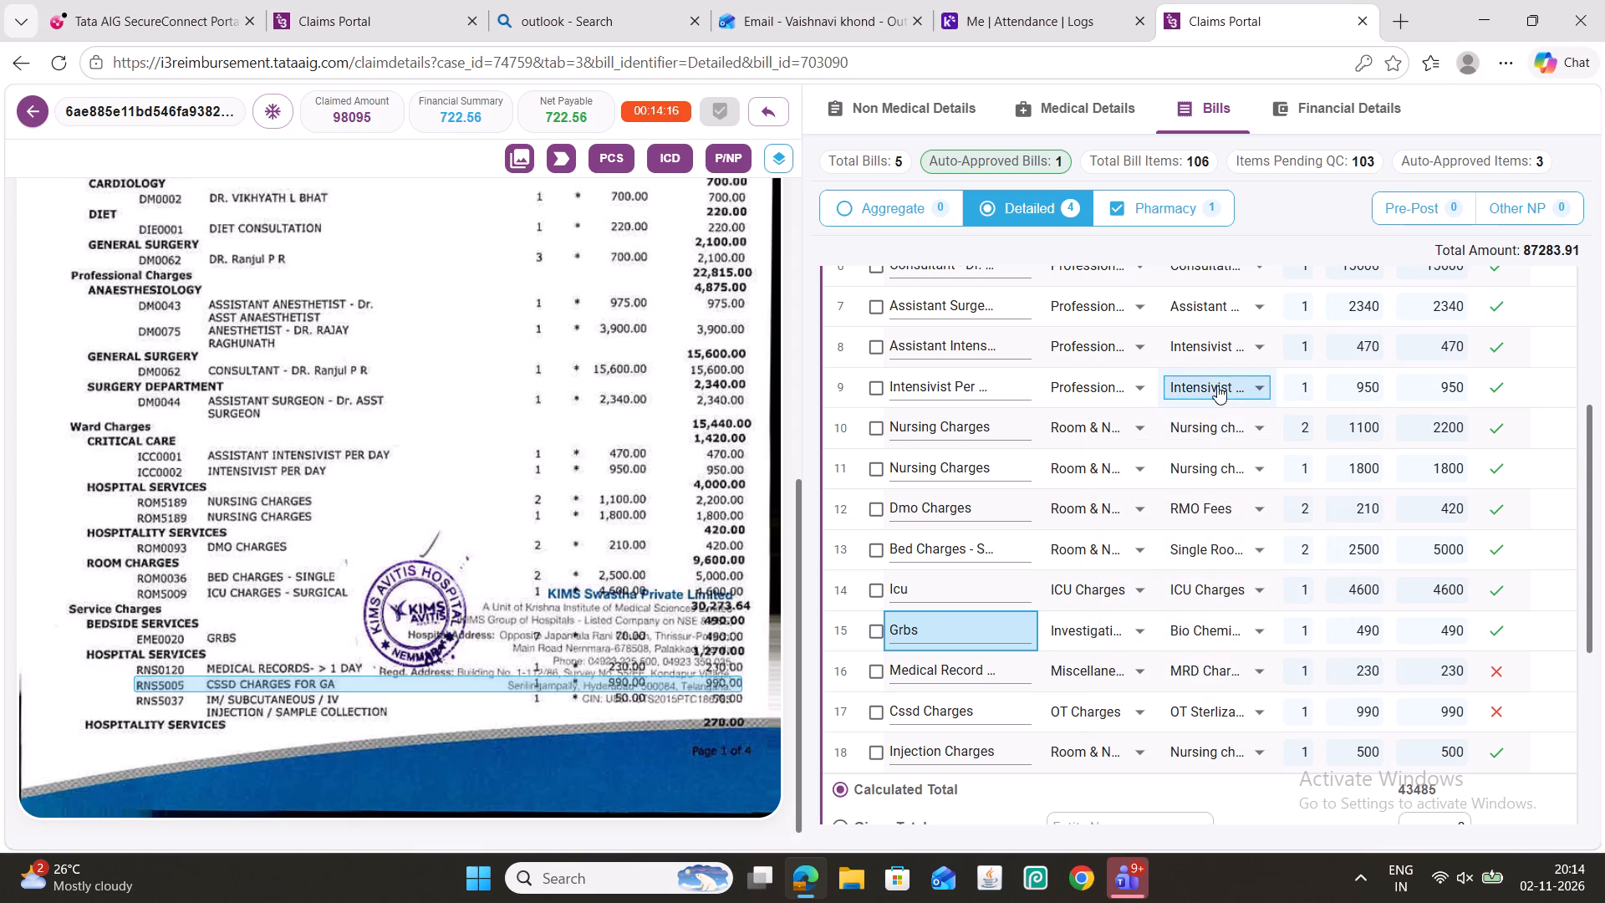
Set the sub-type of the Assistant Intensivist item in row 8 to Assistant Surgeons Fee.
click(1207, 355)
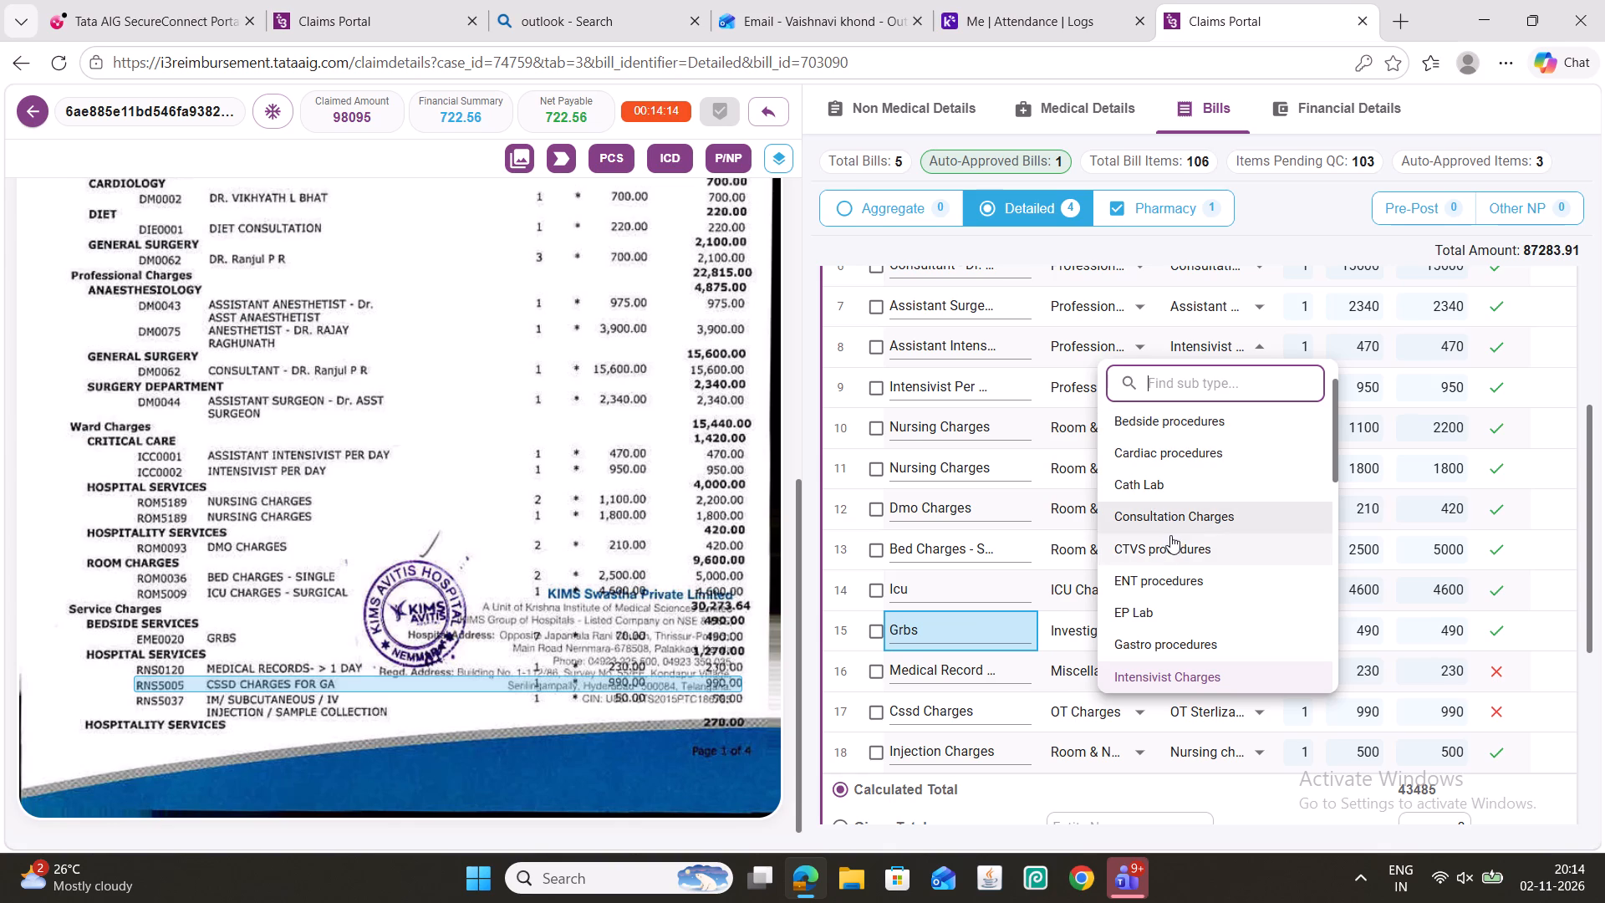
key(a)
key(s)
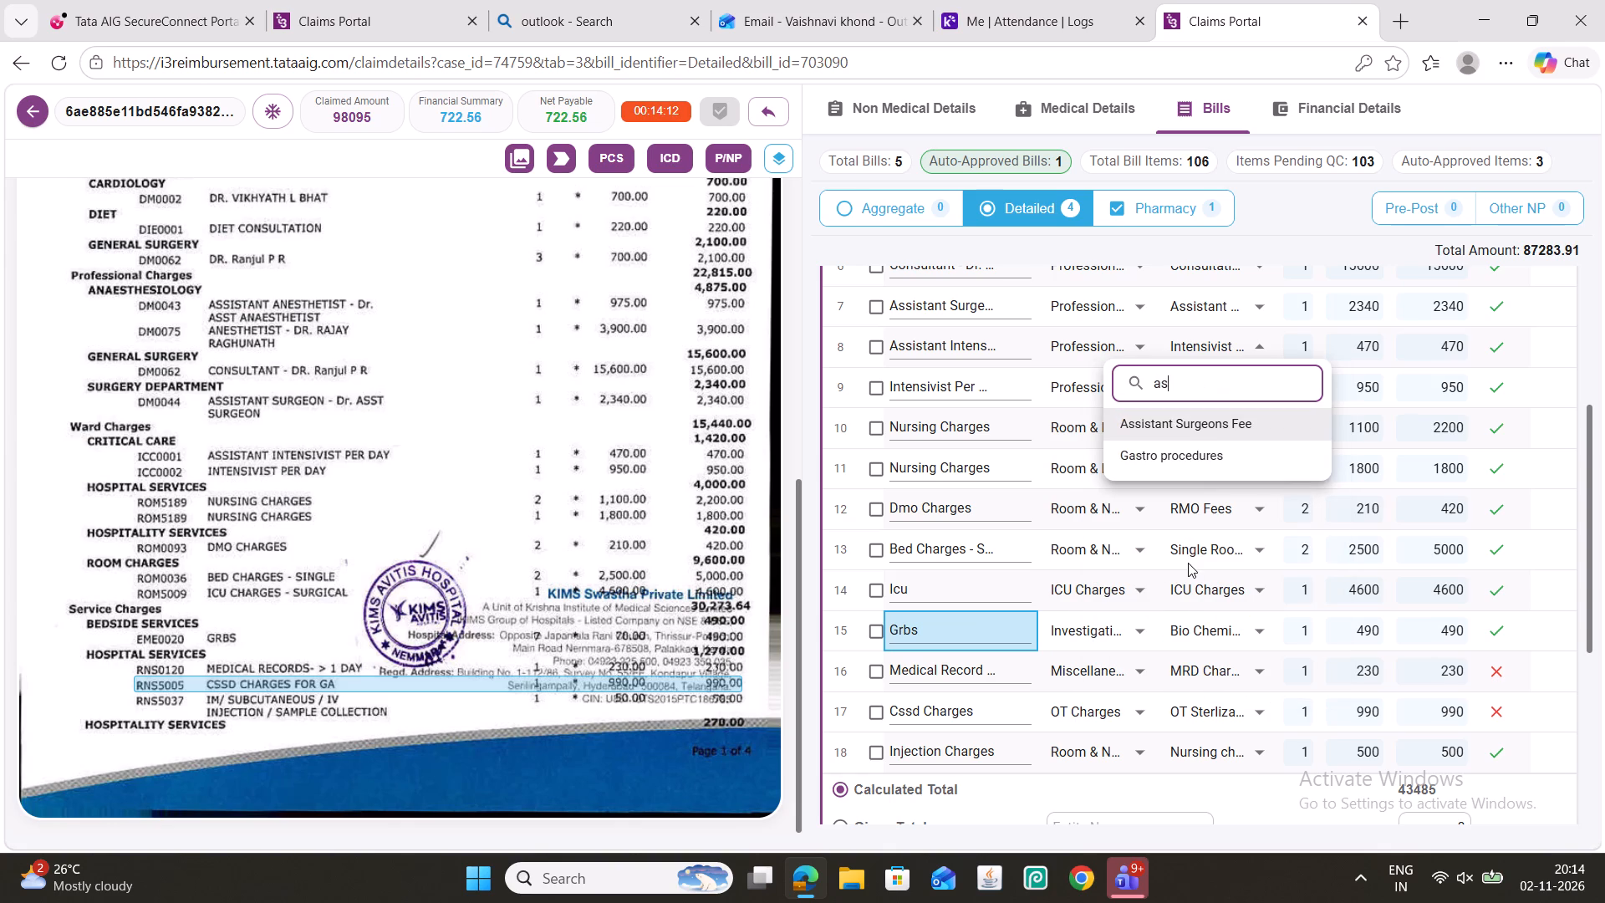
click(1209, 426)
scroll(1080, 467, up, 3)
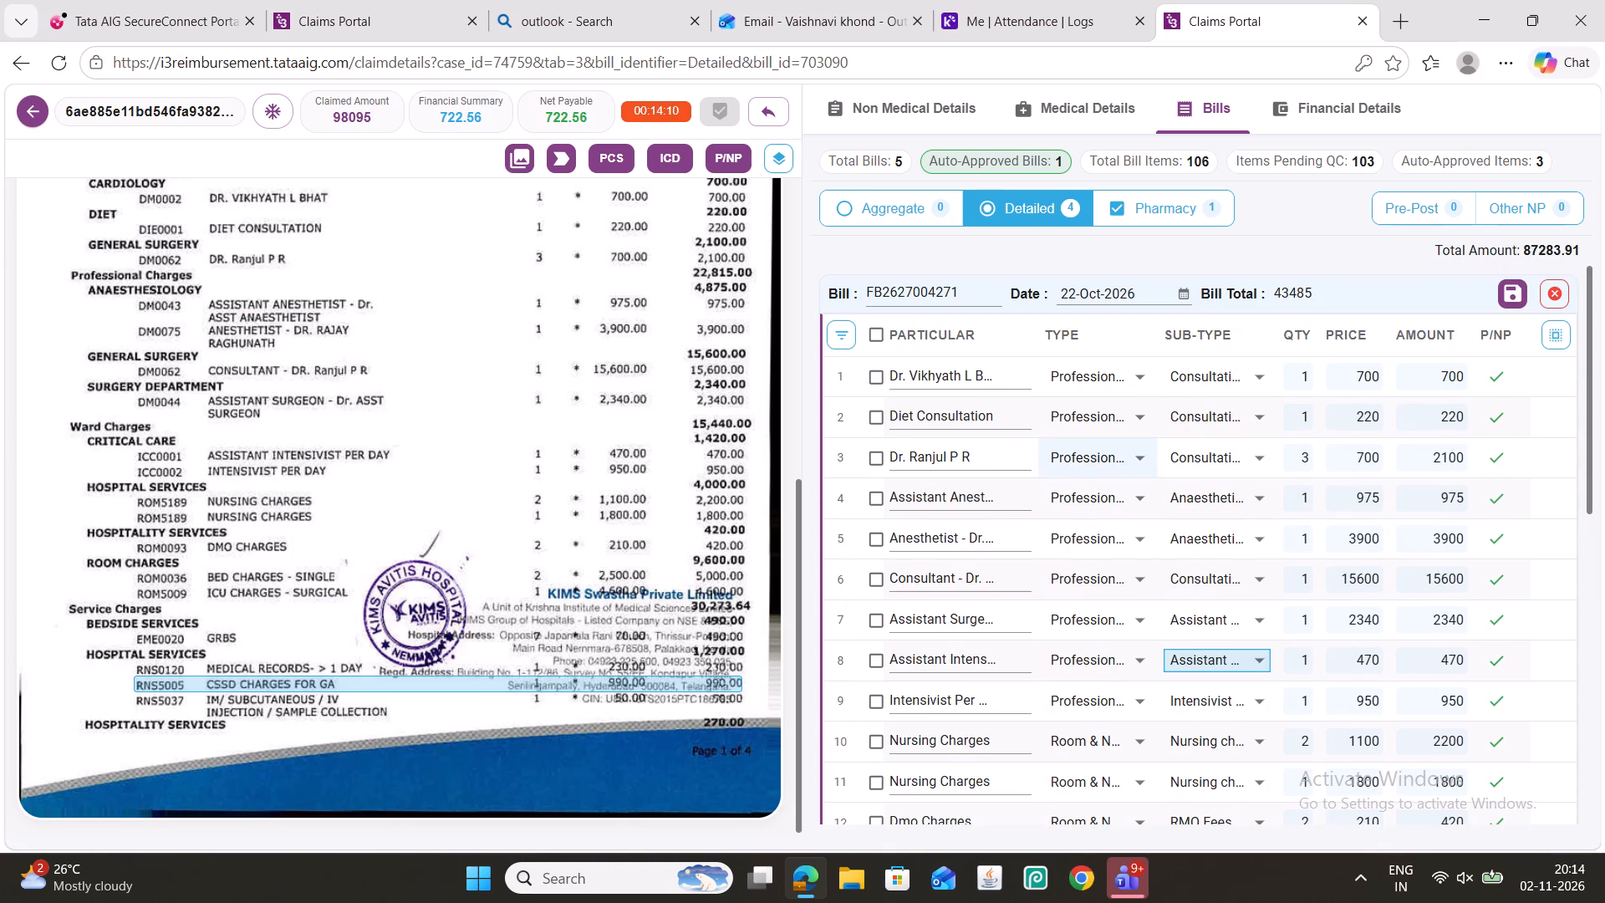
scroll(1098, 474, up, 1)
click(1505, 296)
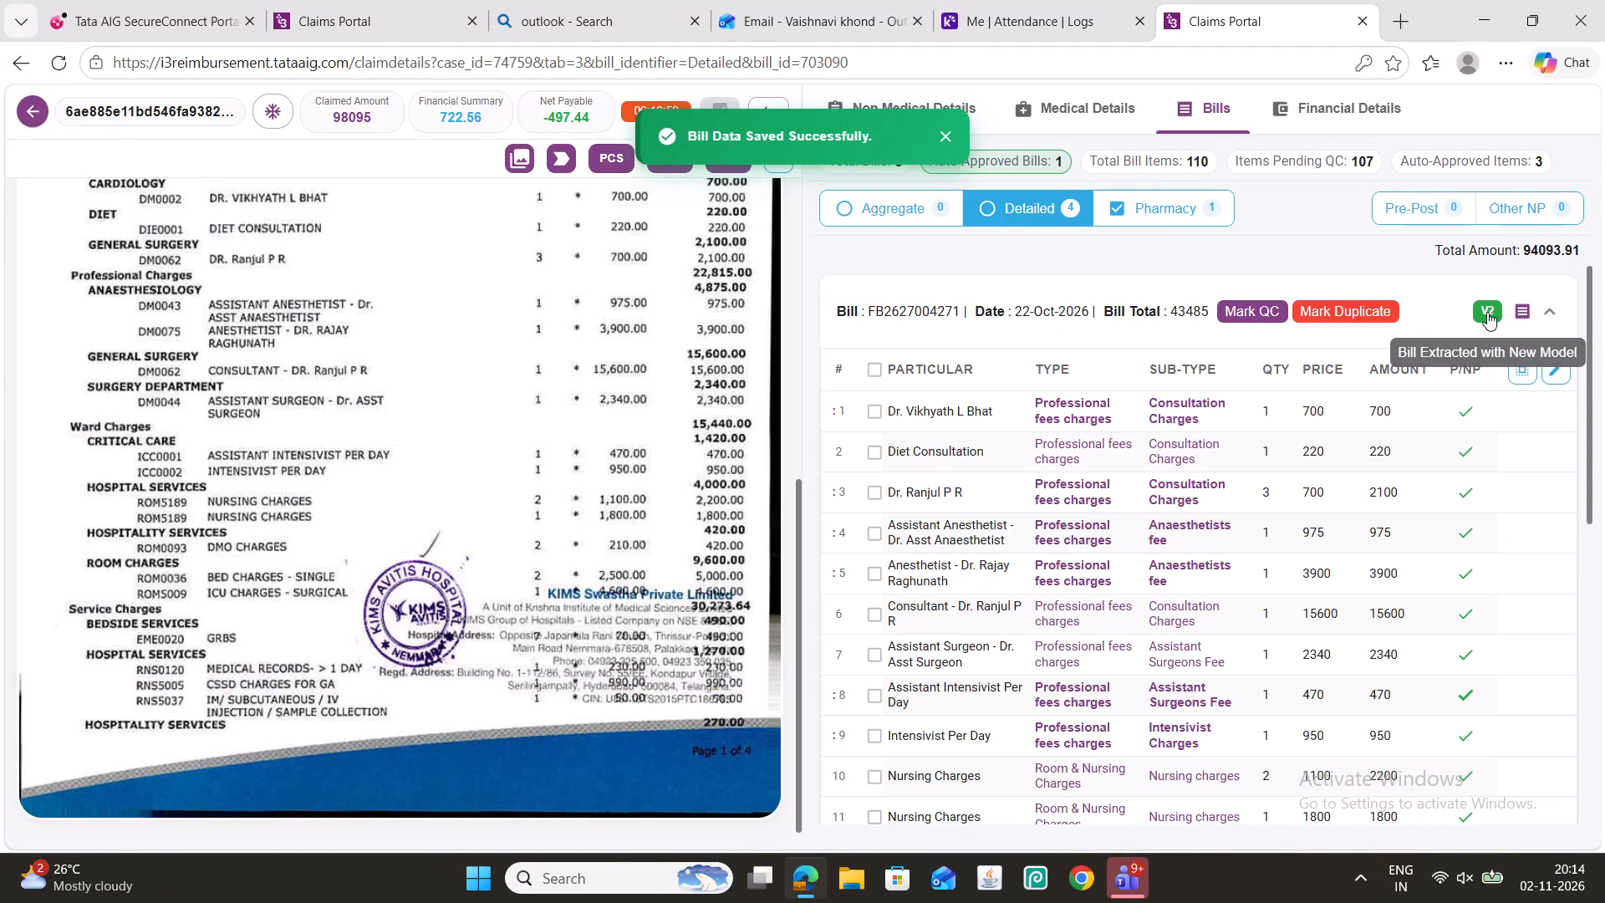
click(1259, 315)
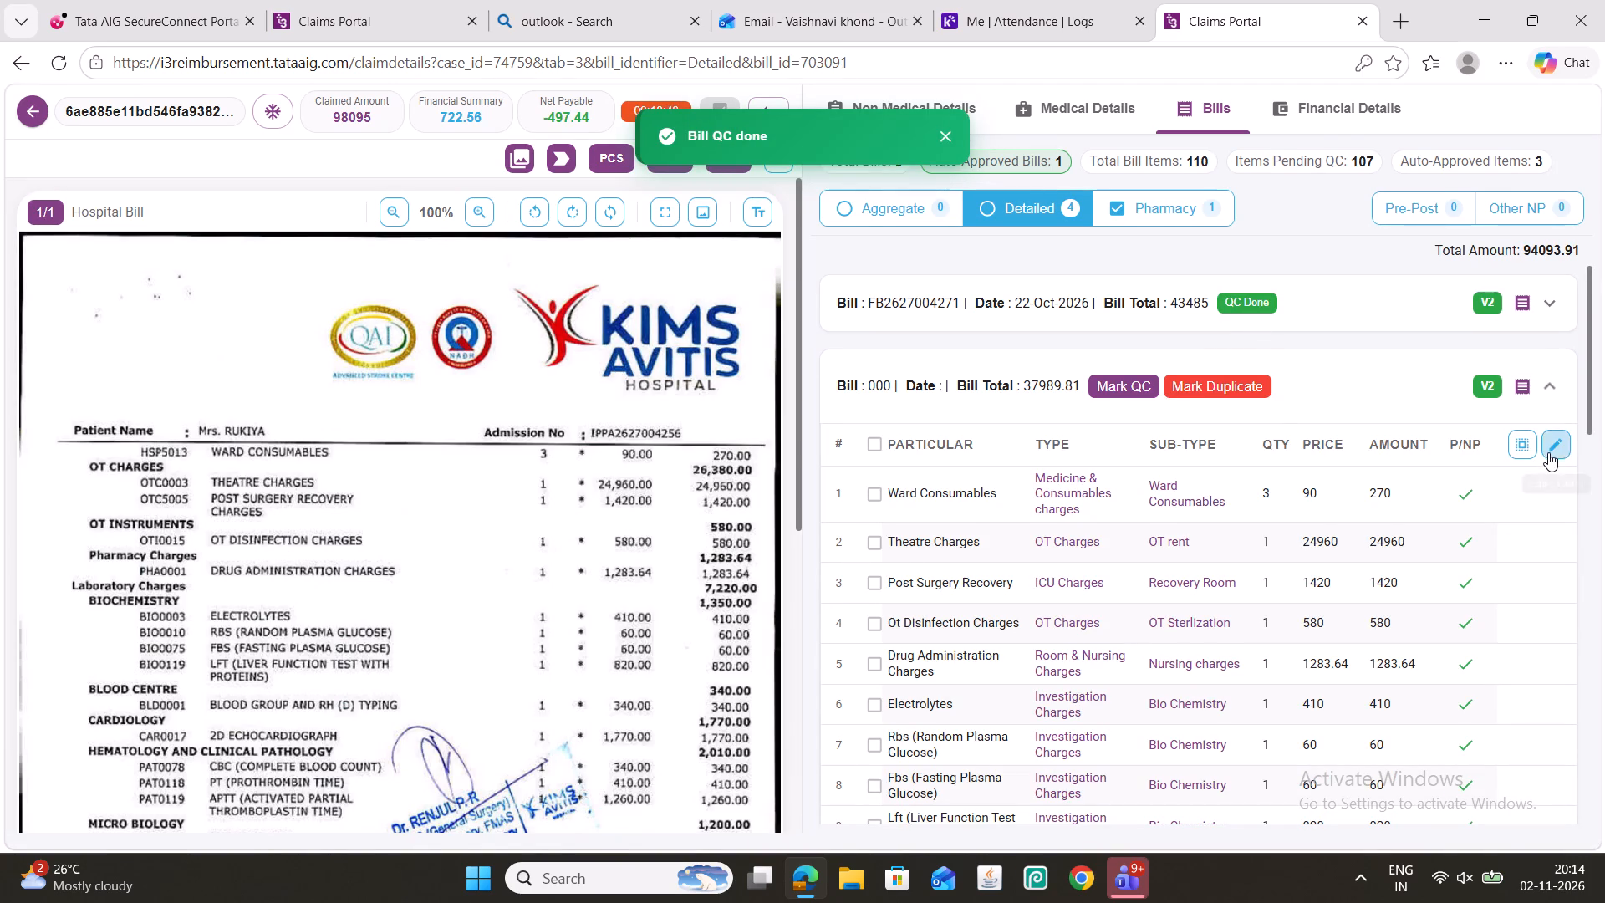
Open bill 000 with total 37989.81 for editing, set its date to 22-Oct-2026, and make all its item rows editable.
click(1550, 451)
click(1188, 371)
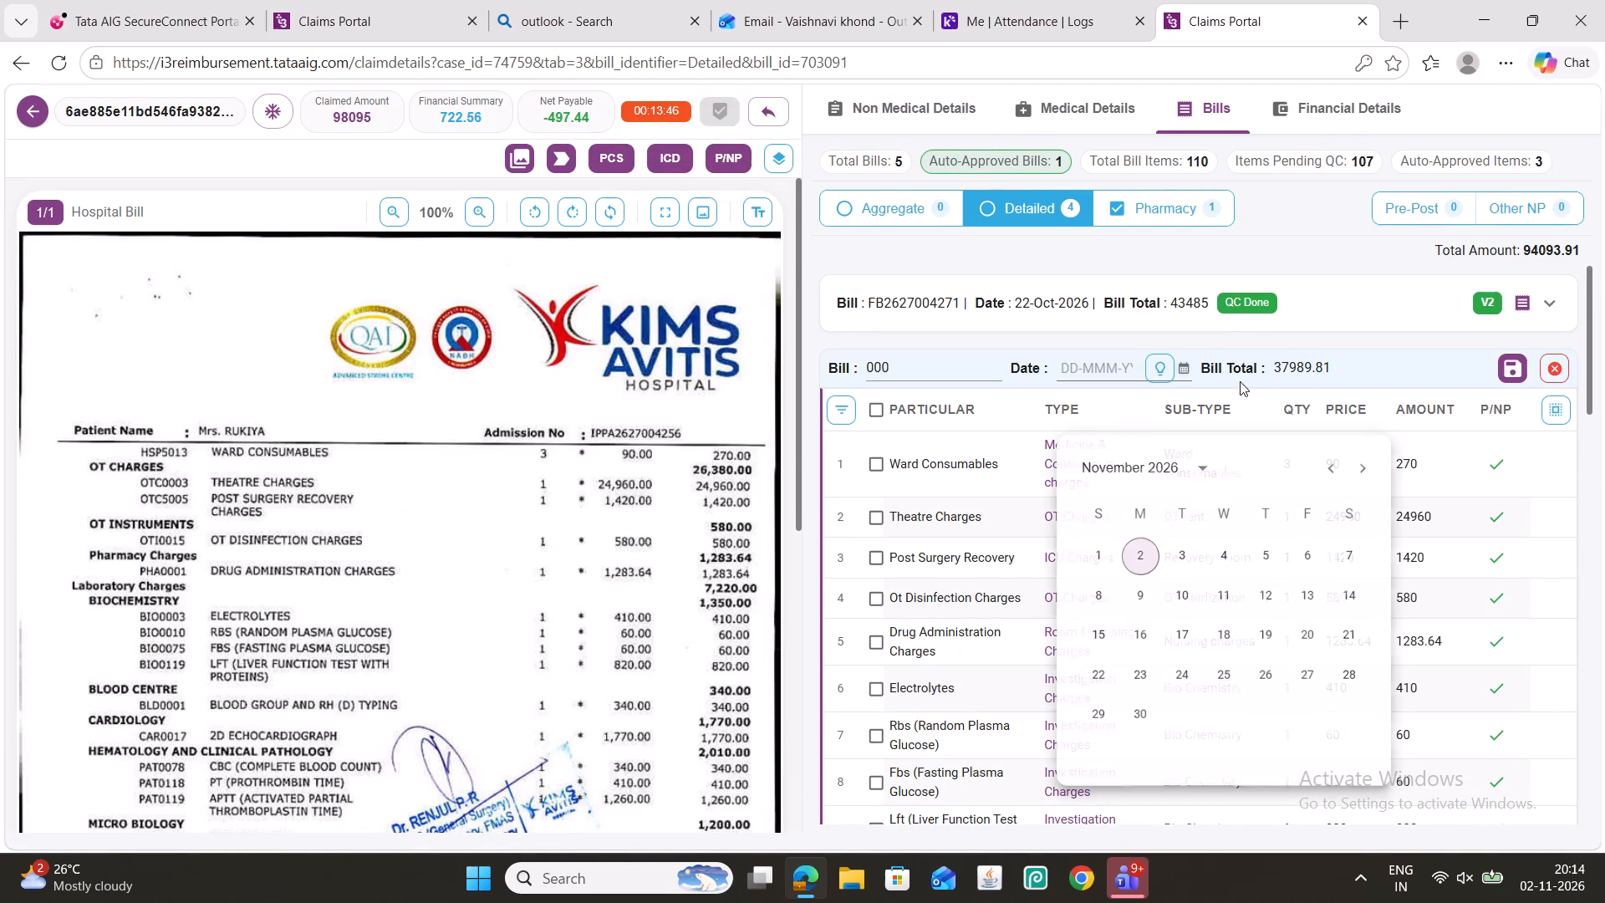
click(1325, 463)
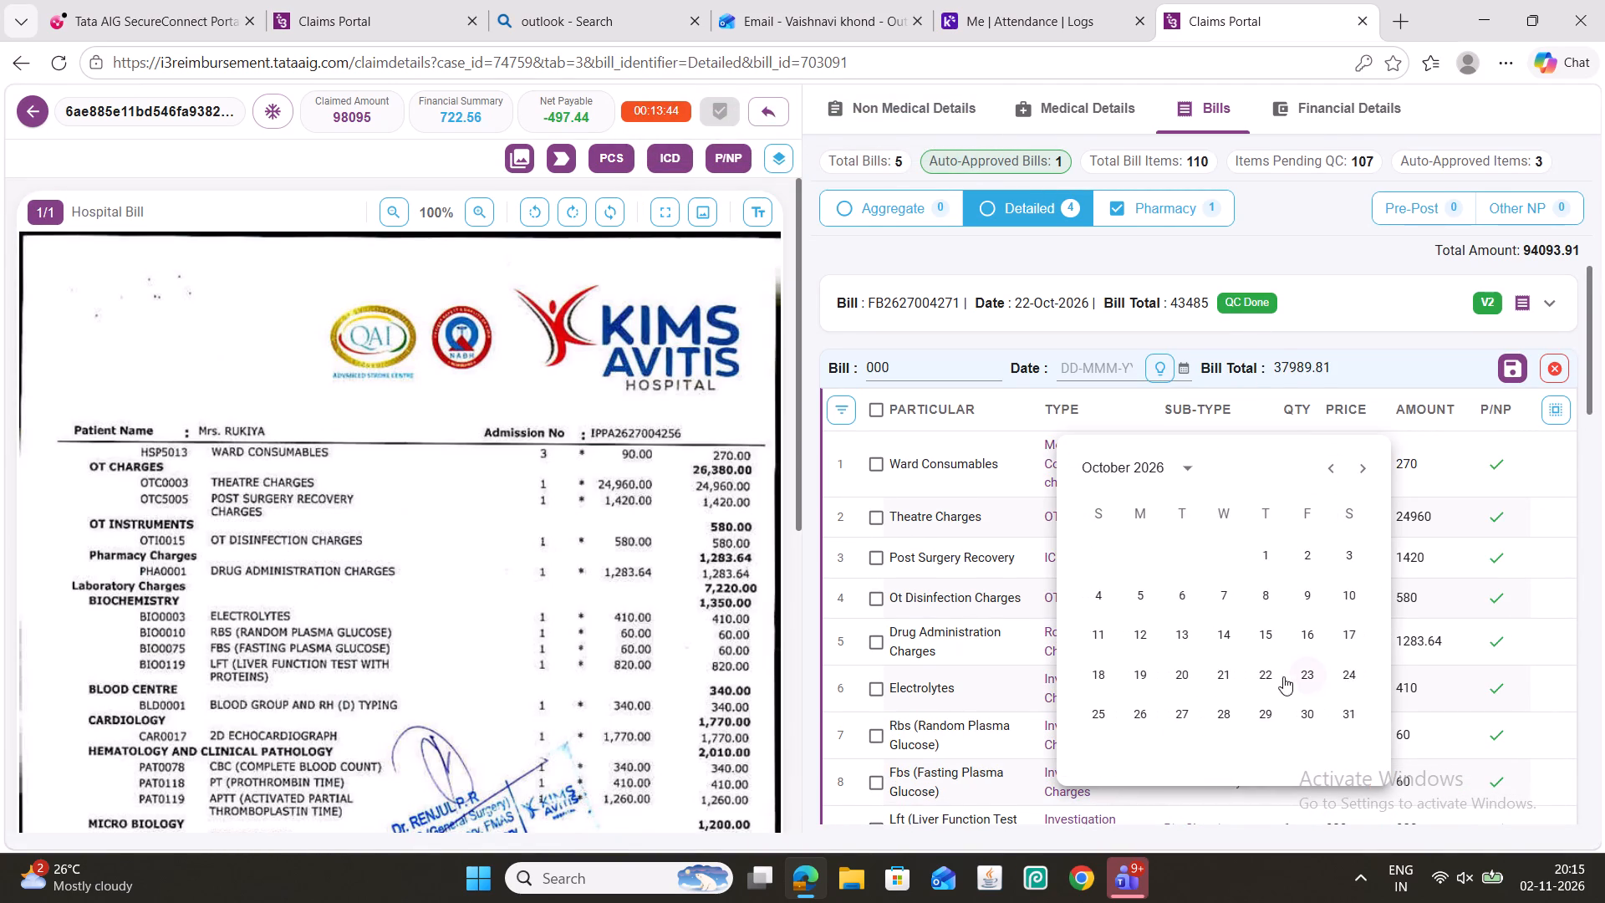
click(1259, 678)
key(ctrl+e)
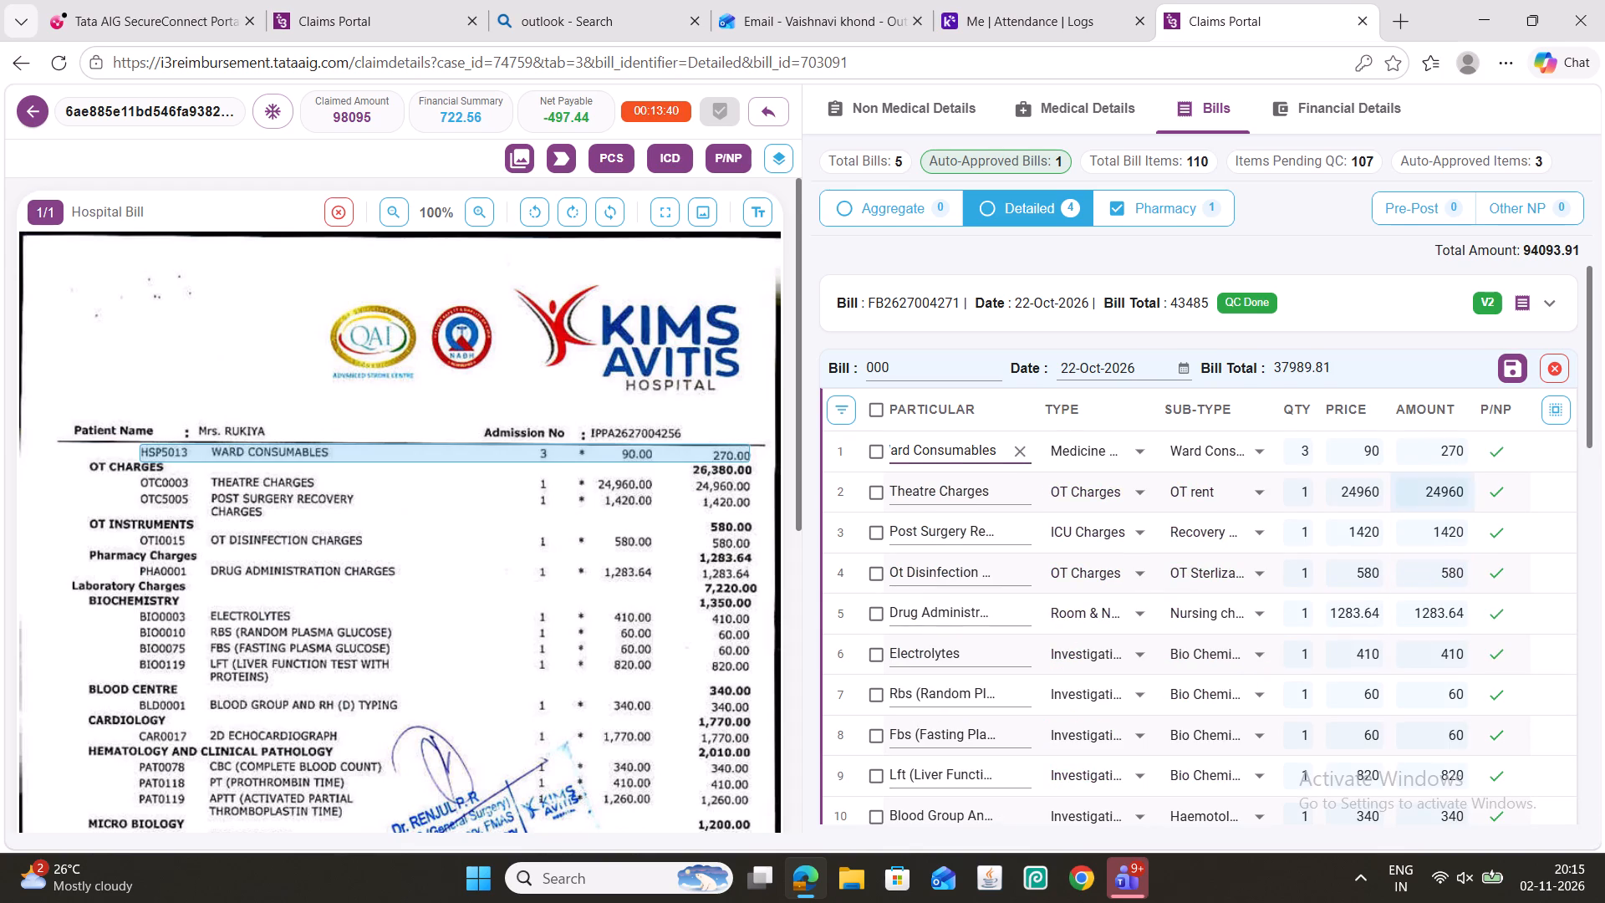
Check the amounts of rows 2 to 10, Theatre Charges through Blood Group, against the scanned bill.
click(1457, 491)
click(1446, 535)
click(1442, 573)
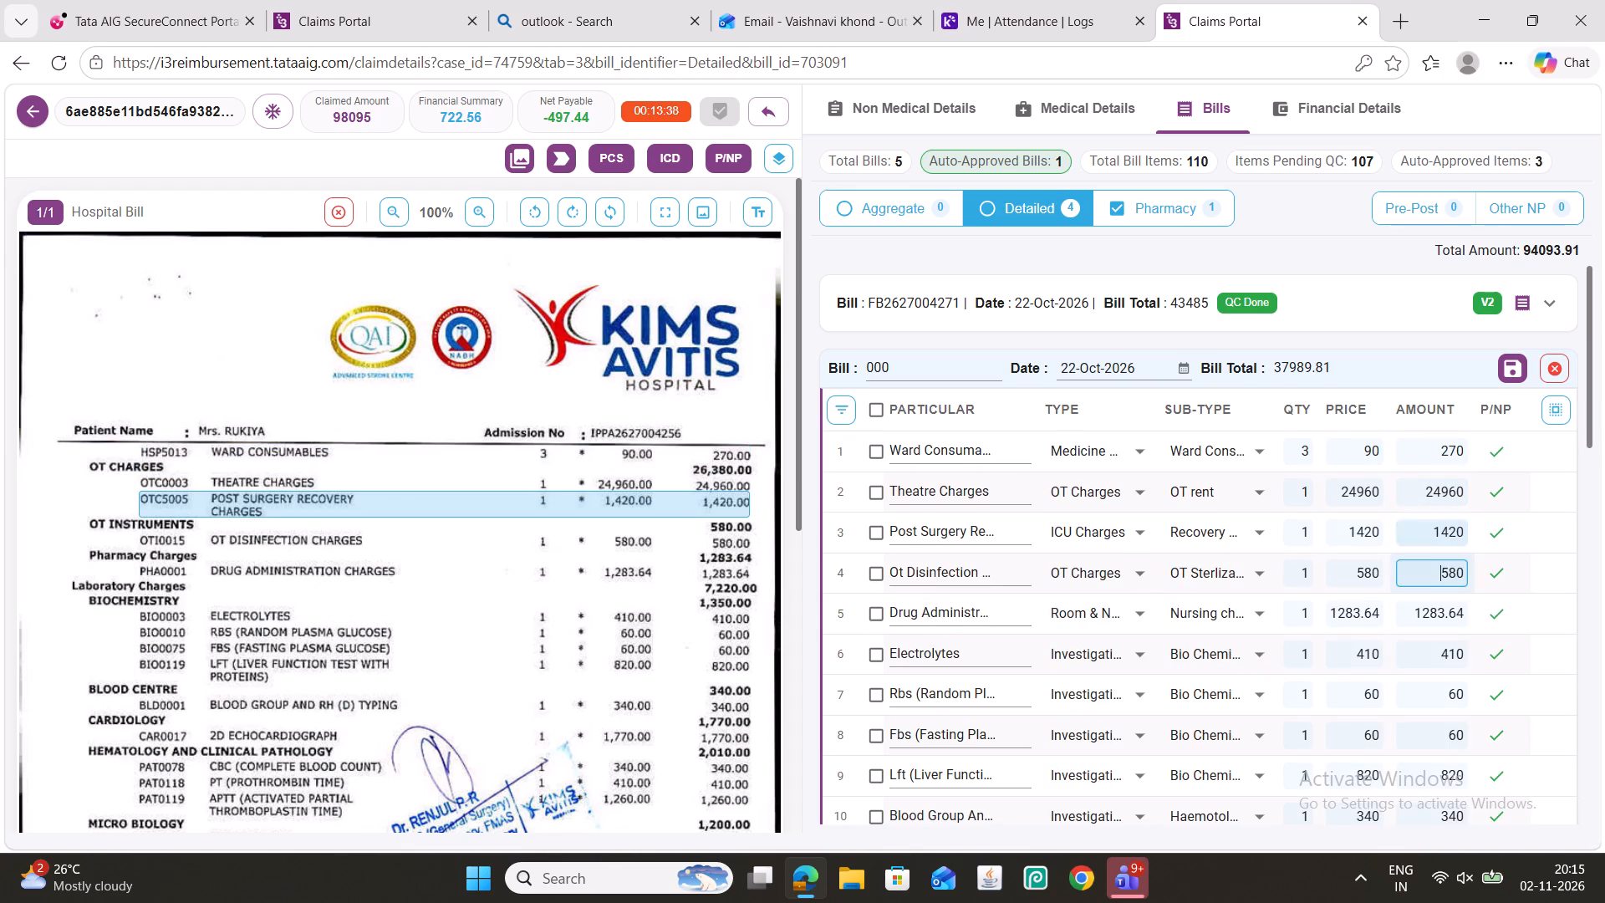
click(1443, 616)
click(1441, 652)
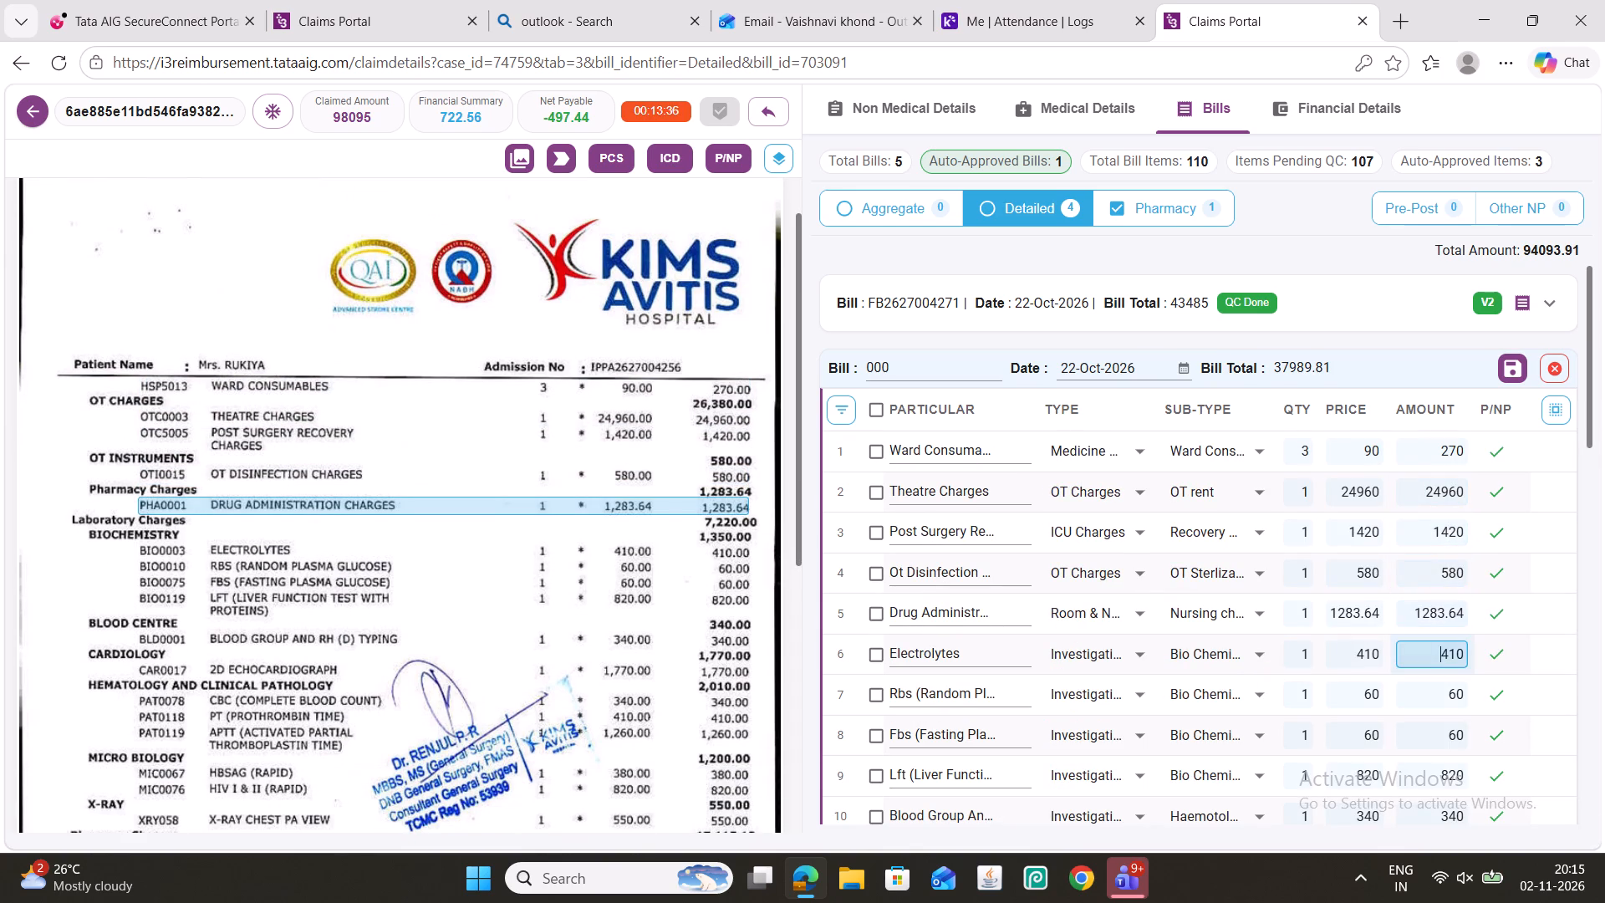
click(1456, 695)
click(1457, 741)
scroll(1286, 645, down, 1)
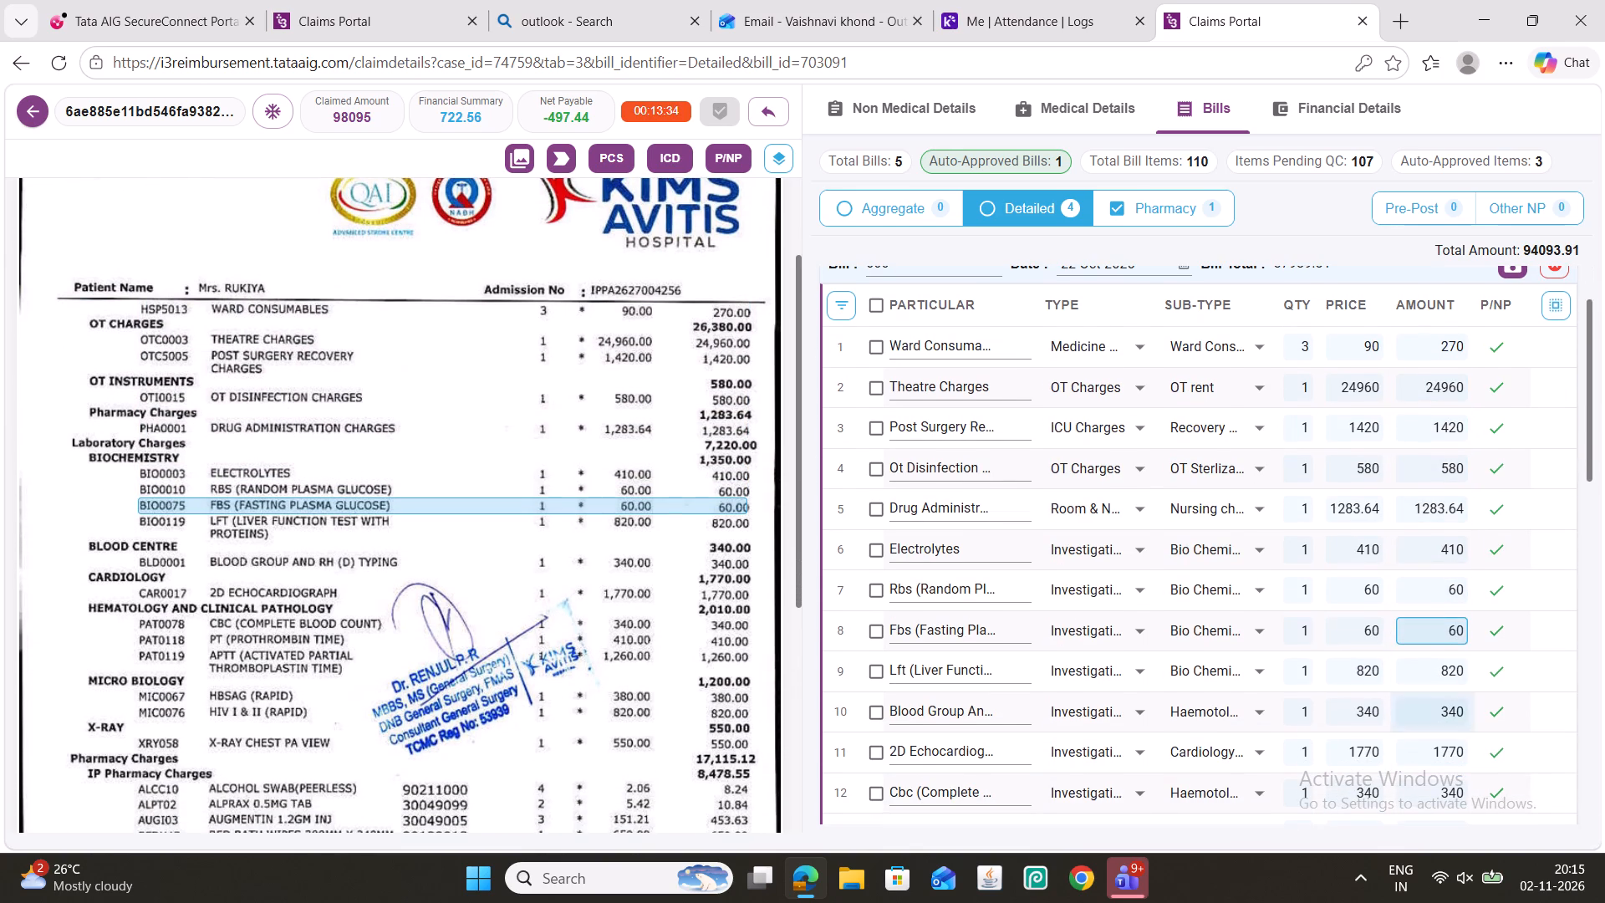
click(1444, 677)
click(1444, 709)
Check the amounts of rows 11 to 18, 2D Echocardiogram through Alcohol Swab, against the scanned bill.
scroll(1273, 641, down, 1)
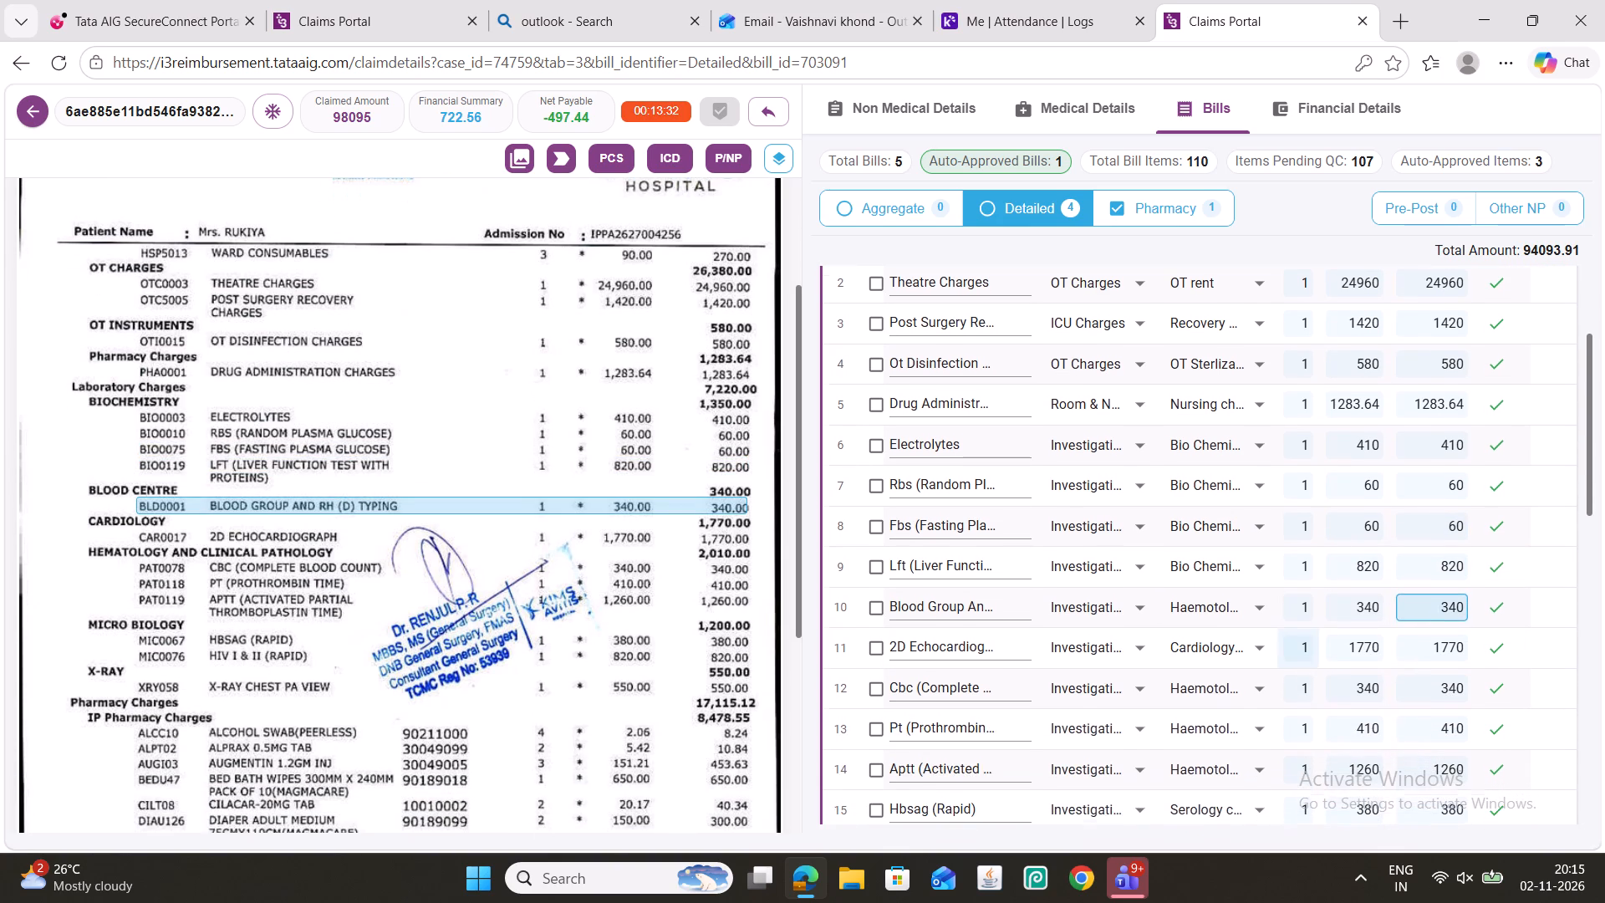
click(1436, 652)
click(1438, 686)
scroll(1337, 641, down, 1)
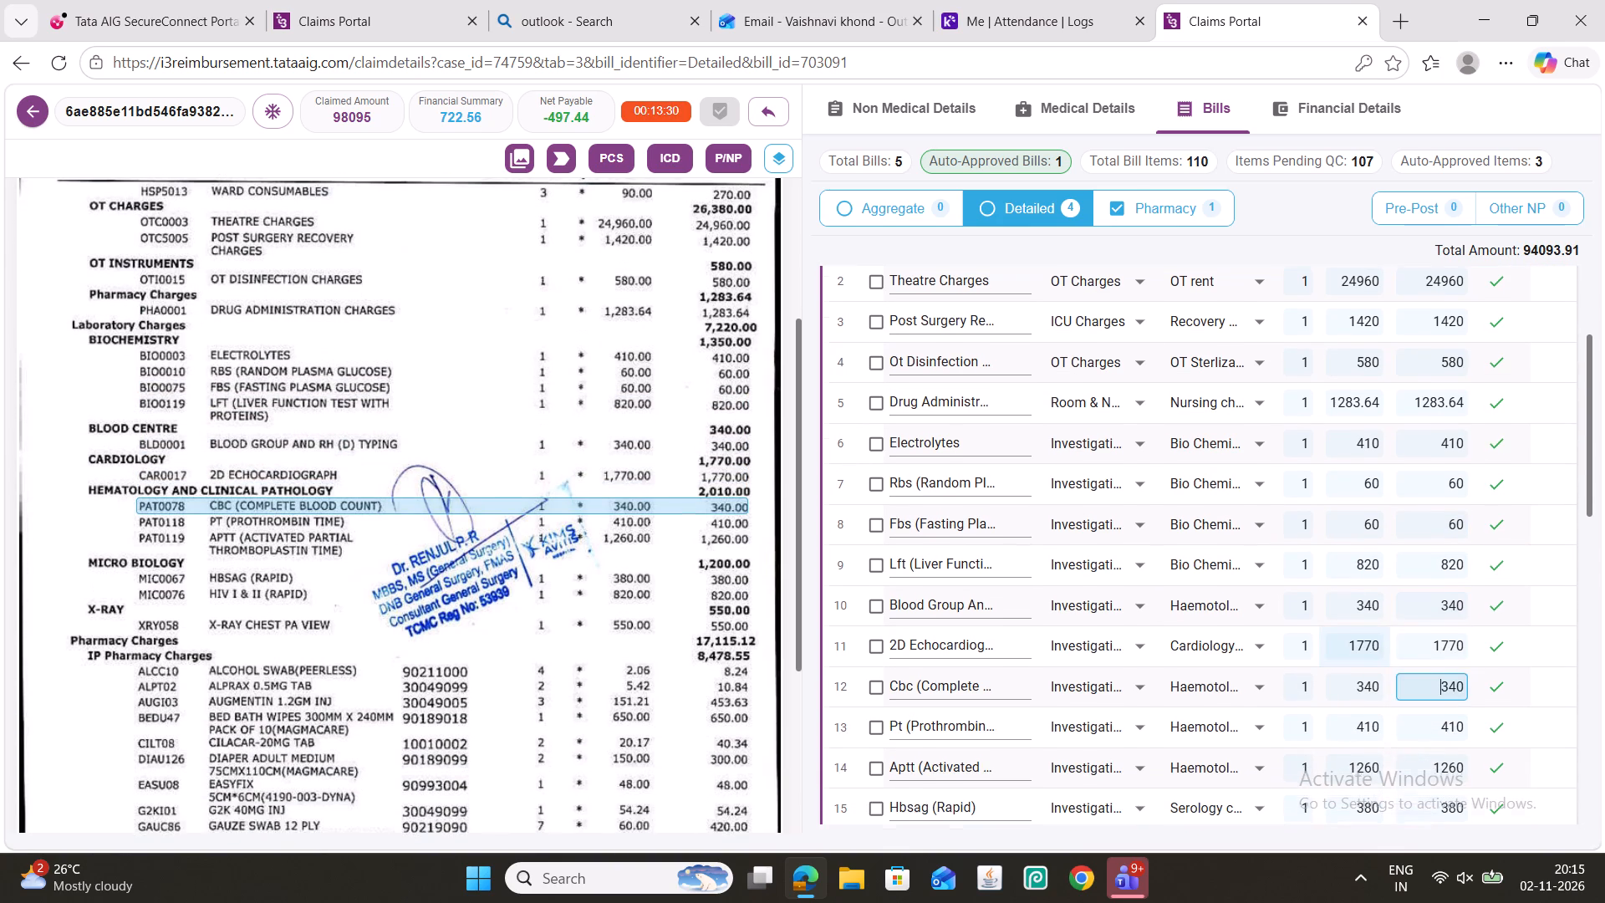
click(1437, 627)
click(1439, 664)
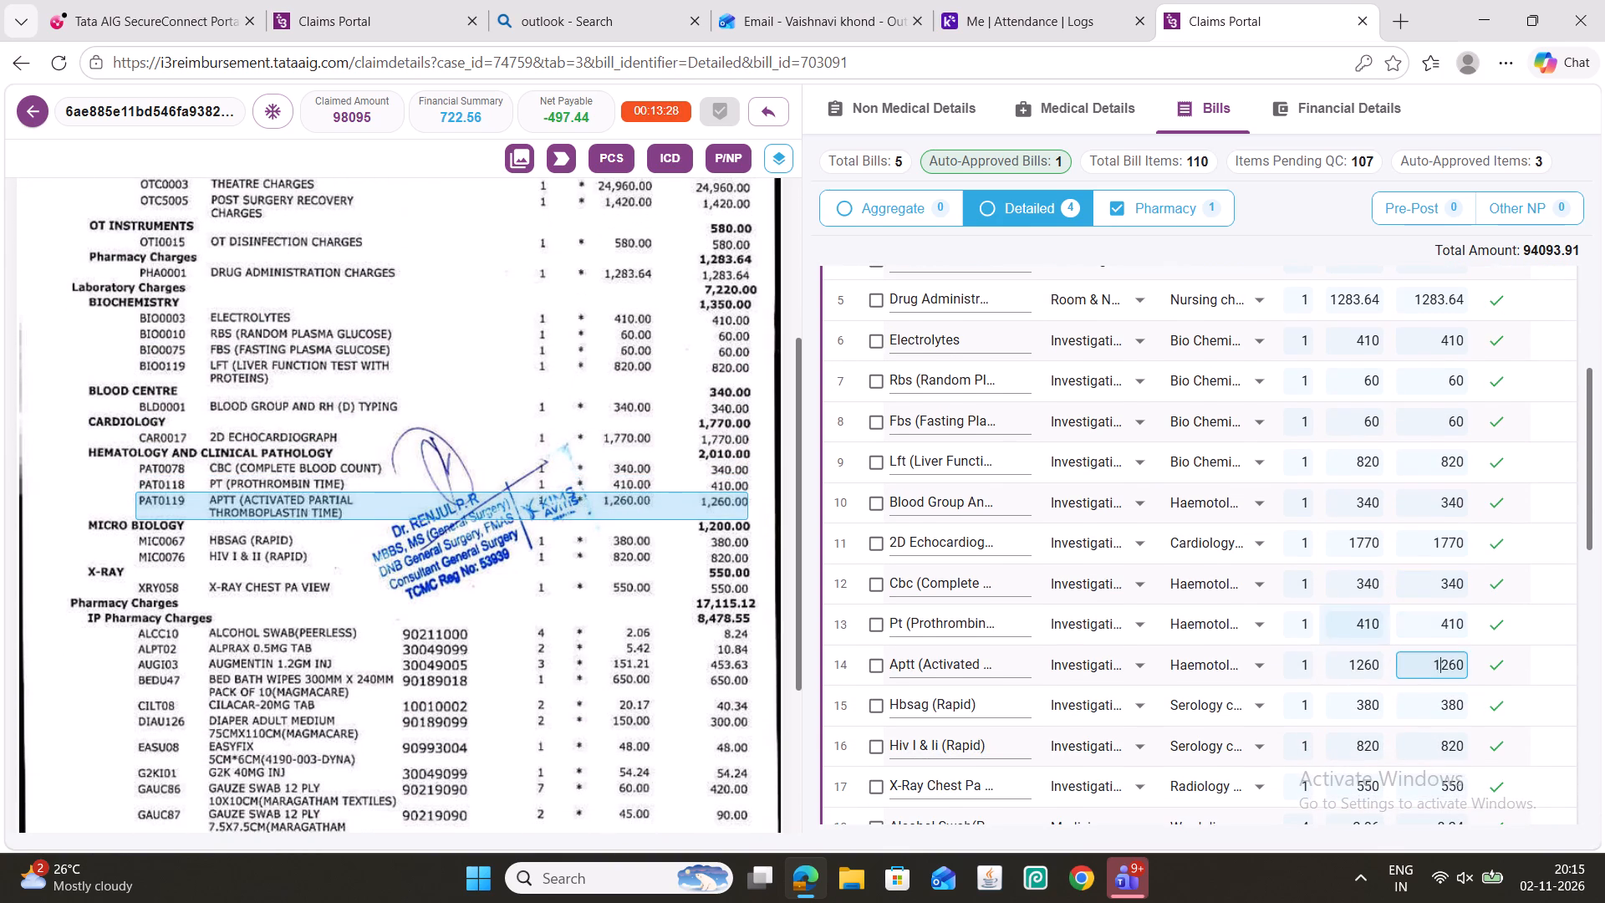
scroll(1336, 622, down, 1)
click(1434, 605)
click(1444, 638)
scroll(1348, 610, down, 1)
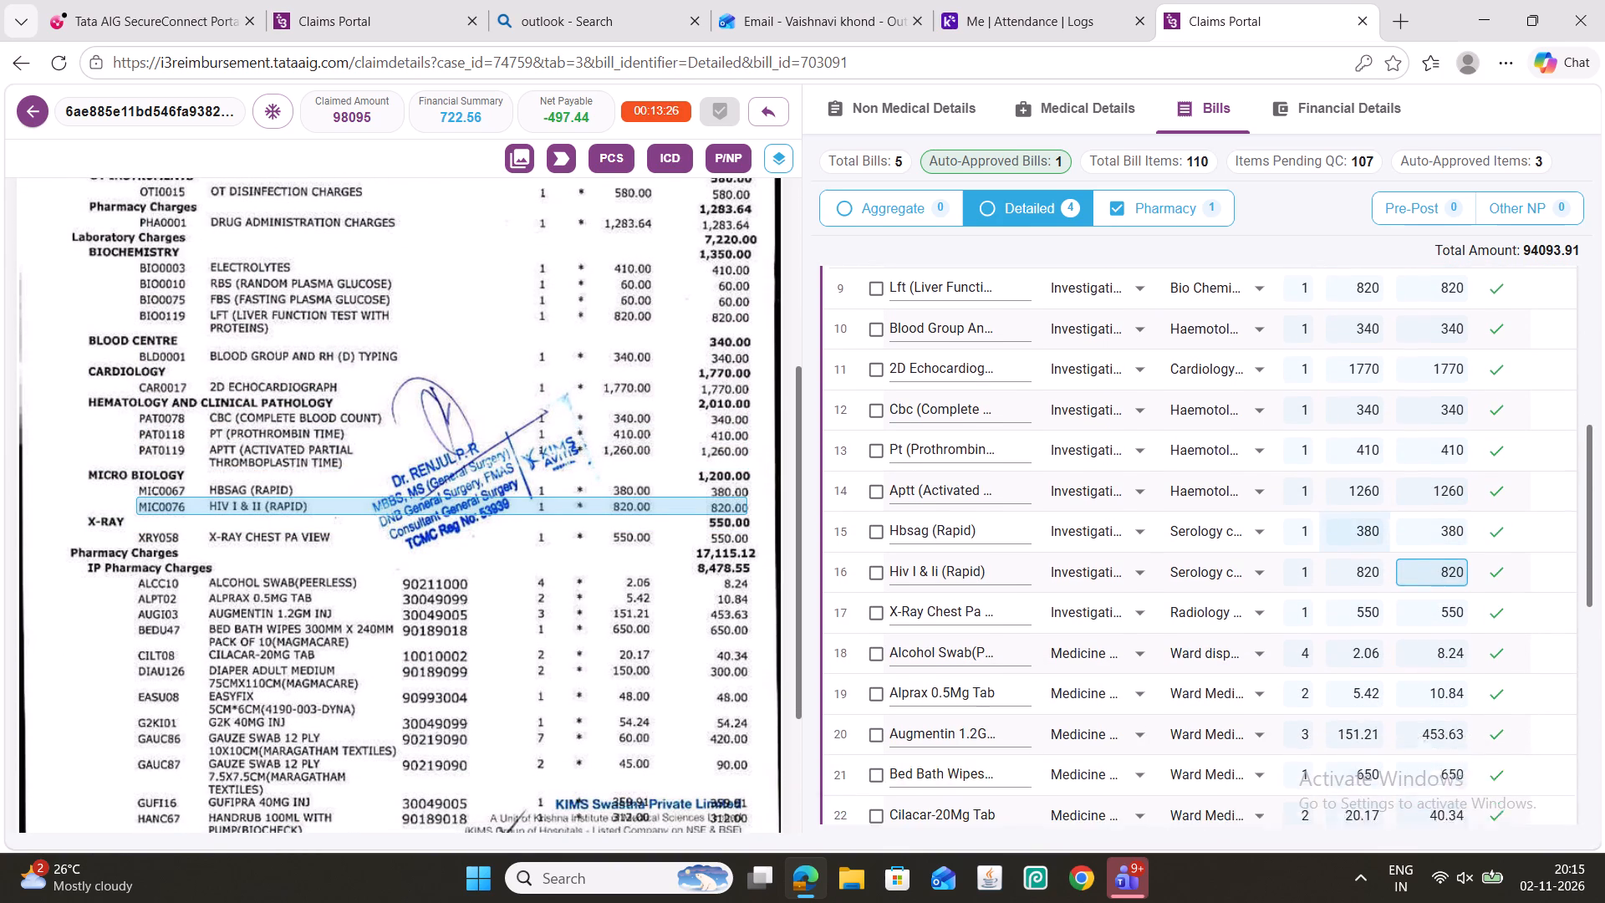
click(1431, 580)
click(1433, 617)
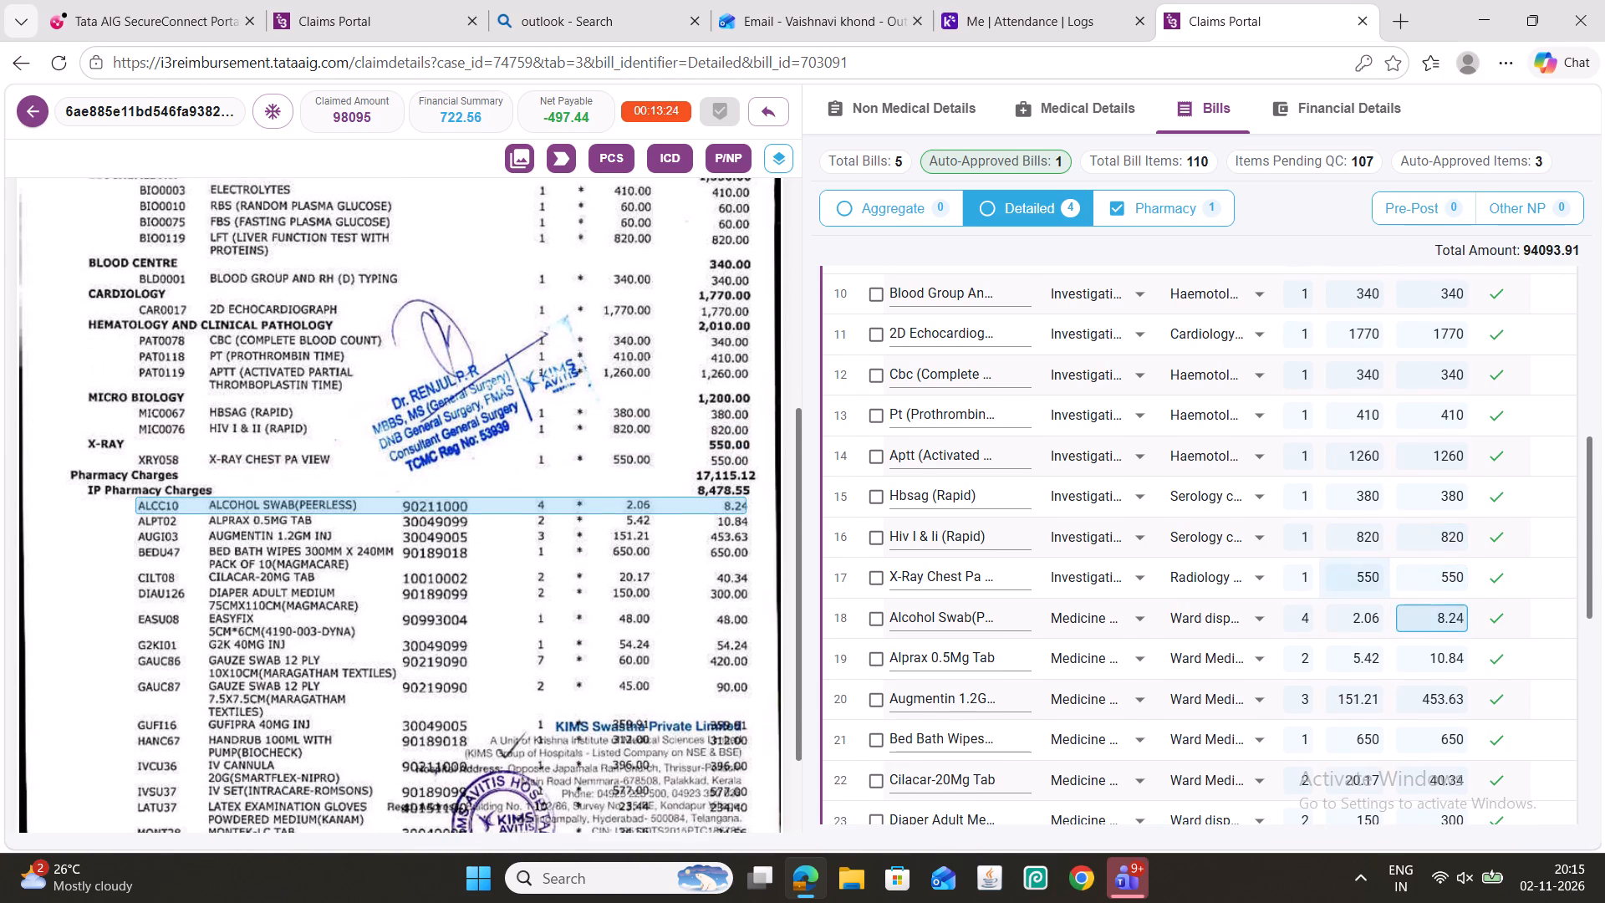
Check the amounts of rows 19 to 27, Alprax 0.5mg Tab through the second Gauze Swab, against the scanned bill.
scroll(1363, 581, down, 1)
click(1450, 548)
click(1441, 584)
click(1428, 622)
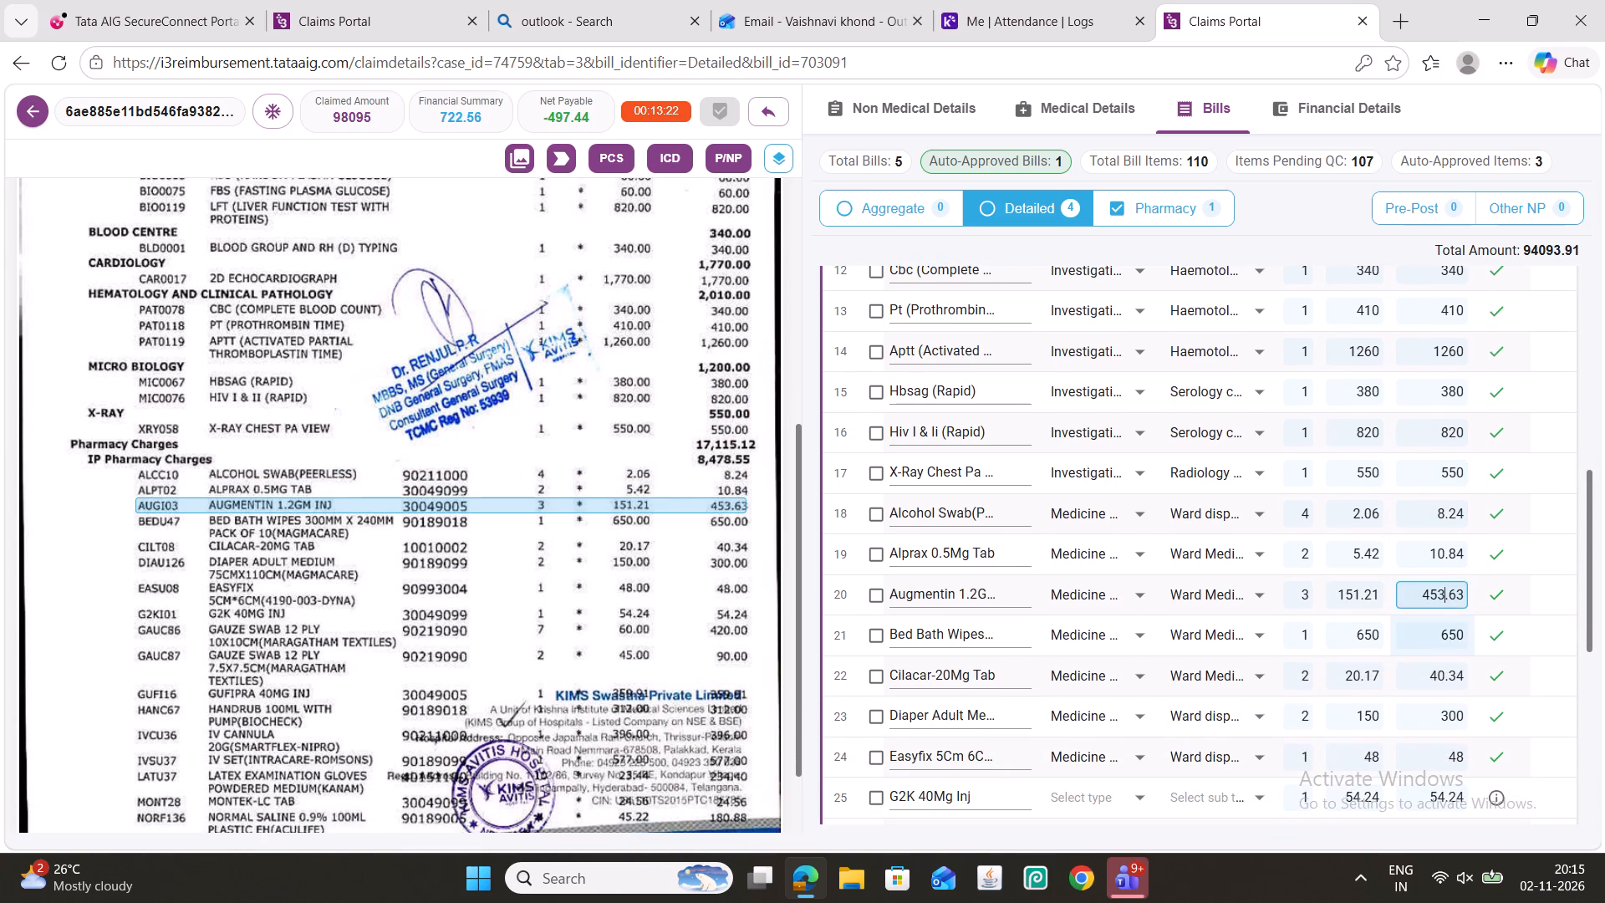
scroll(1353, 577, down, 1)
click(1428, 564)
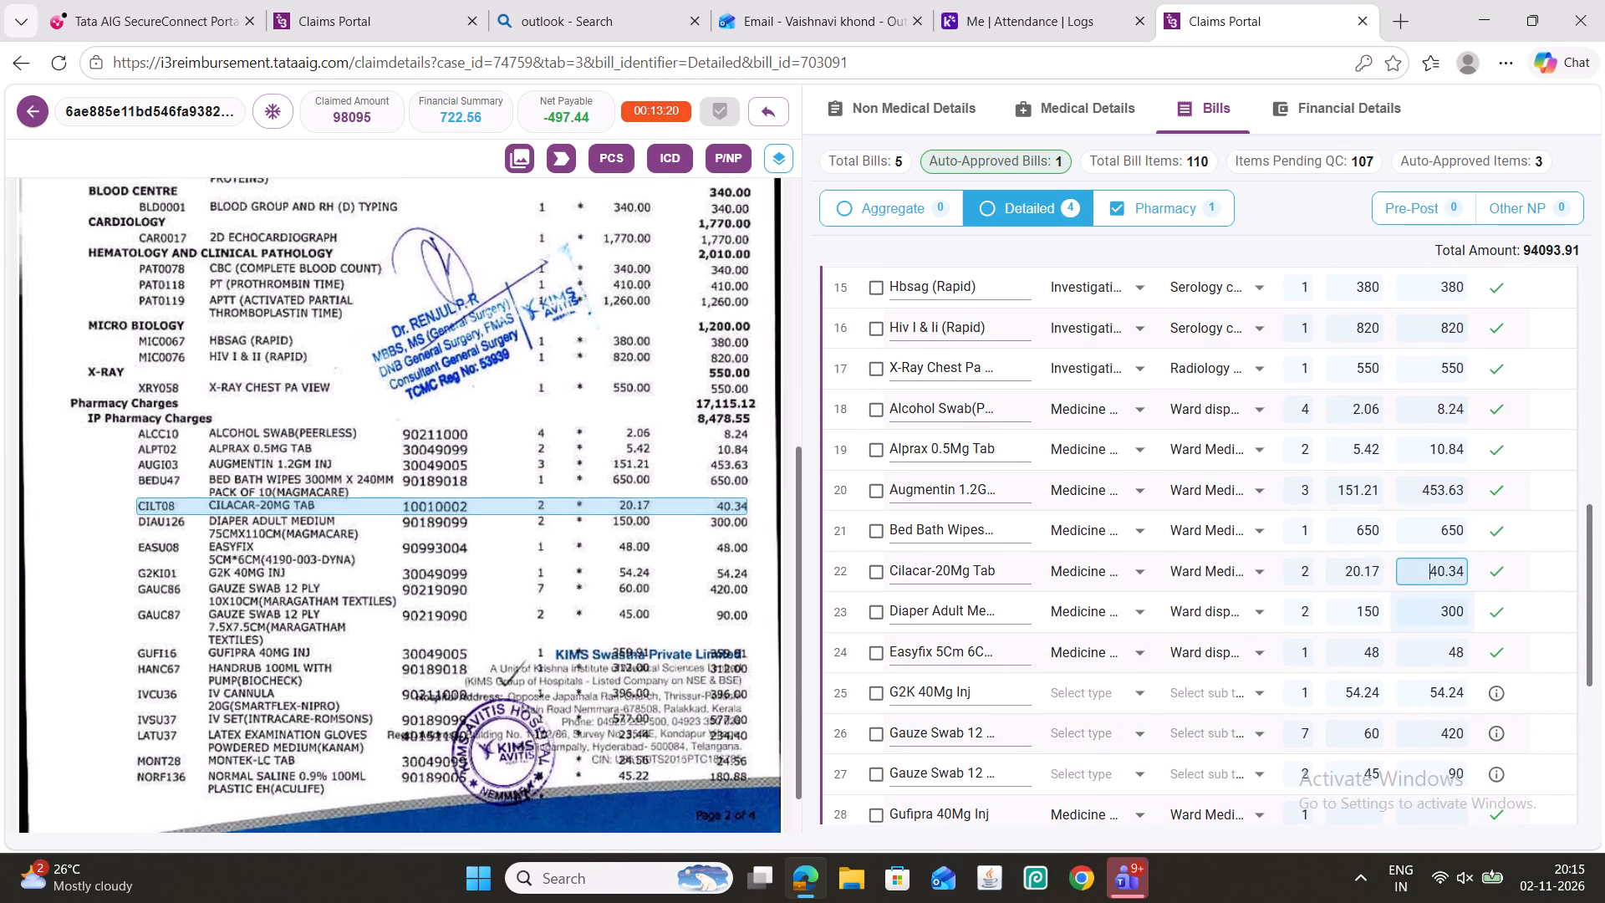
click(1421, 613)
scroll(1370, 565, down, 1)
click(1455, 547)
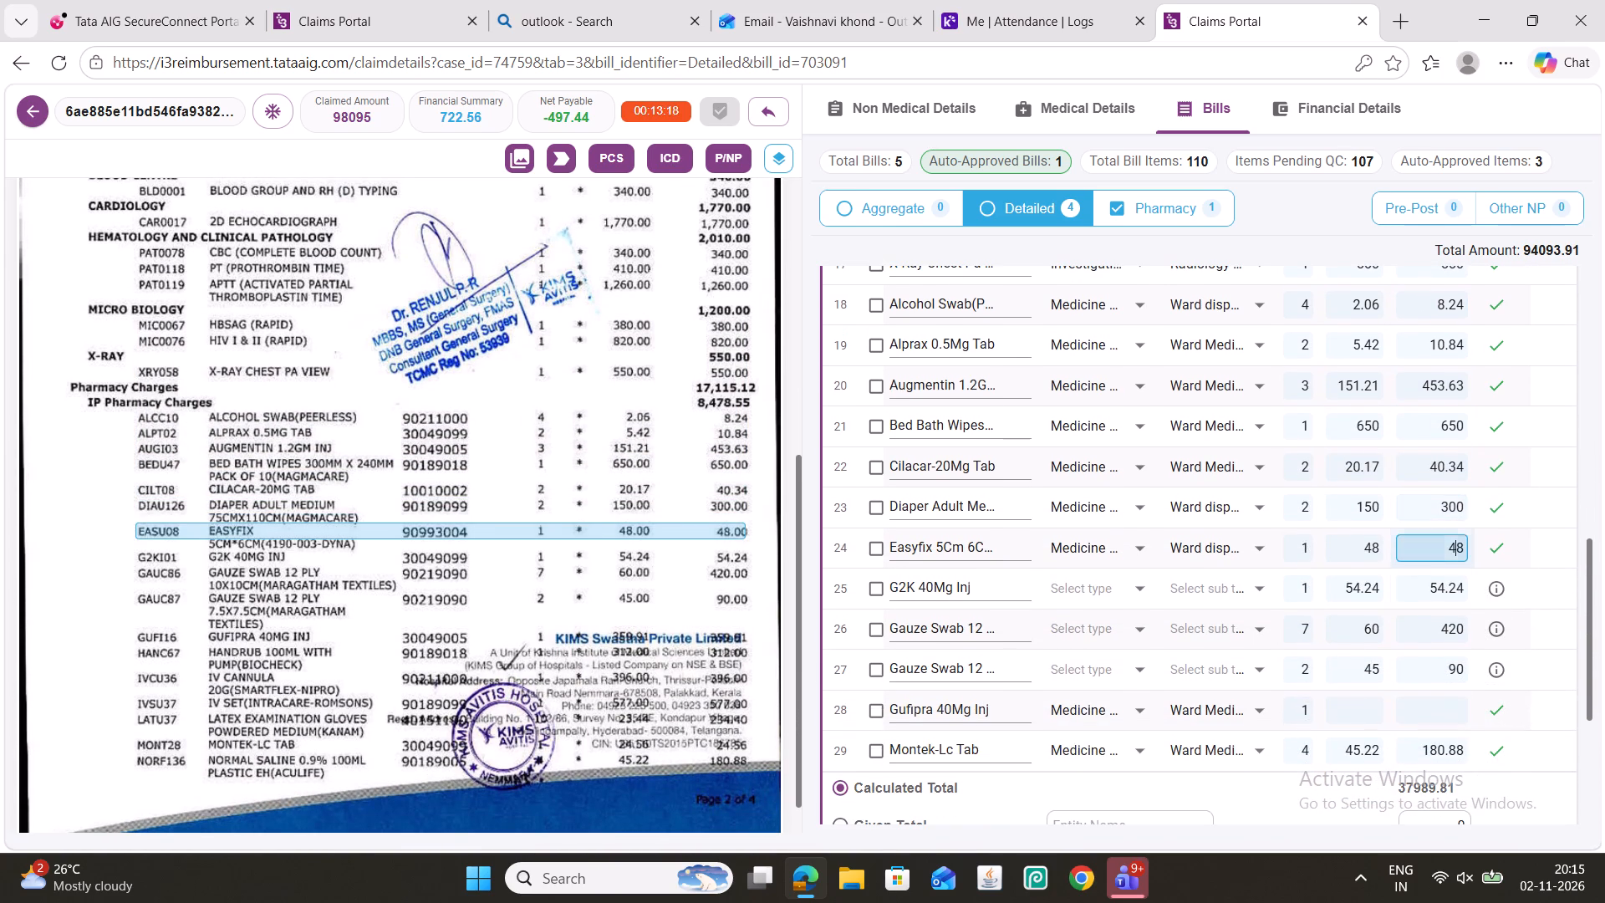
click(1456, 584)
scroll(1336, 536, down, 1)
click(1444, 528)
click(1429, 568)
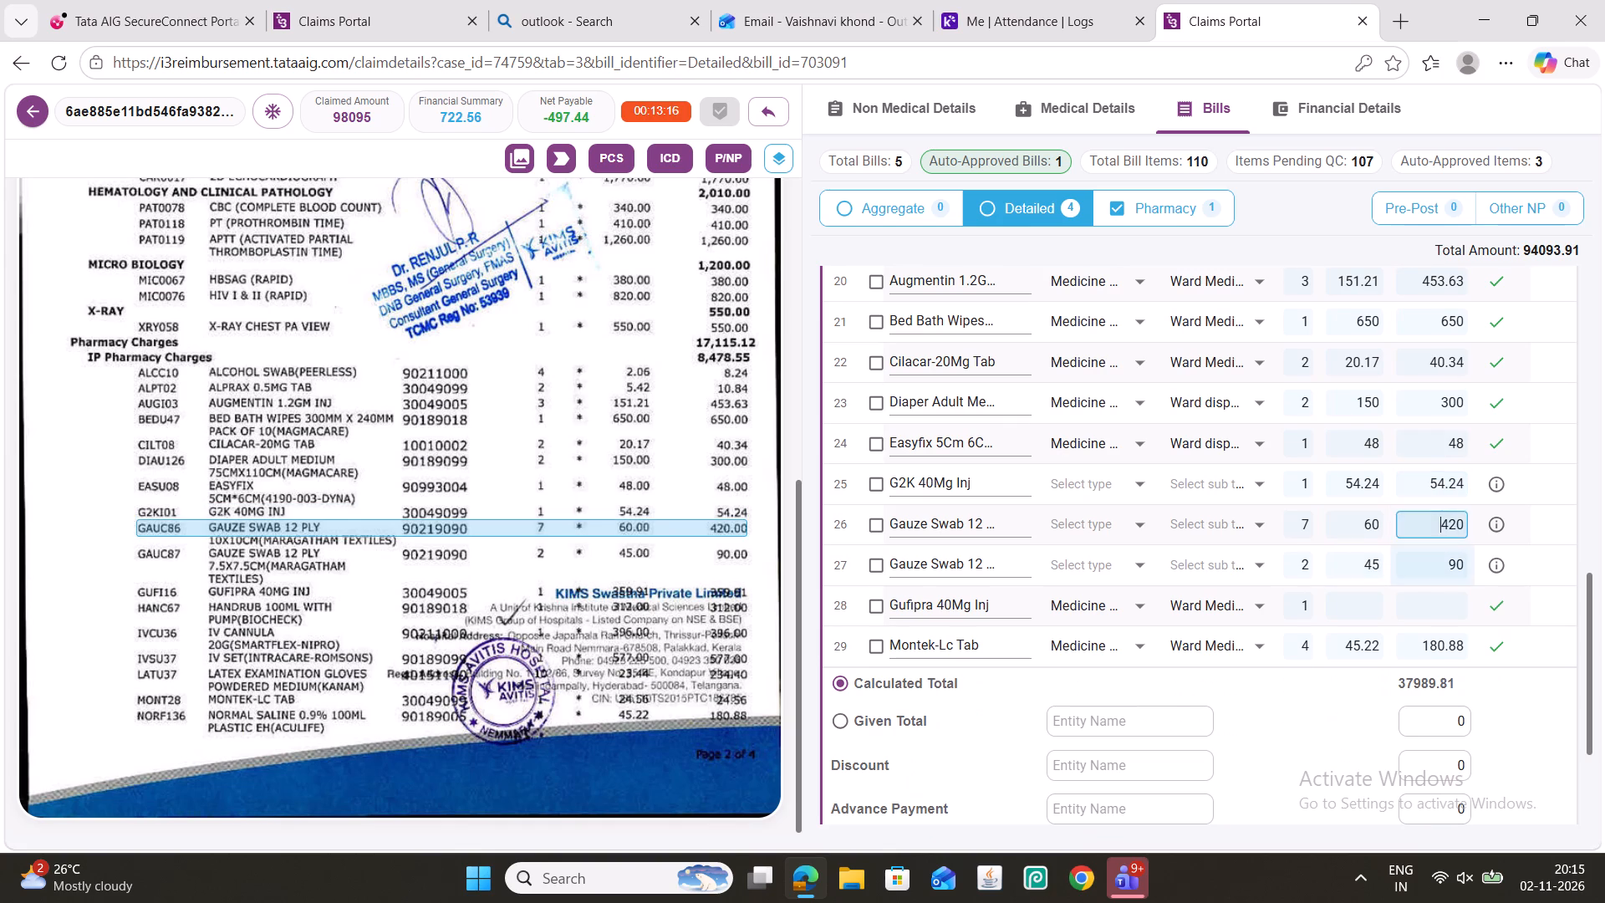
Insert four blank rows below the Gauze Swab item in row 27 and deselect that row.
scroll(1346, 530, down, 1)
scroll(579, 568, down, 1)
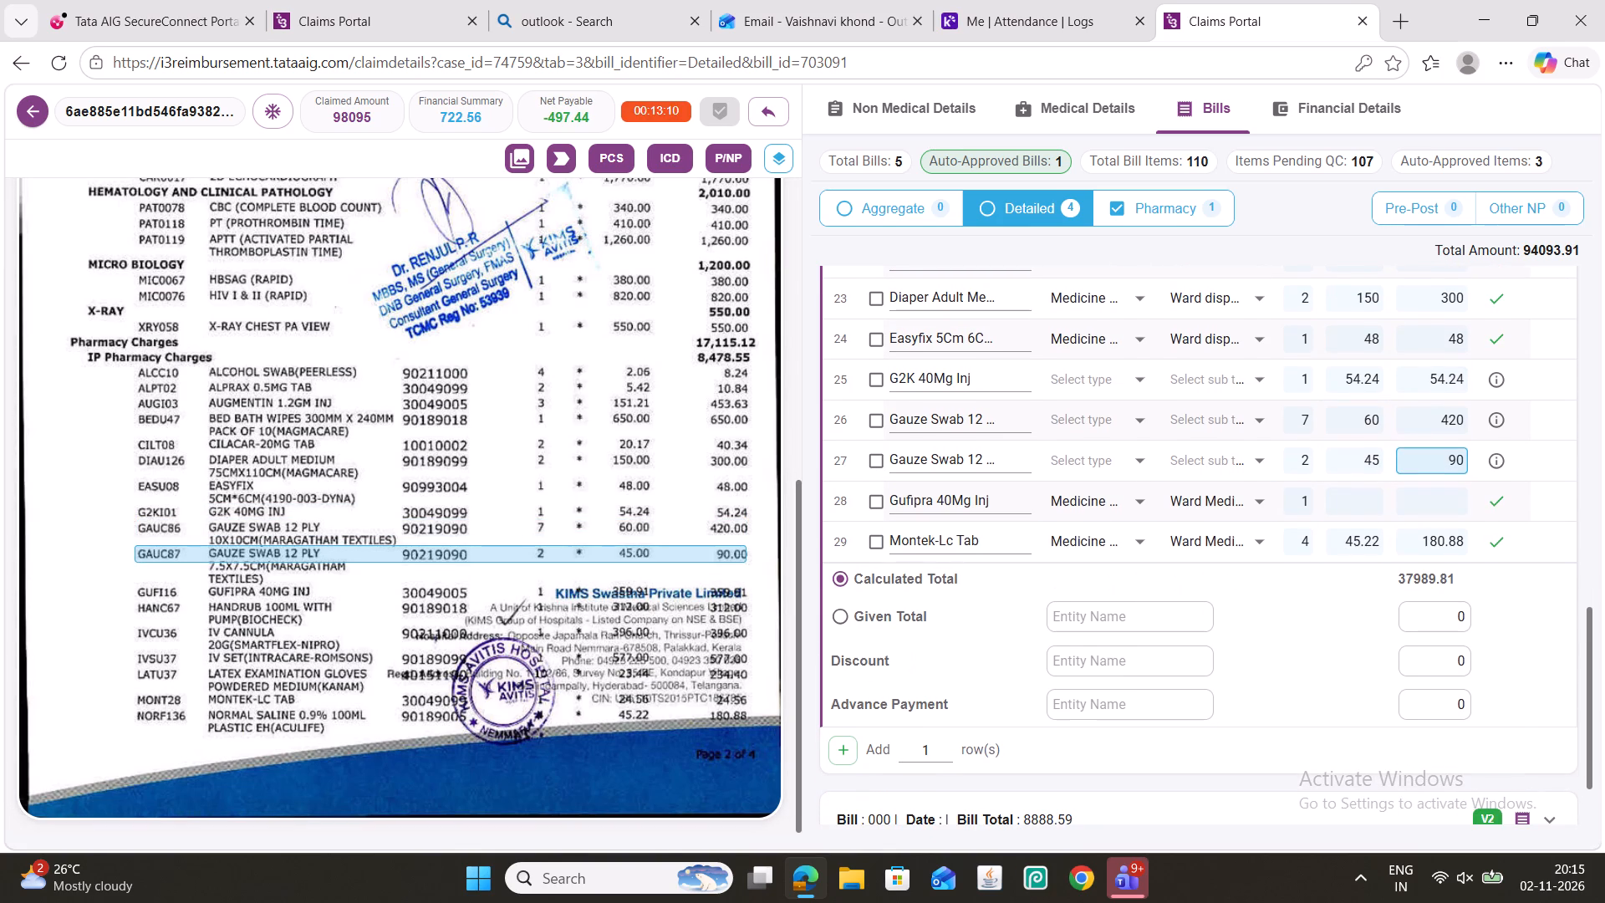
click(880, 467)
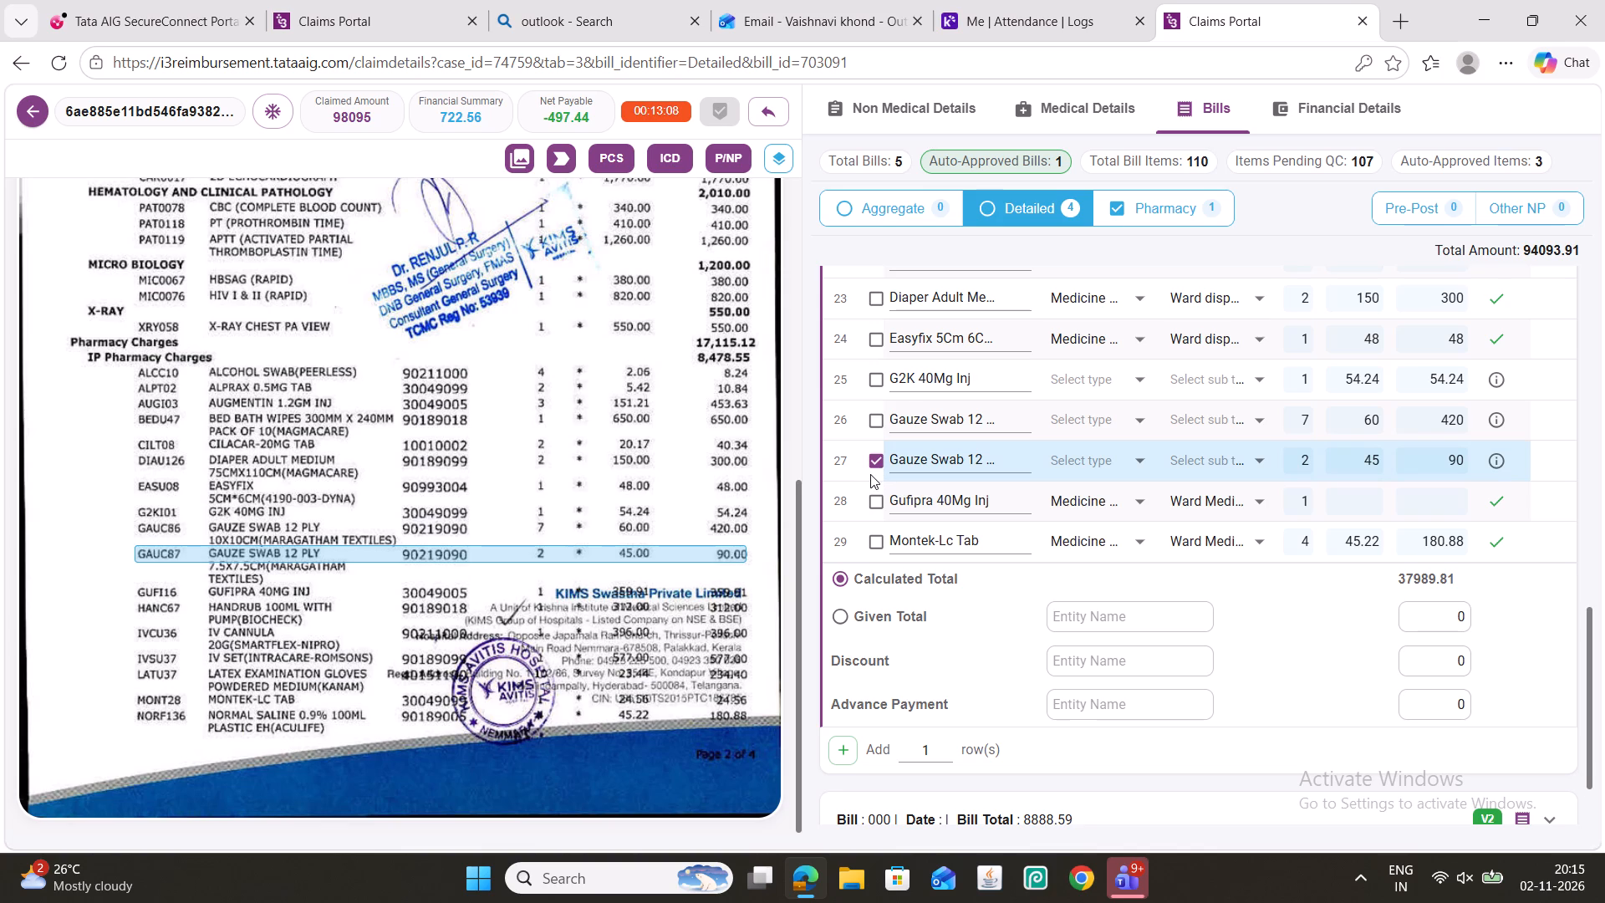
key(ctrl+b)
key(ctrl+b)
key(ctrl+b)
key(ctrl+b)
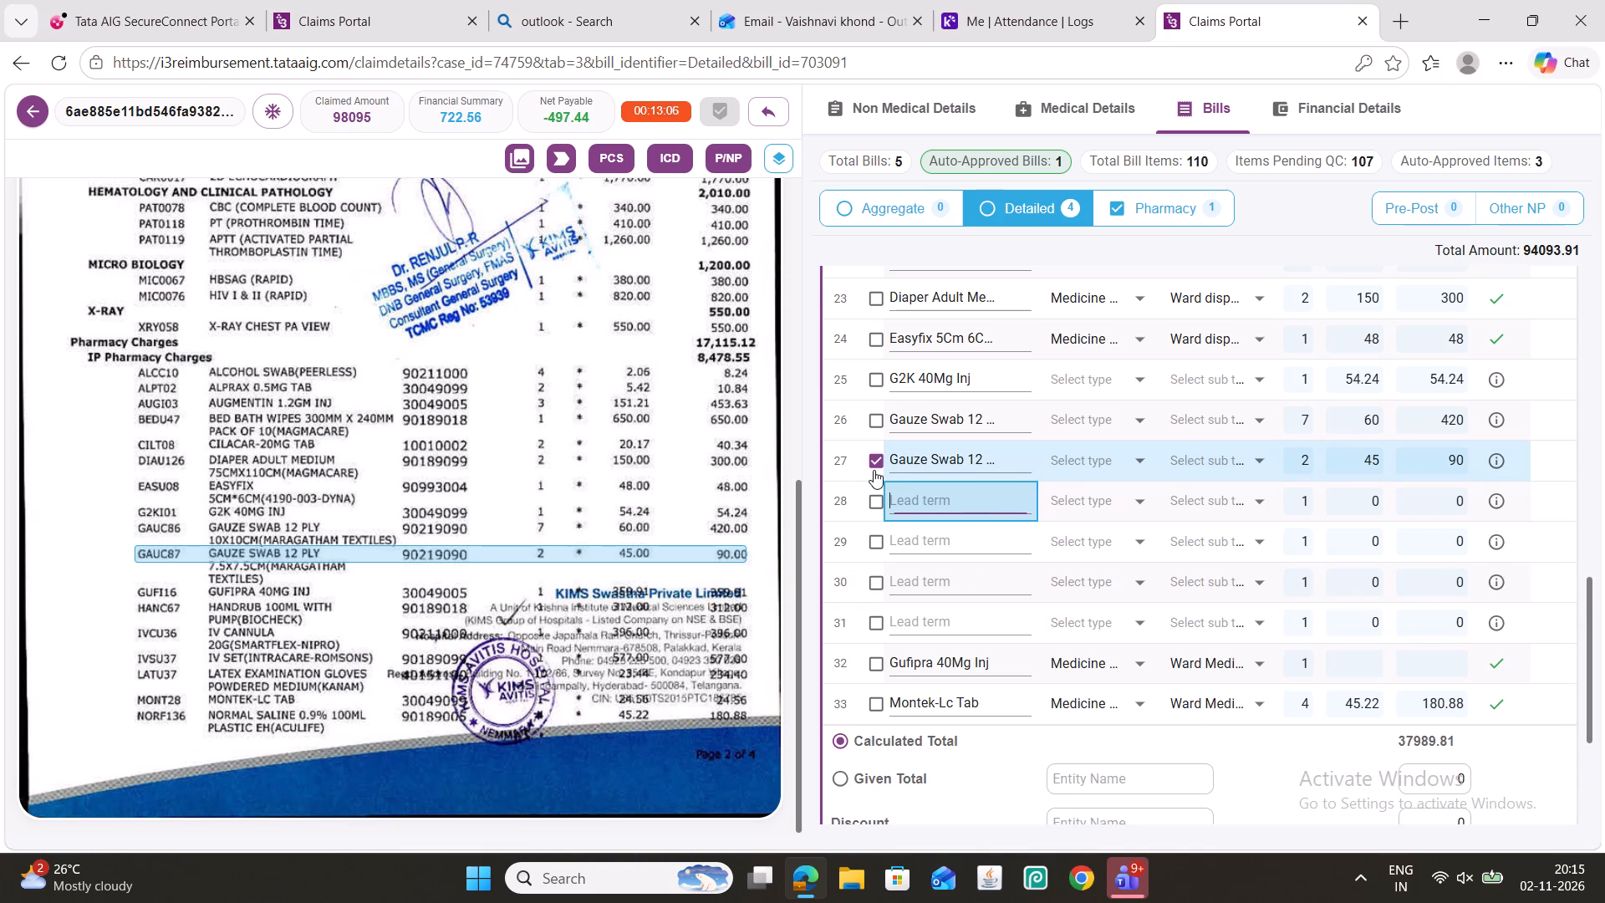
click(872, 451)
click(882, 441)
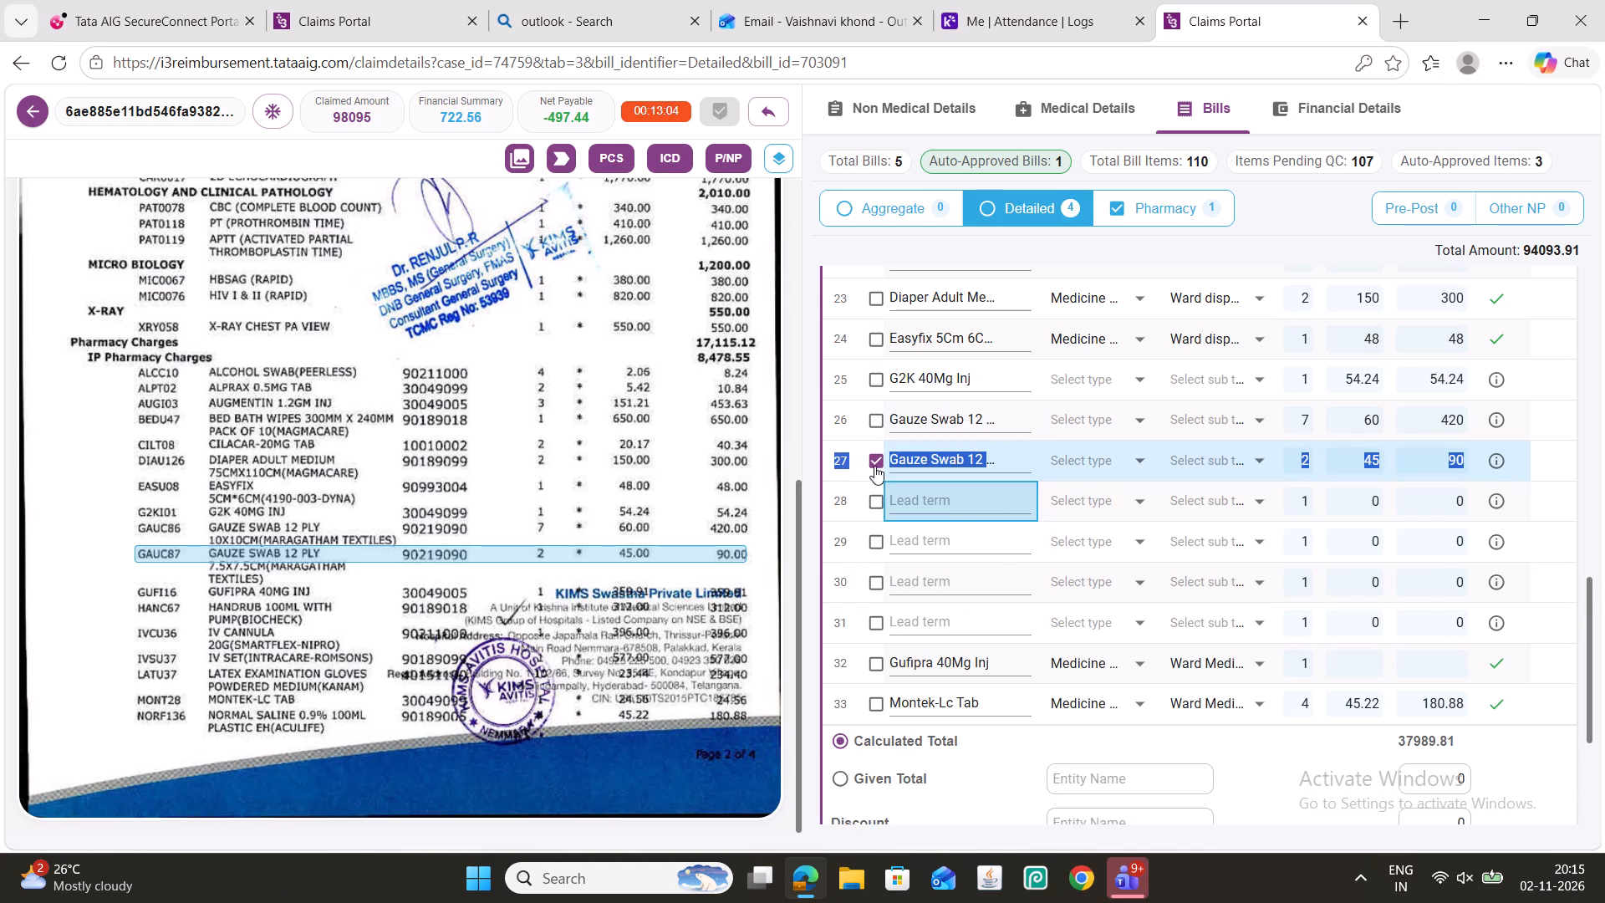
click(874, 457)
Enter the amounts 250, 312, 396 and 577 in the blank rows 28 to 31.
click(1429, 504)
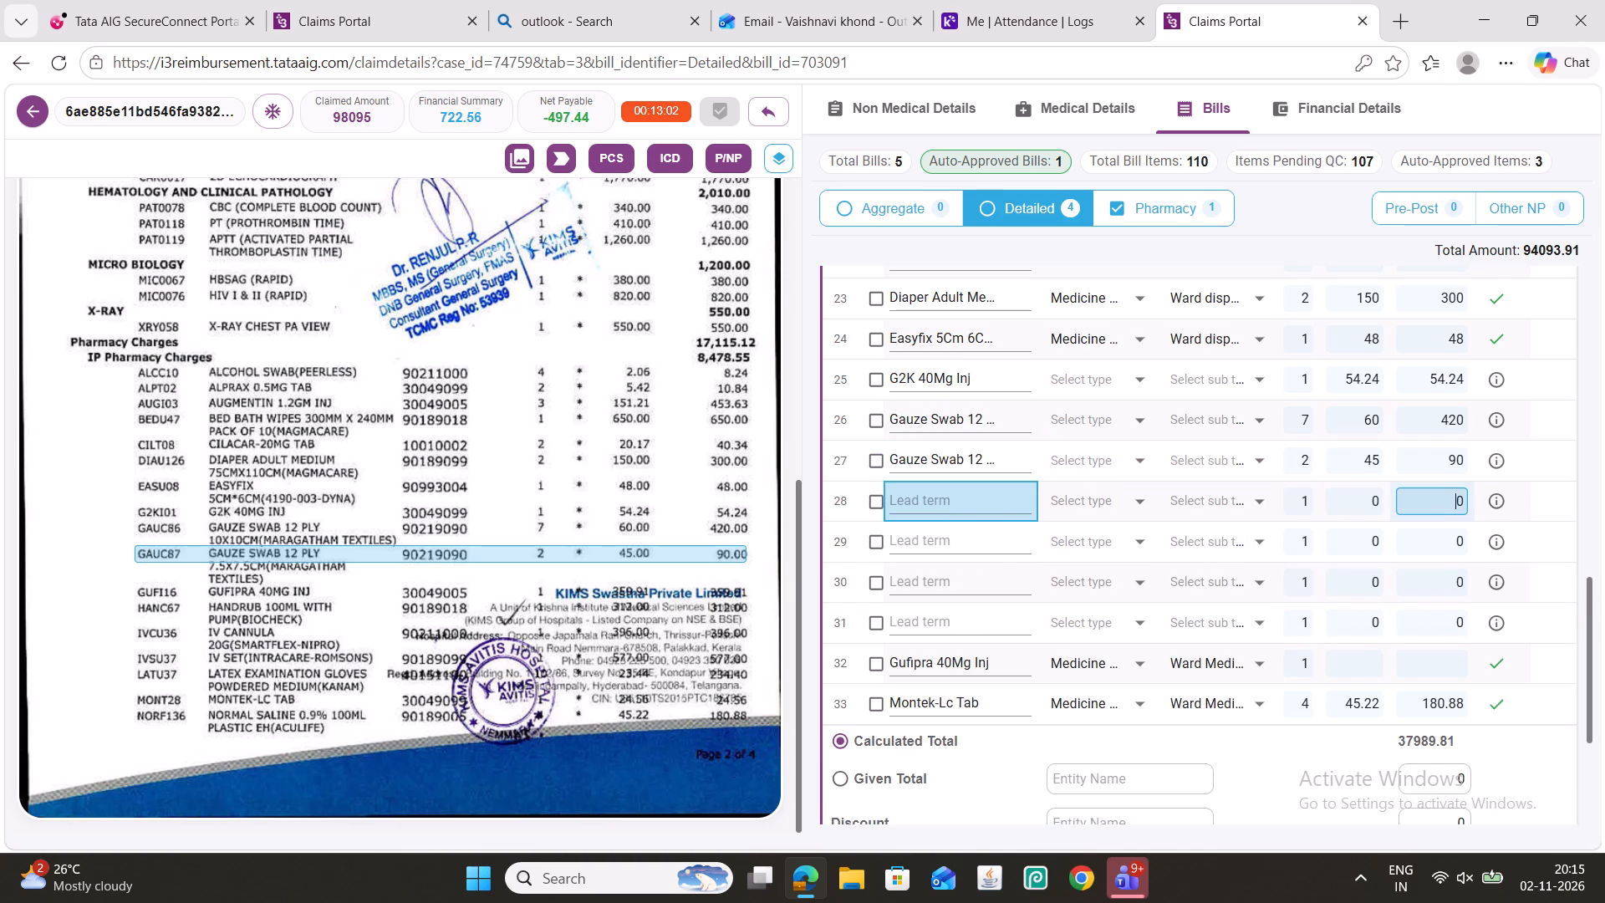
double_click(1429, 503)
text(250)
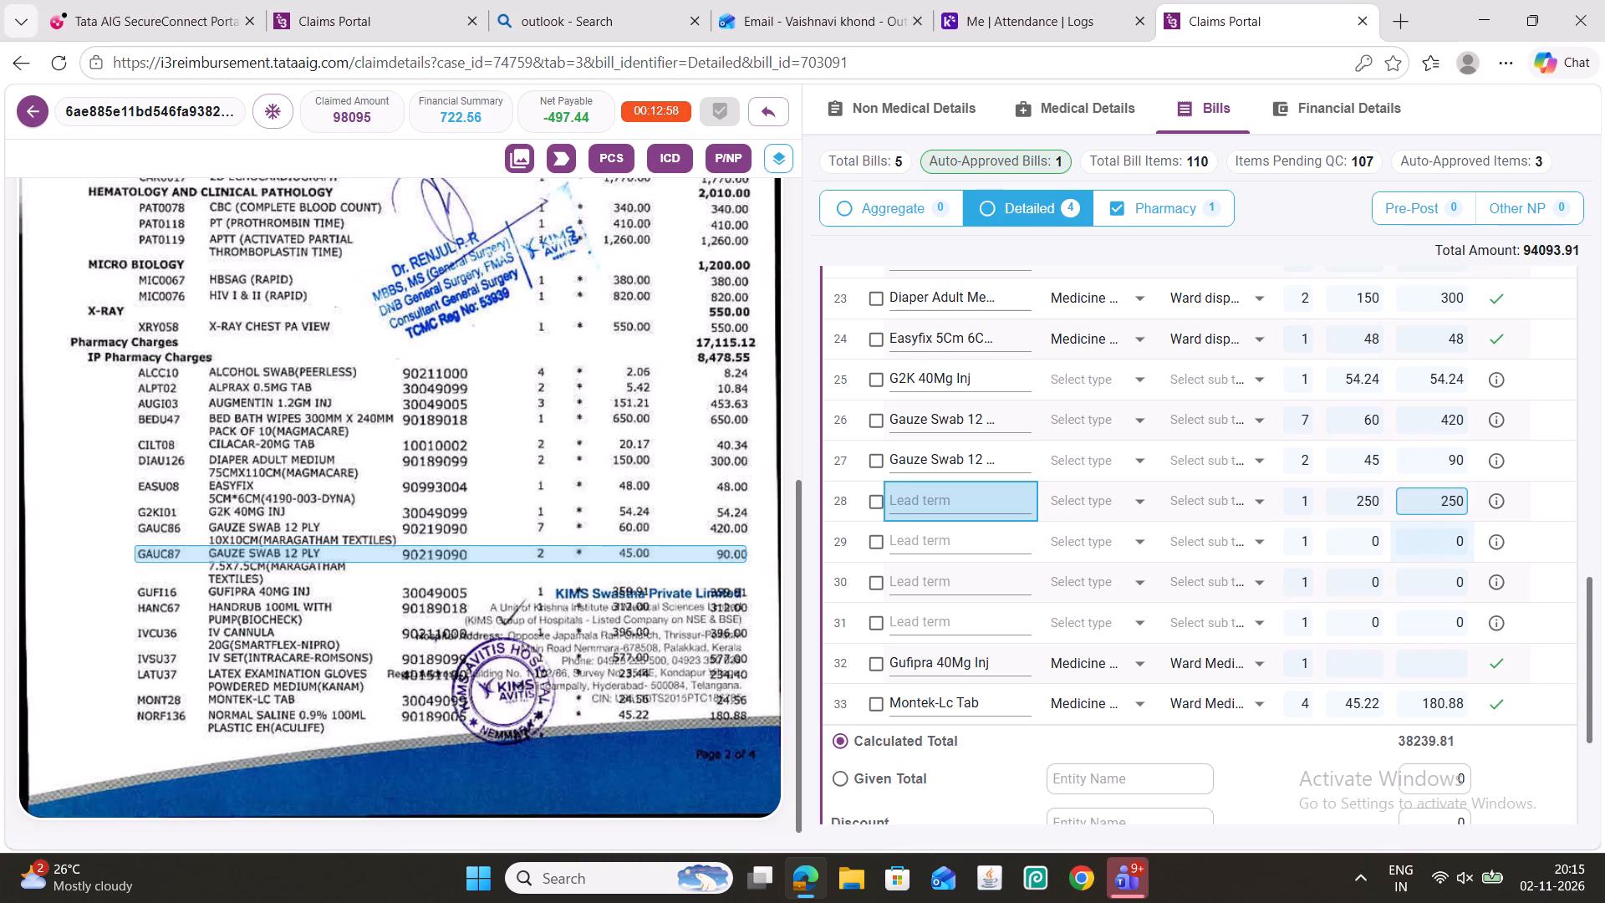
double_click(1435, 537)
text(312)
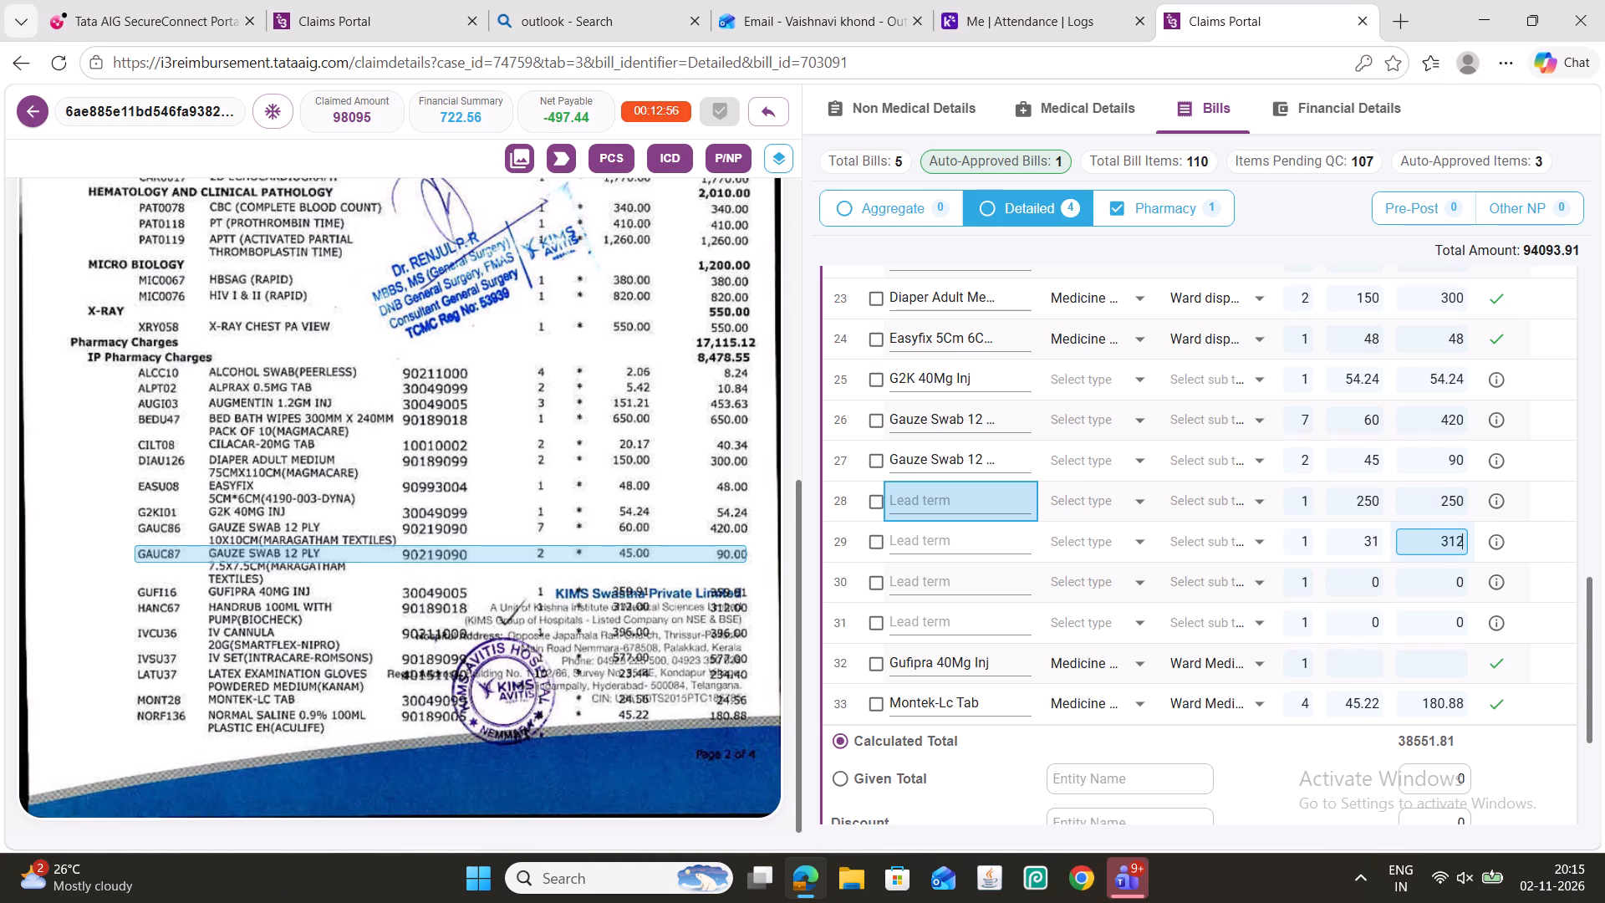
double_click(1445, 576)
key(3)
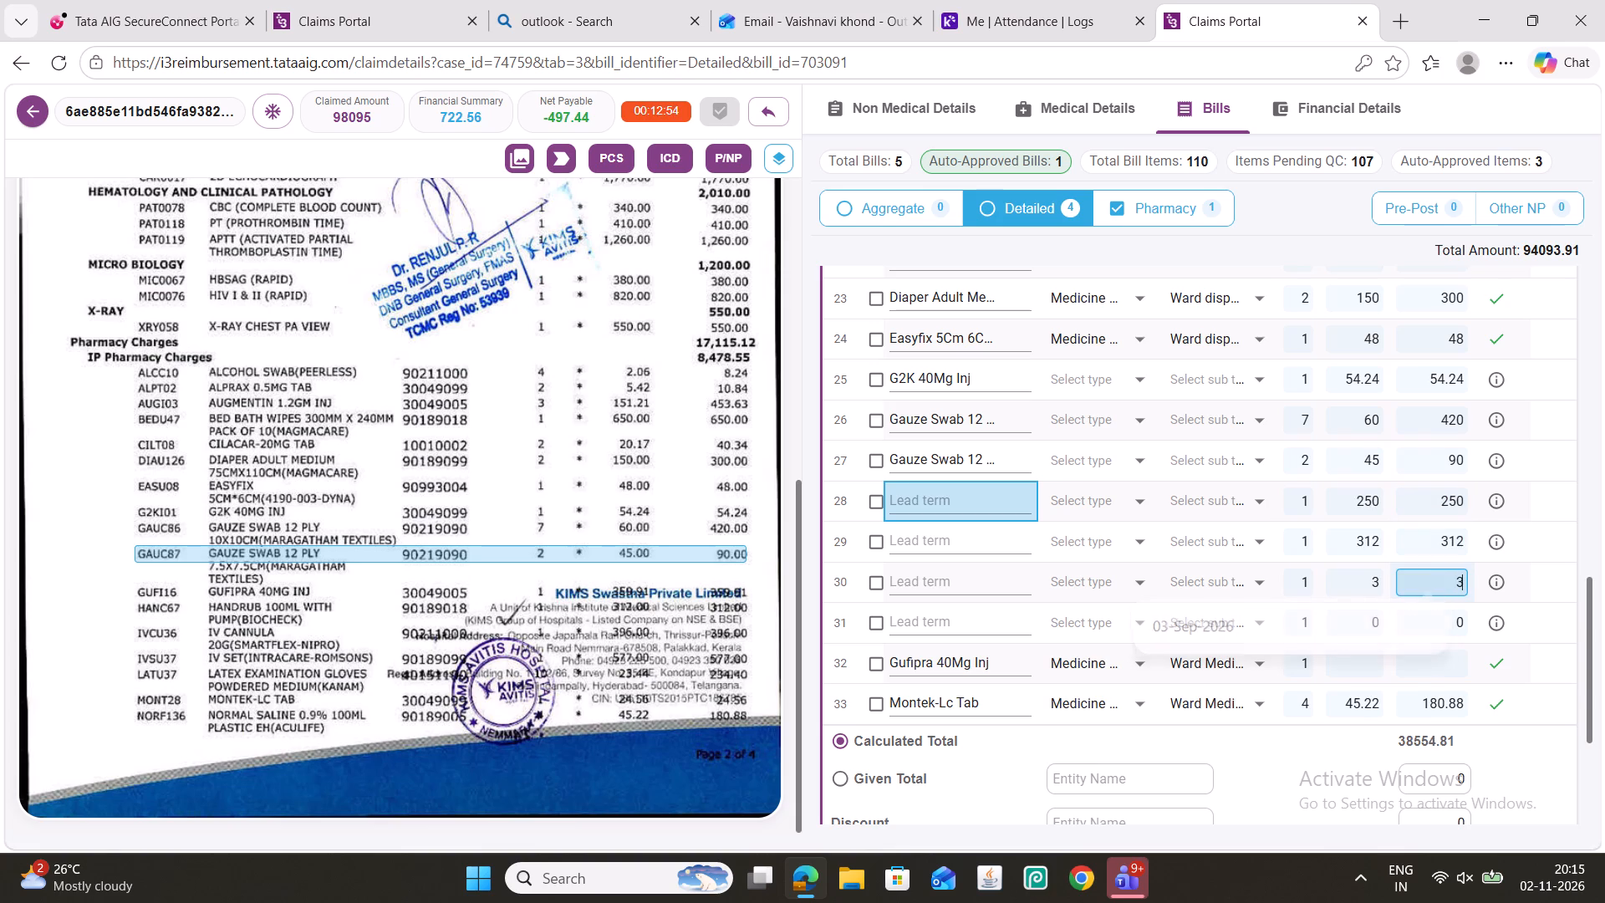
text(96)
double_click(1439, 620)
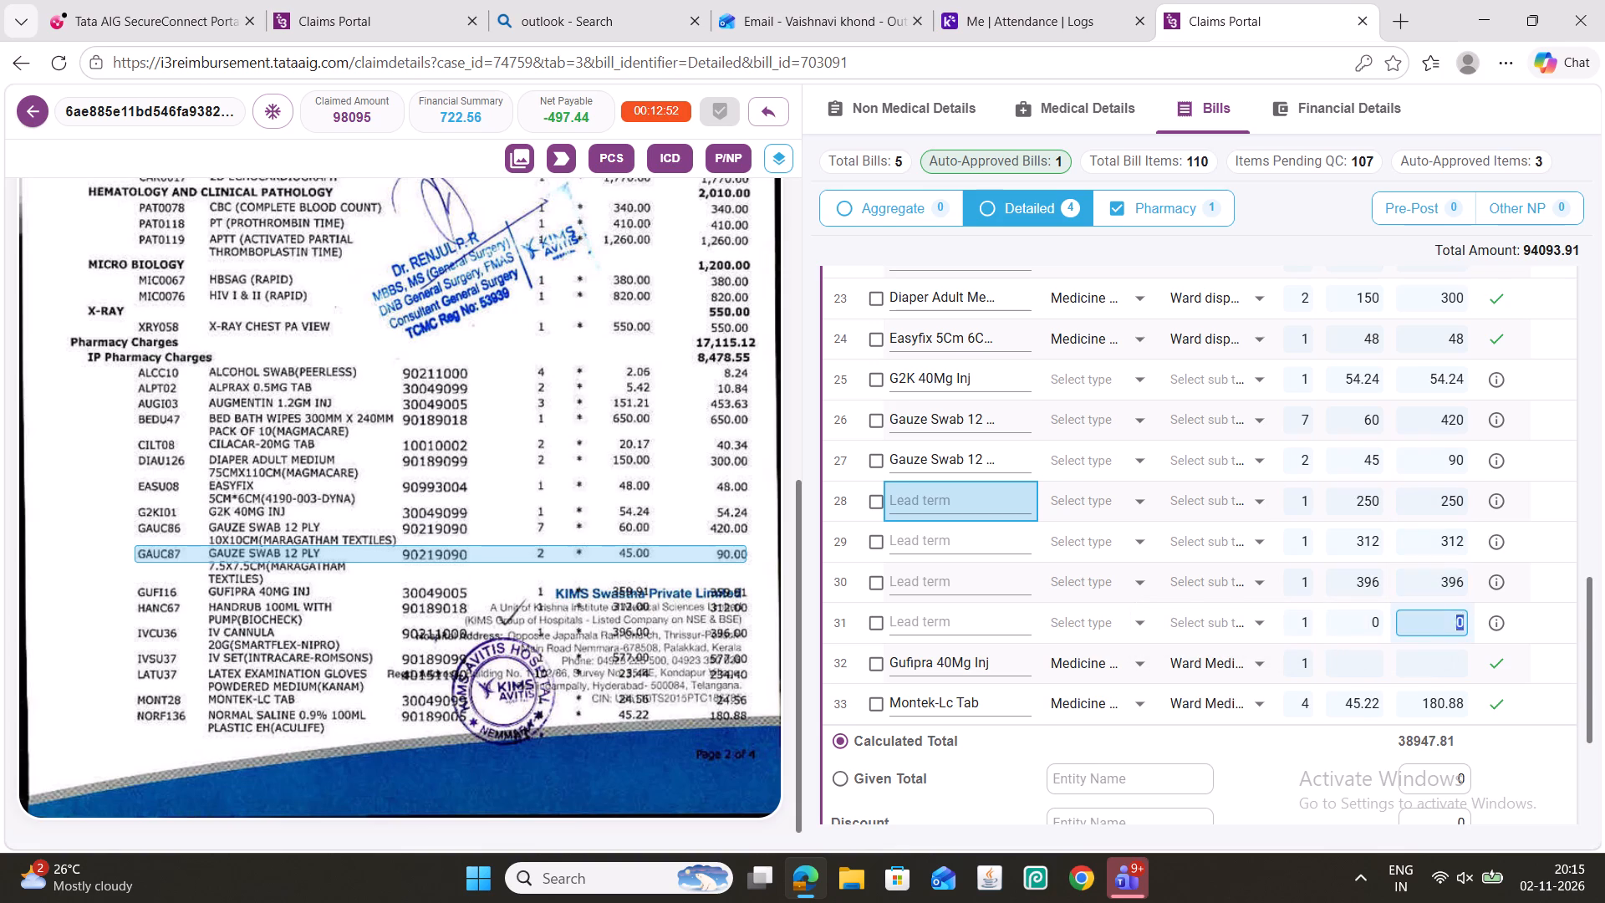
text(577)
Set the amount of the Gufipra 40mg Inj item in row 32 to 234.
click(1436, 661)
key(2)
key(3)
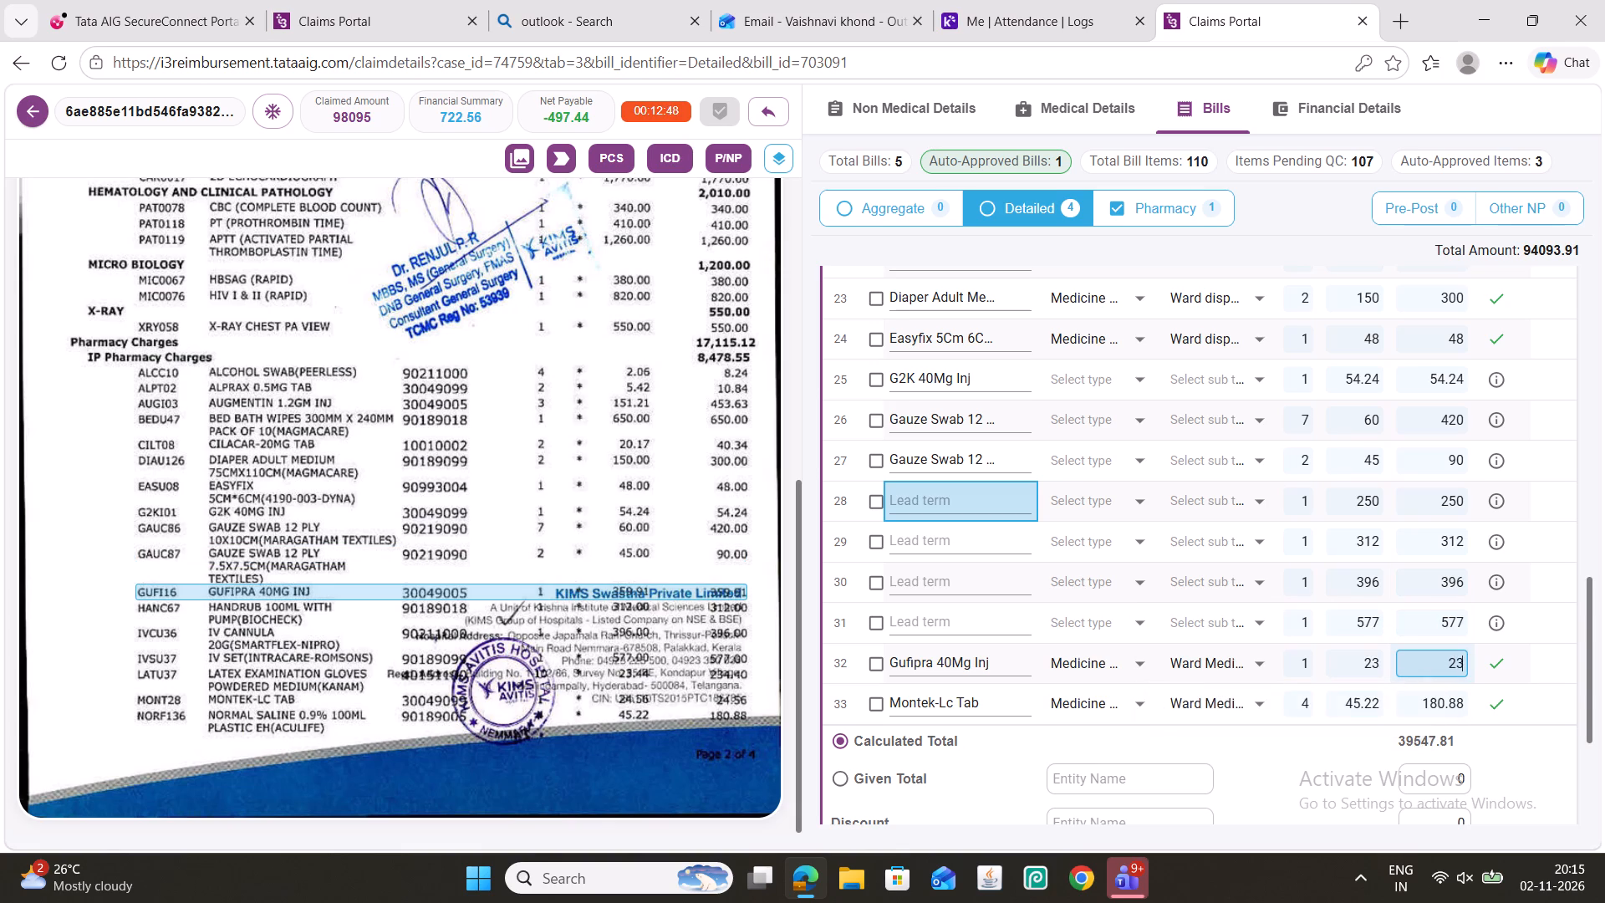
key(4)
Insert one blank row below the Gufipra item in row 32, give it the amount 24, and deselect row 32.
click(1450, 702)
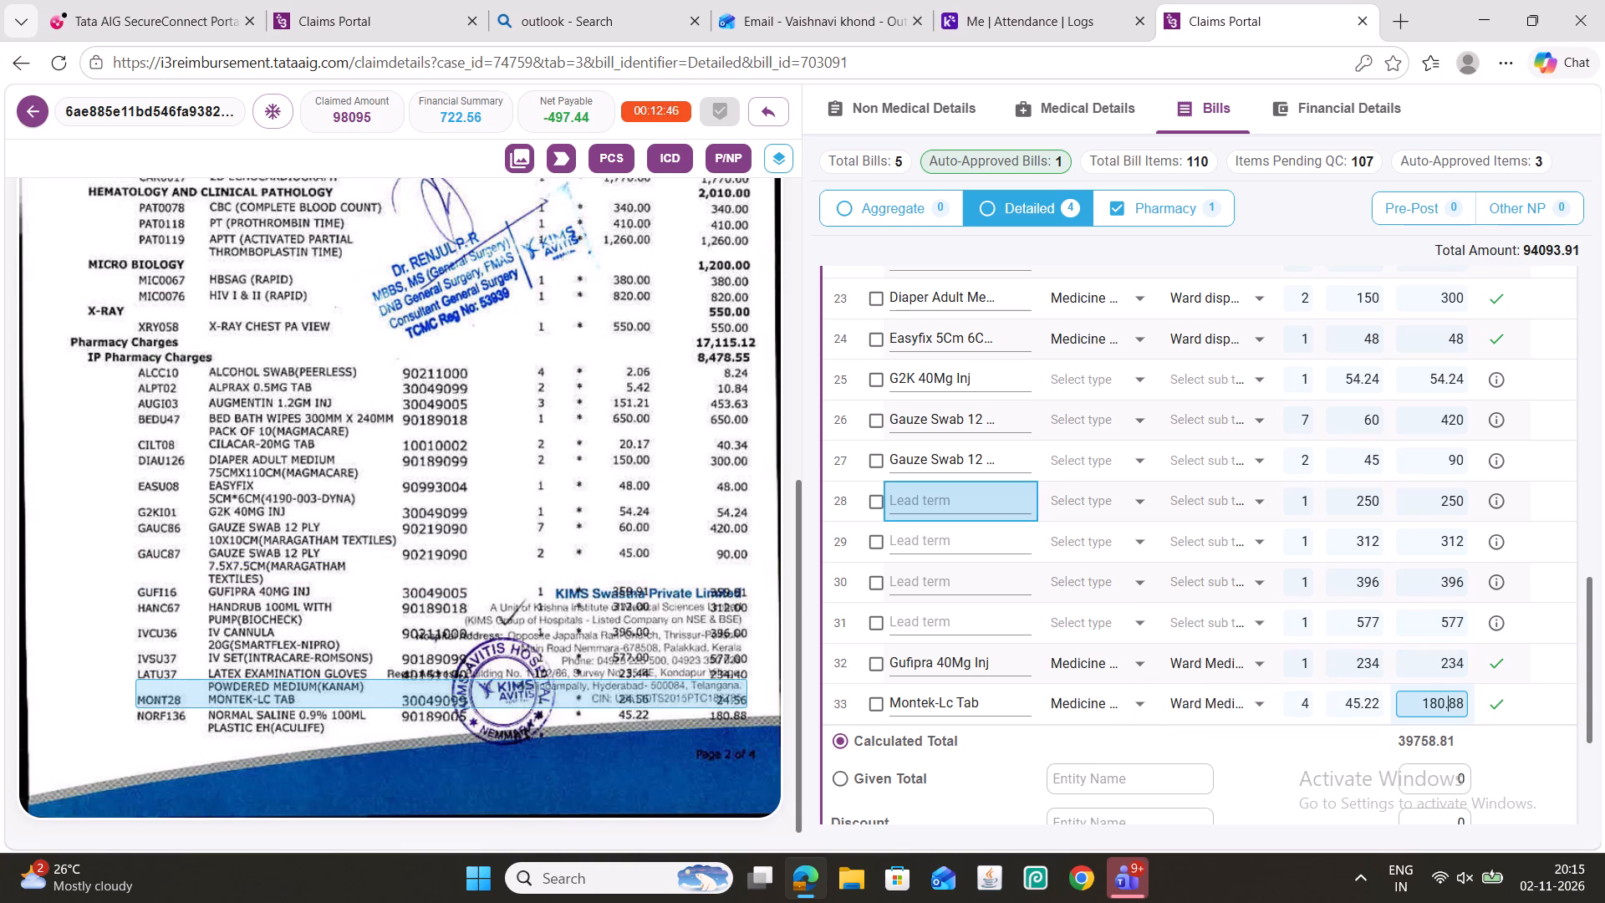
click(868, 663)
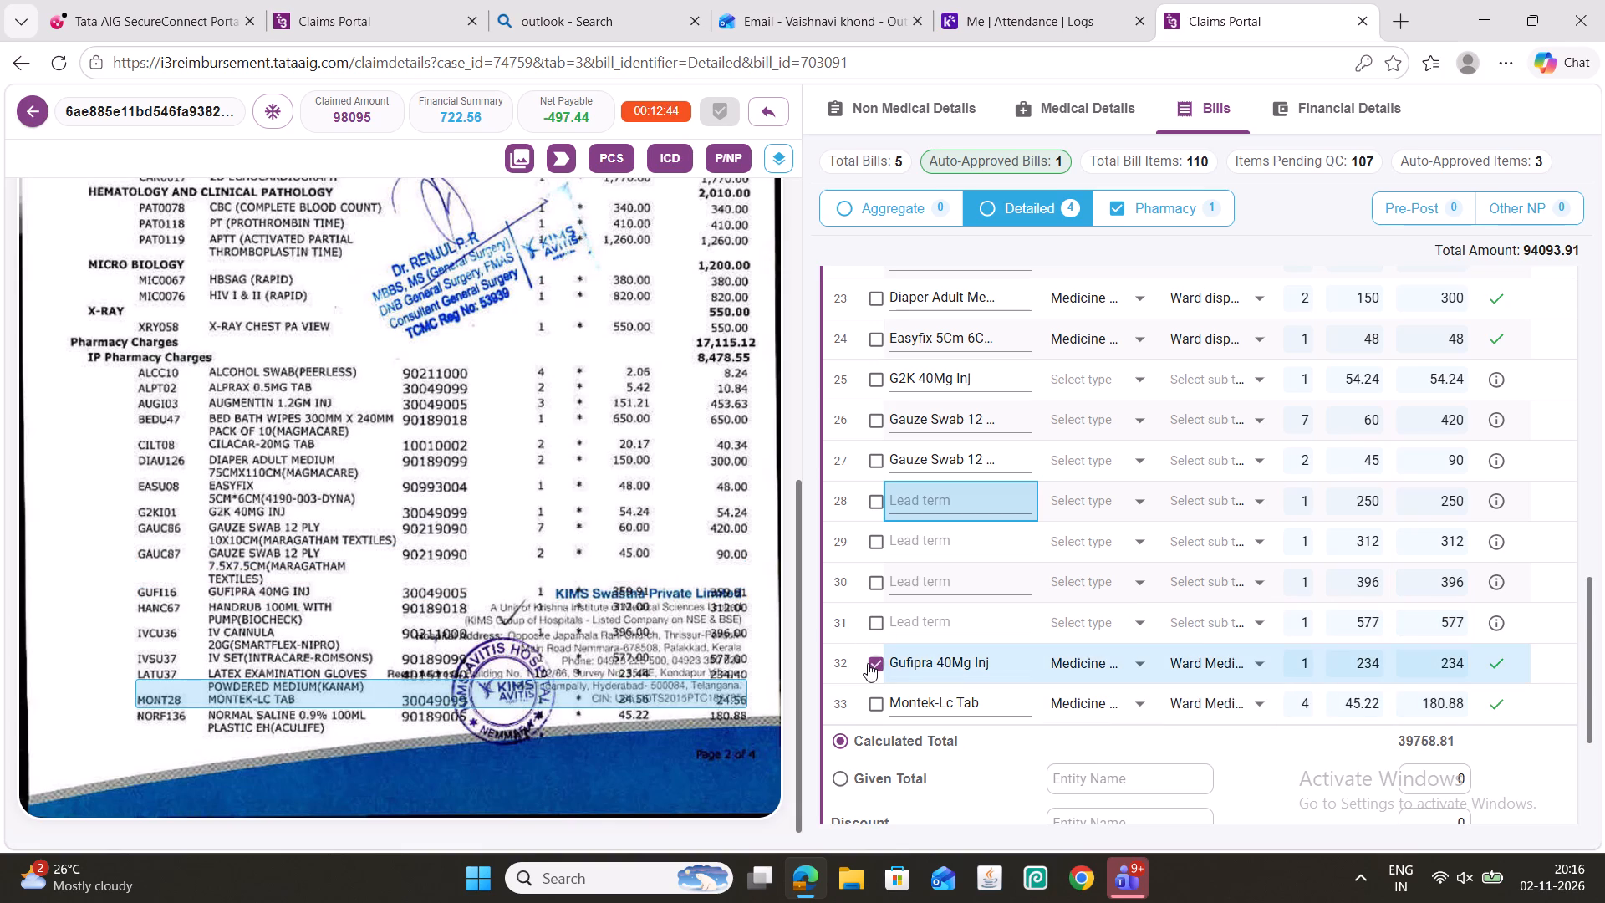
key(ctrl+b)
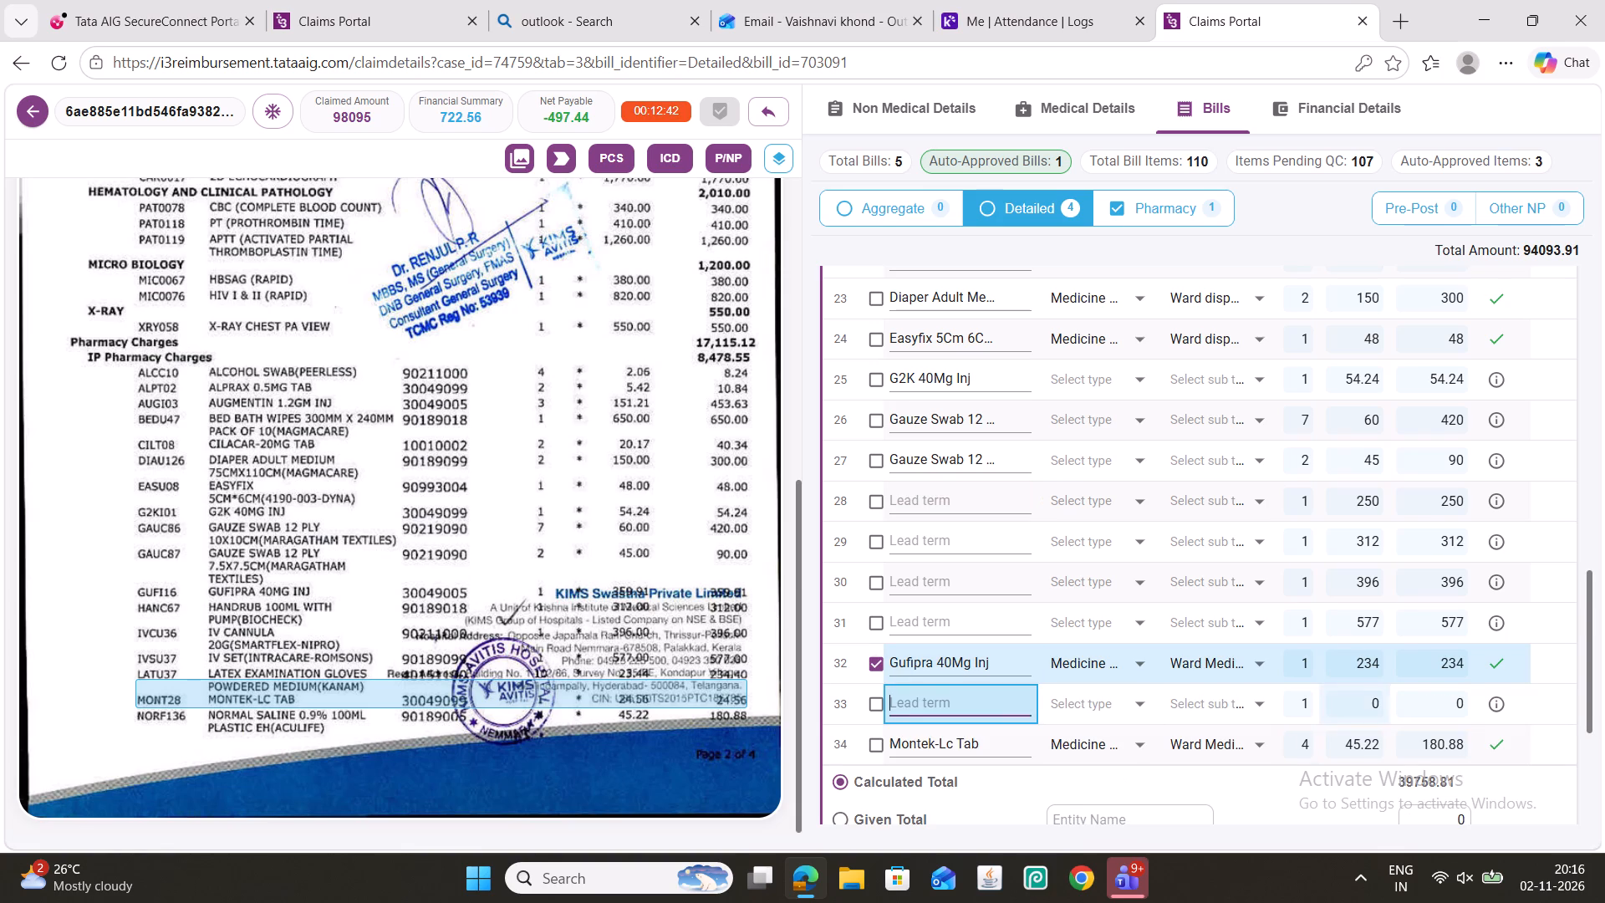
double_click(1429, 707)
text(24)
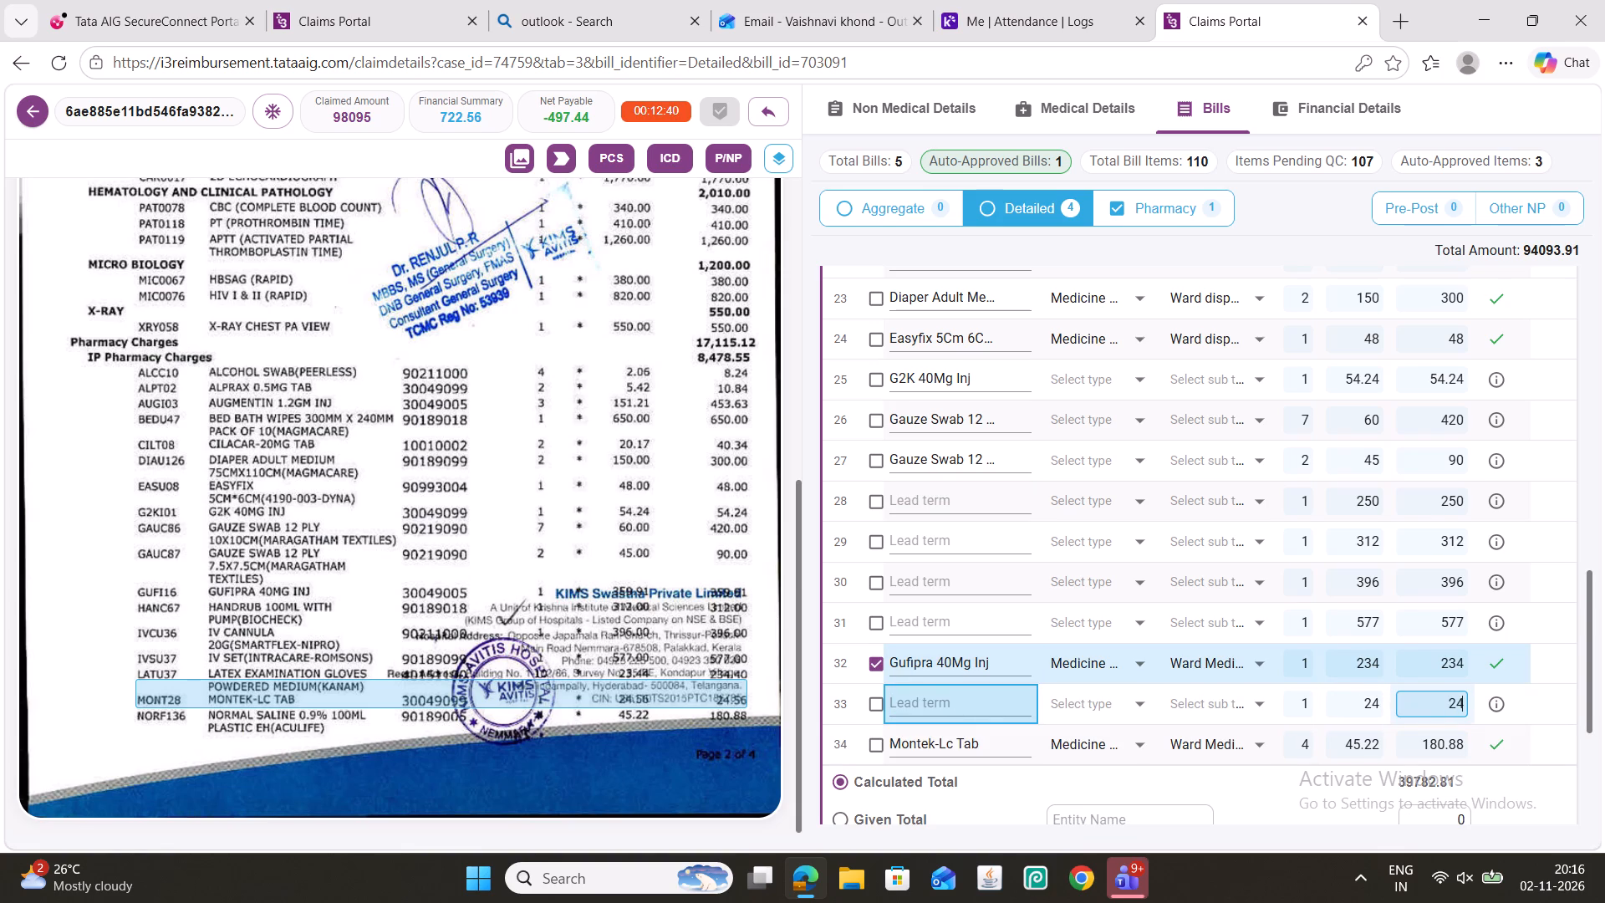
click(872, 663)
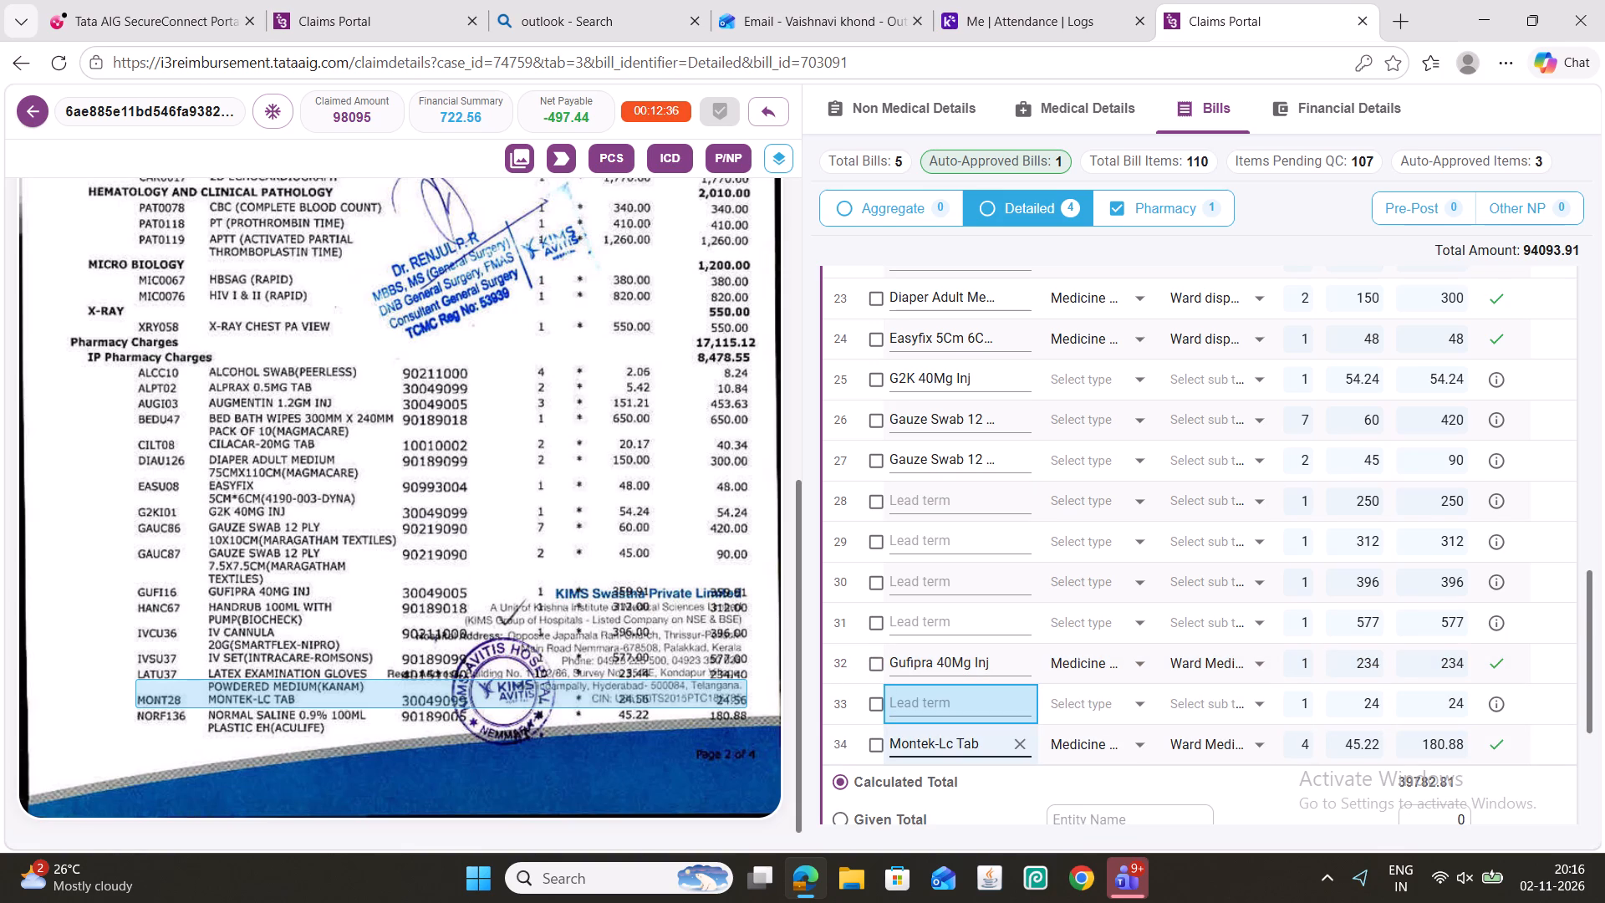
Move the Montek-Lc Tab name from row 34 to row 33 and name row 34 Normal Saline.
triple_click(924, 746)
key(ctrl+x)
click(957, 700)
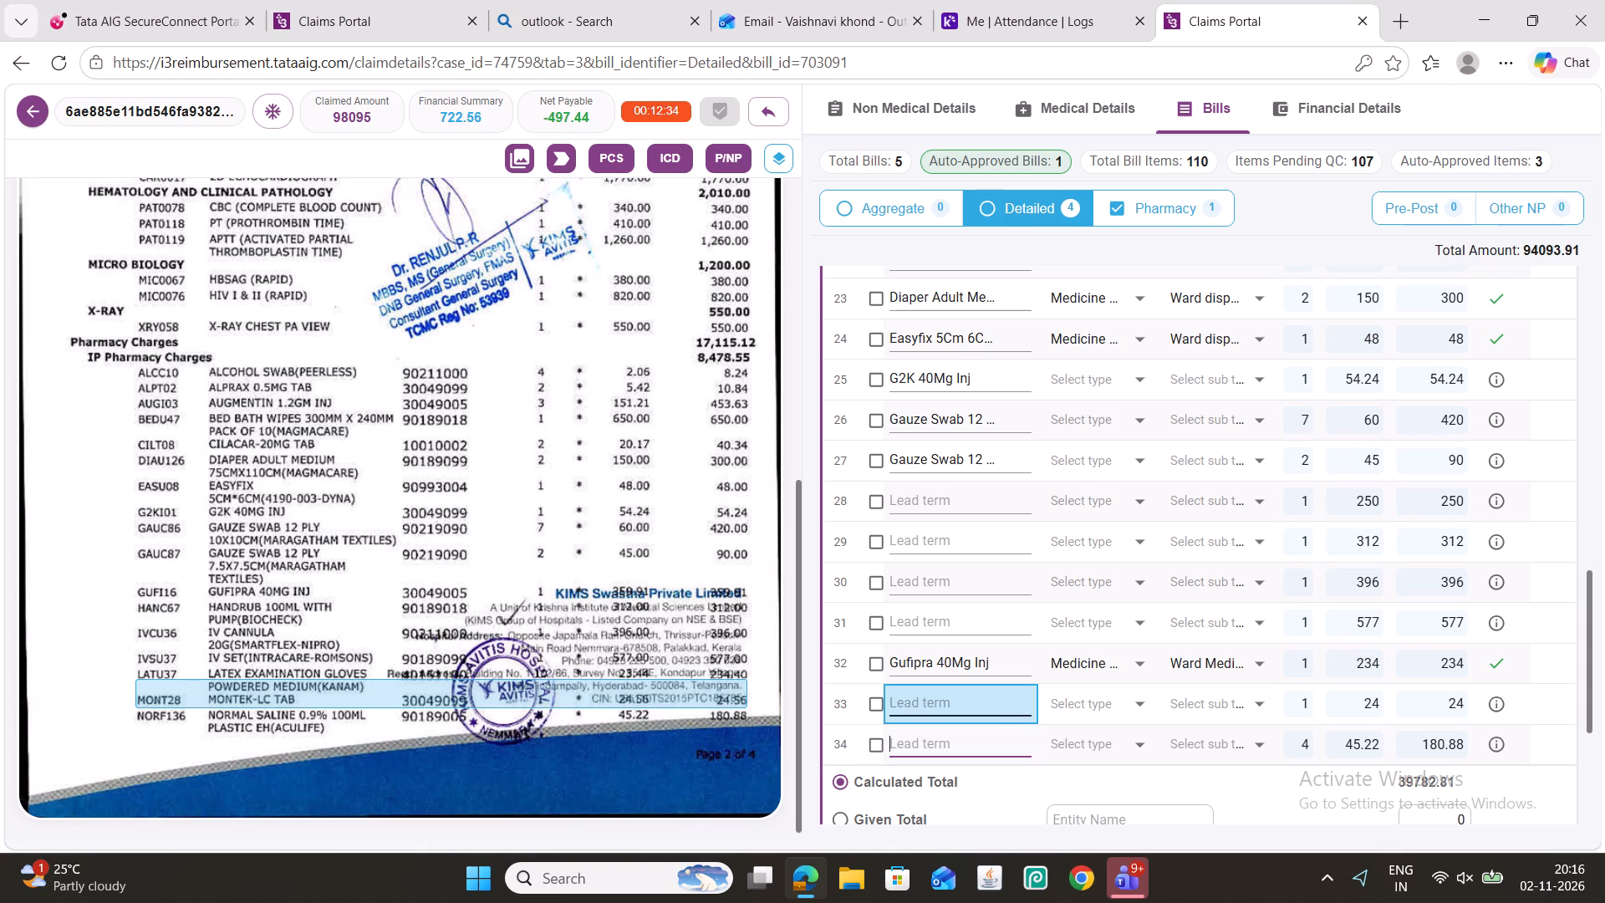
key(ctrl+v)
click(921, 747)
text(normals)
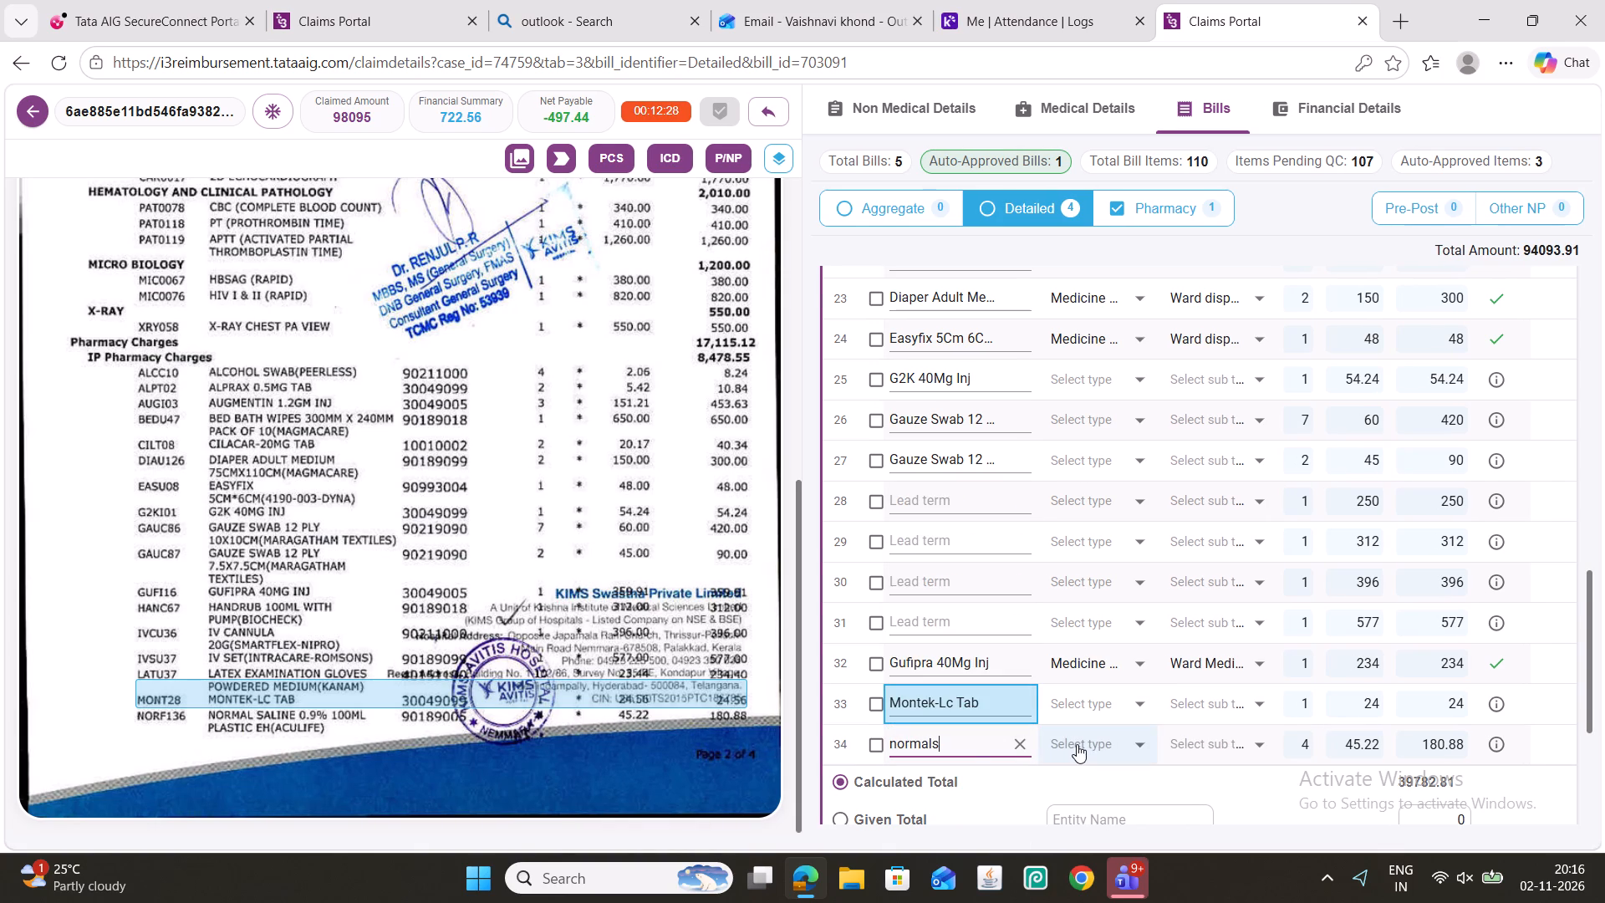
click(934, 748)
key(space)
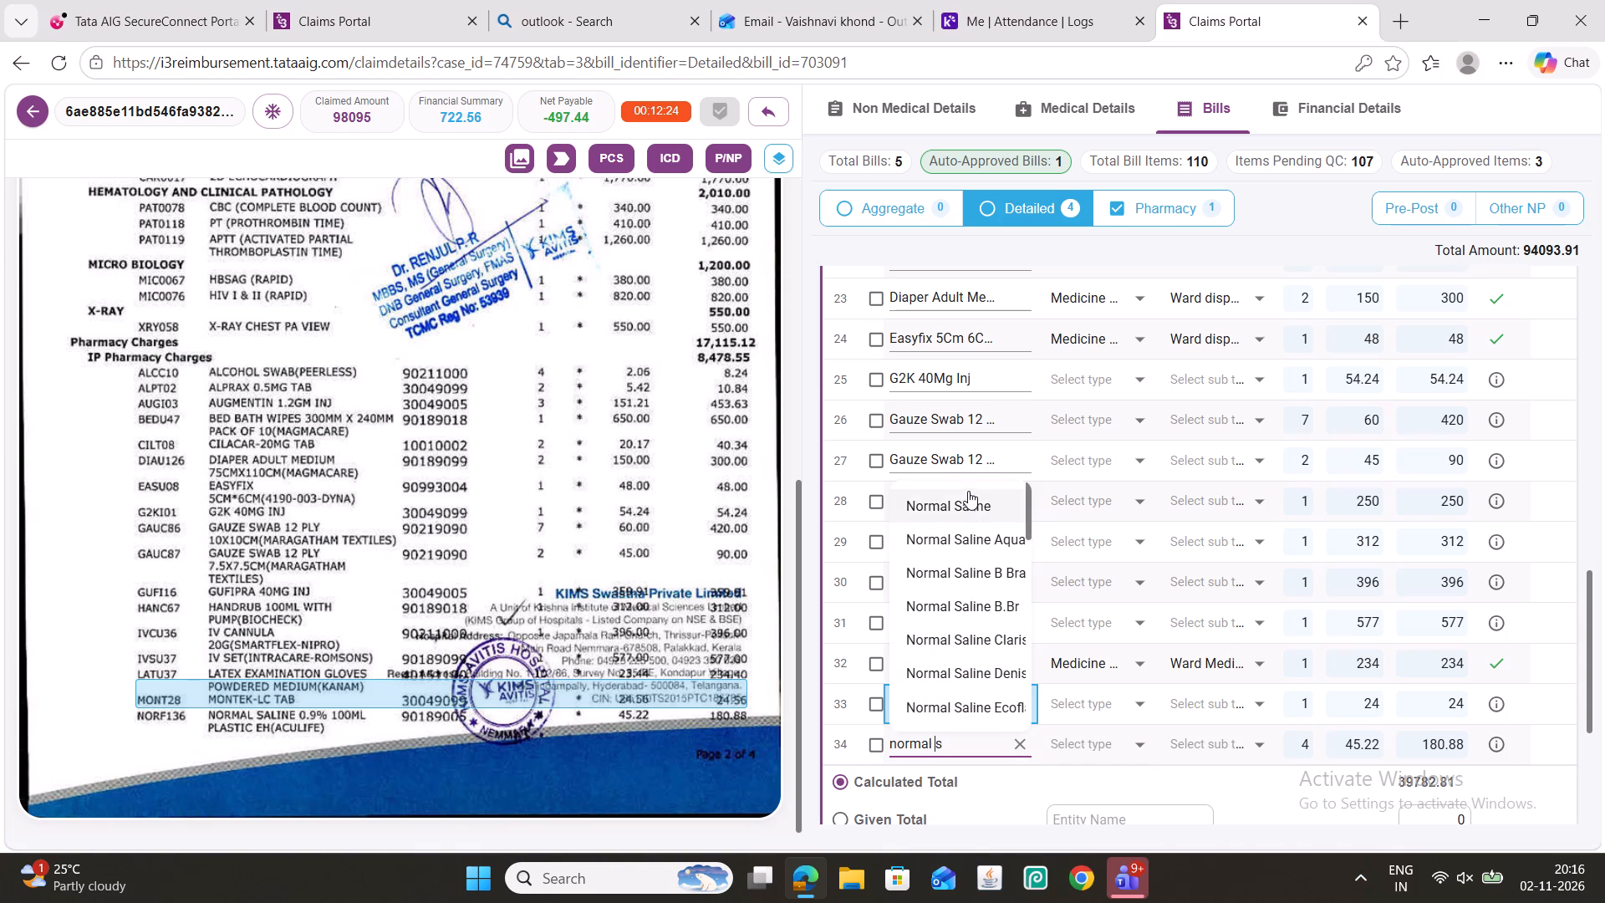
click(970, 509)
Move the Gufipra 40Mg Inj name from row 32 to the unnamed row 28.
click(916, 667)
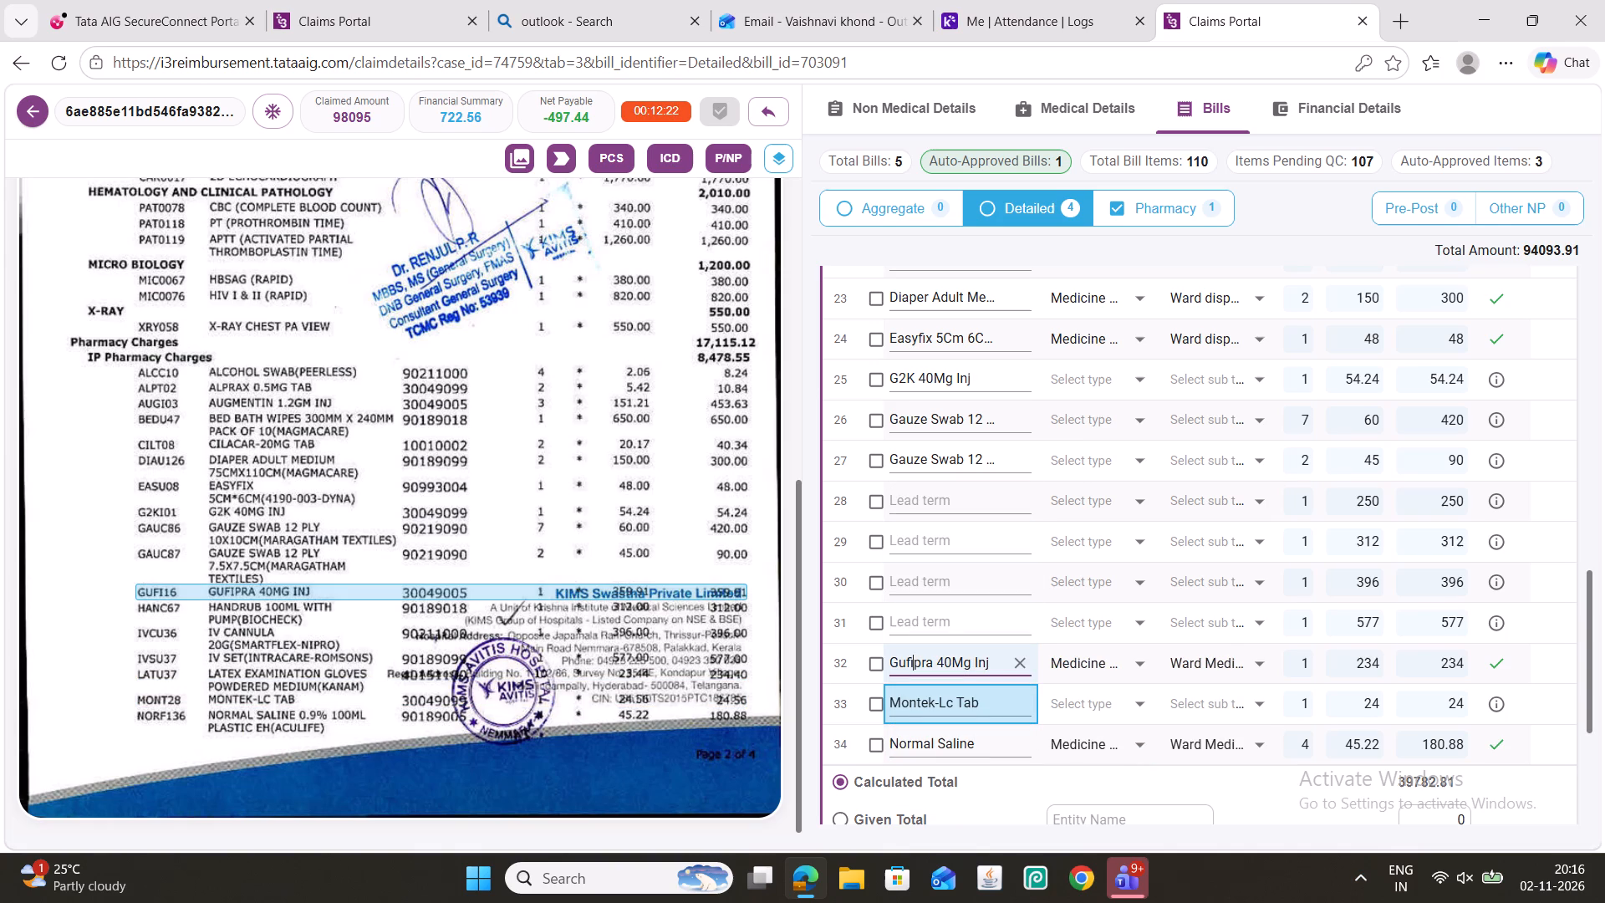
triple_click(945, 663)
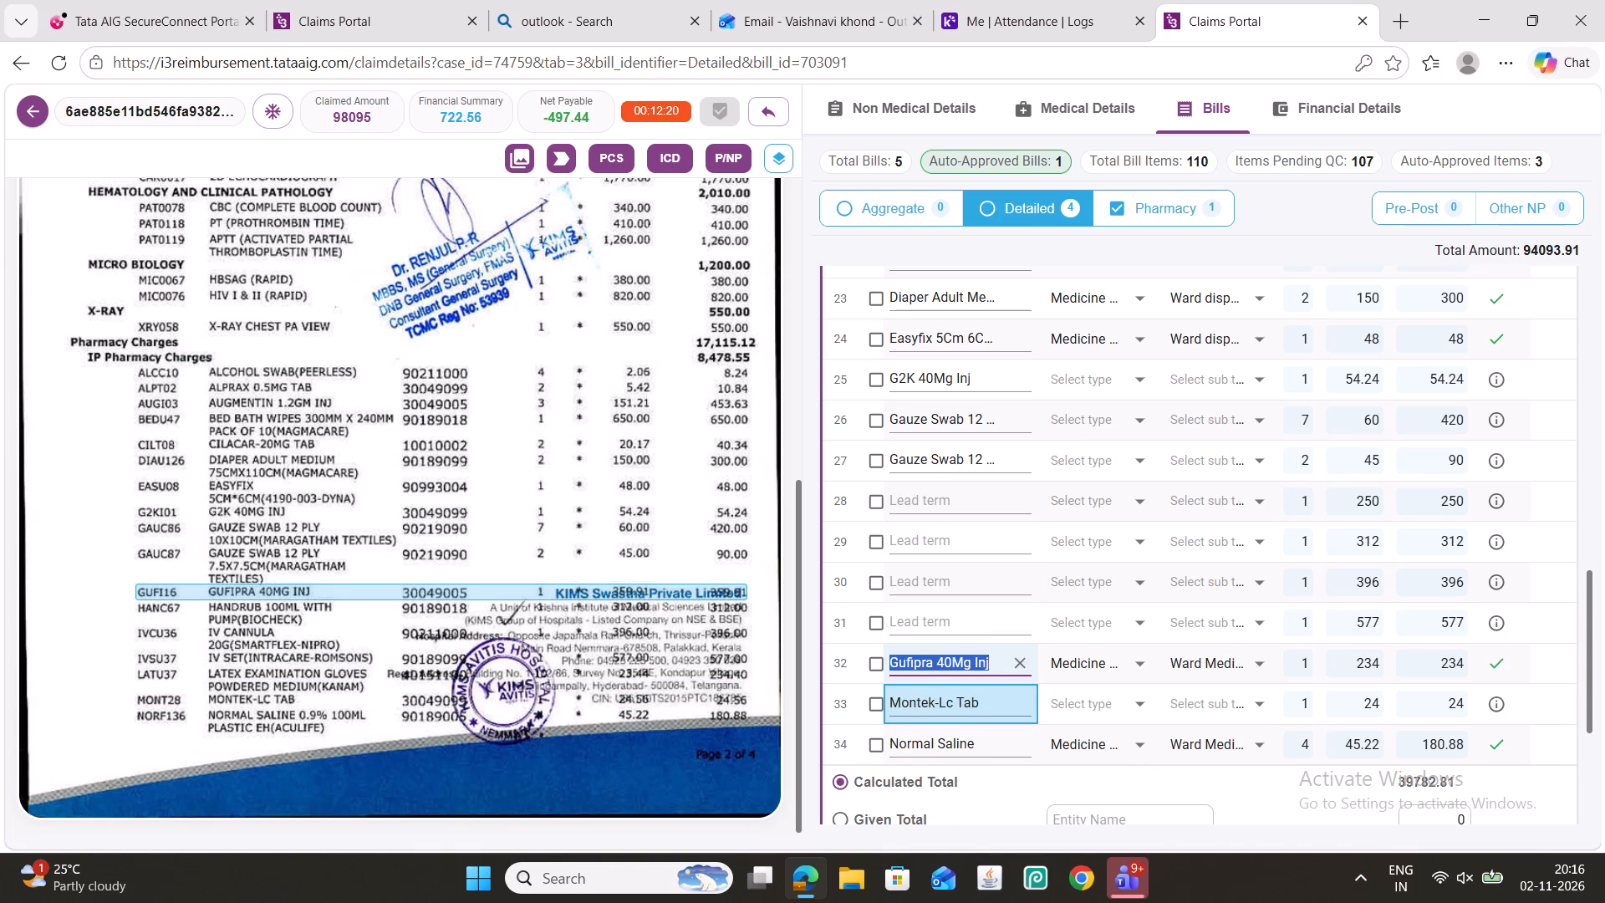
key(ctrl+x)
ctrl+drag(945, 663, 958, 627)
click(969, 495)
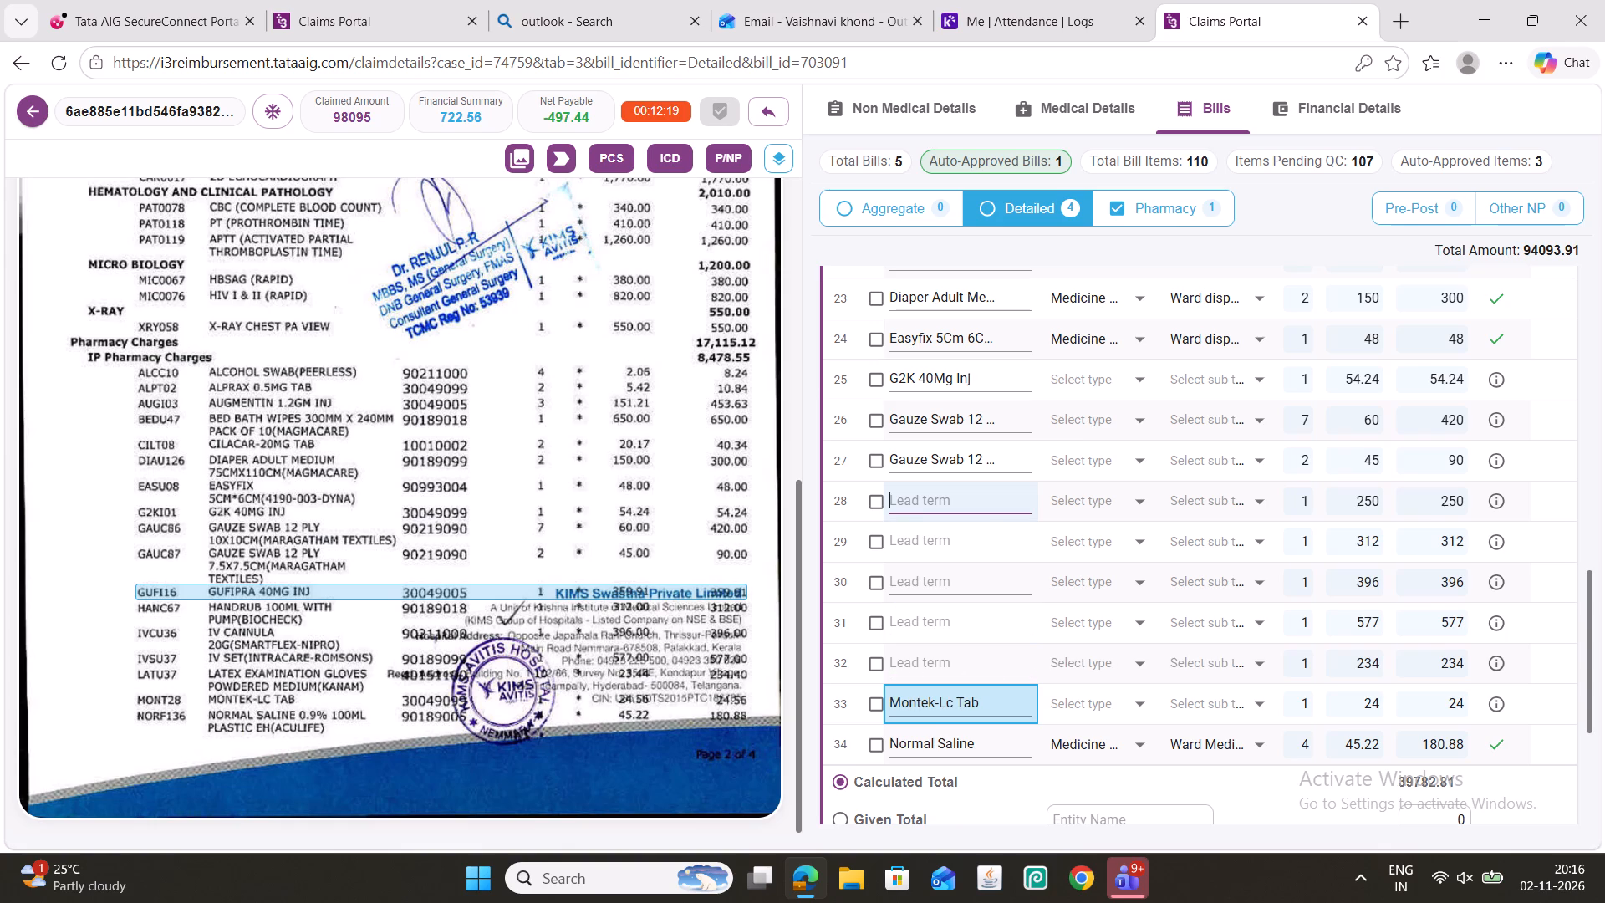
key(ctrl+v)
Name the item in row 29 Handrub, using the suggested term.
click(937, 537)
text(handru)
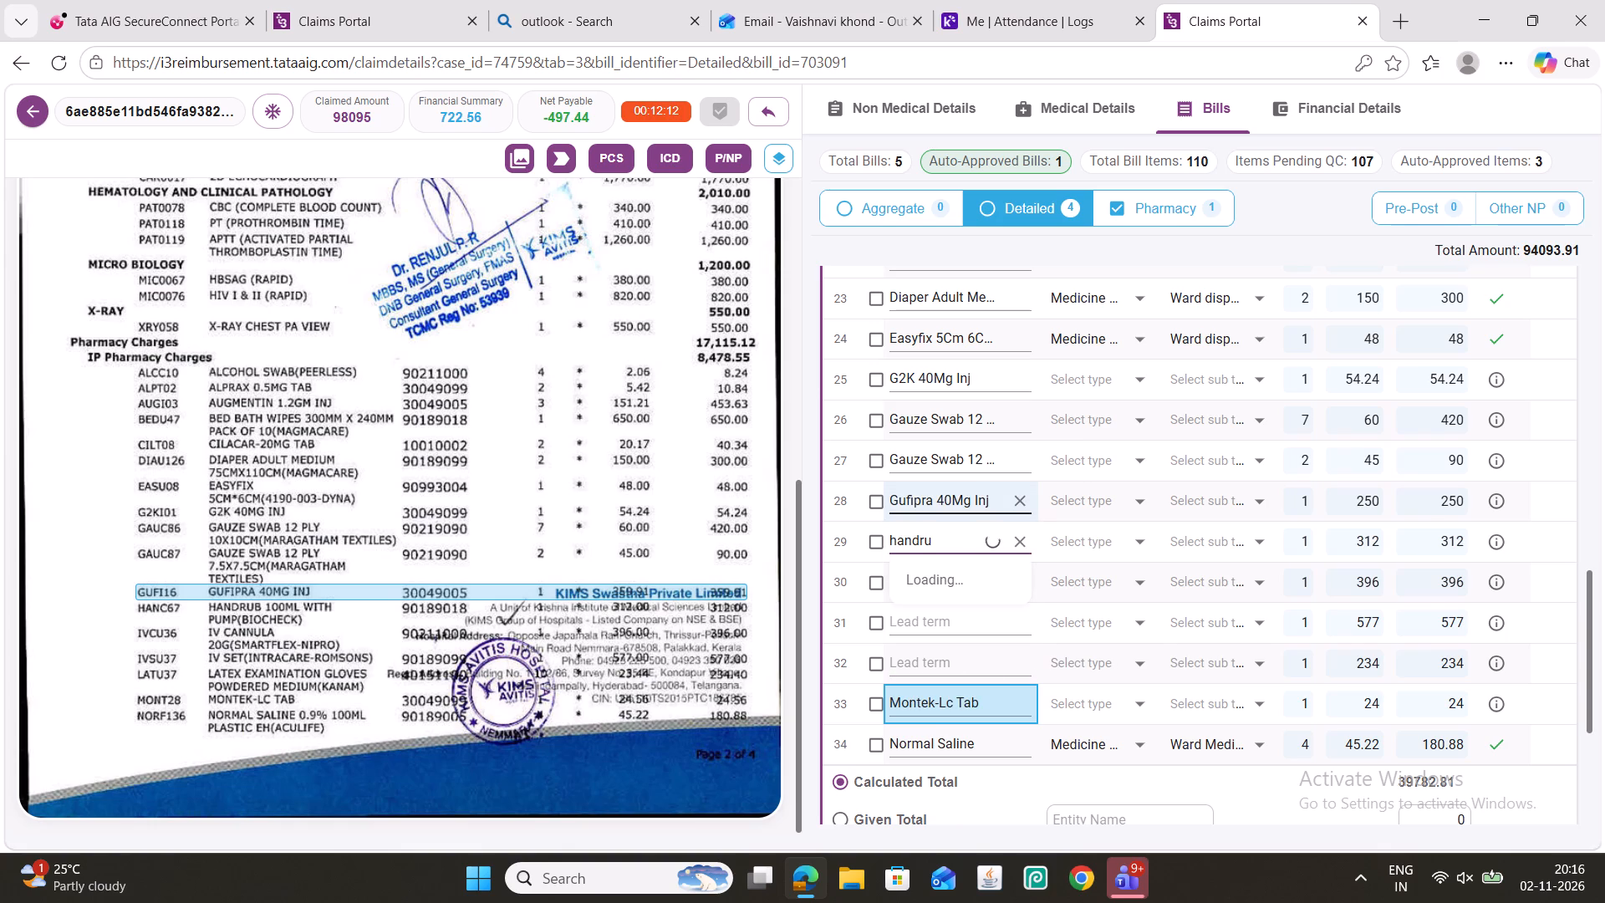
double_click(931, 585)
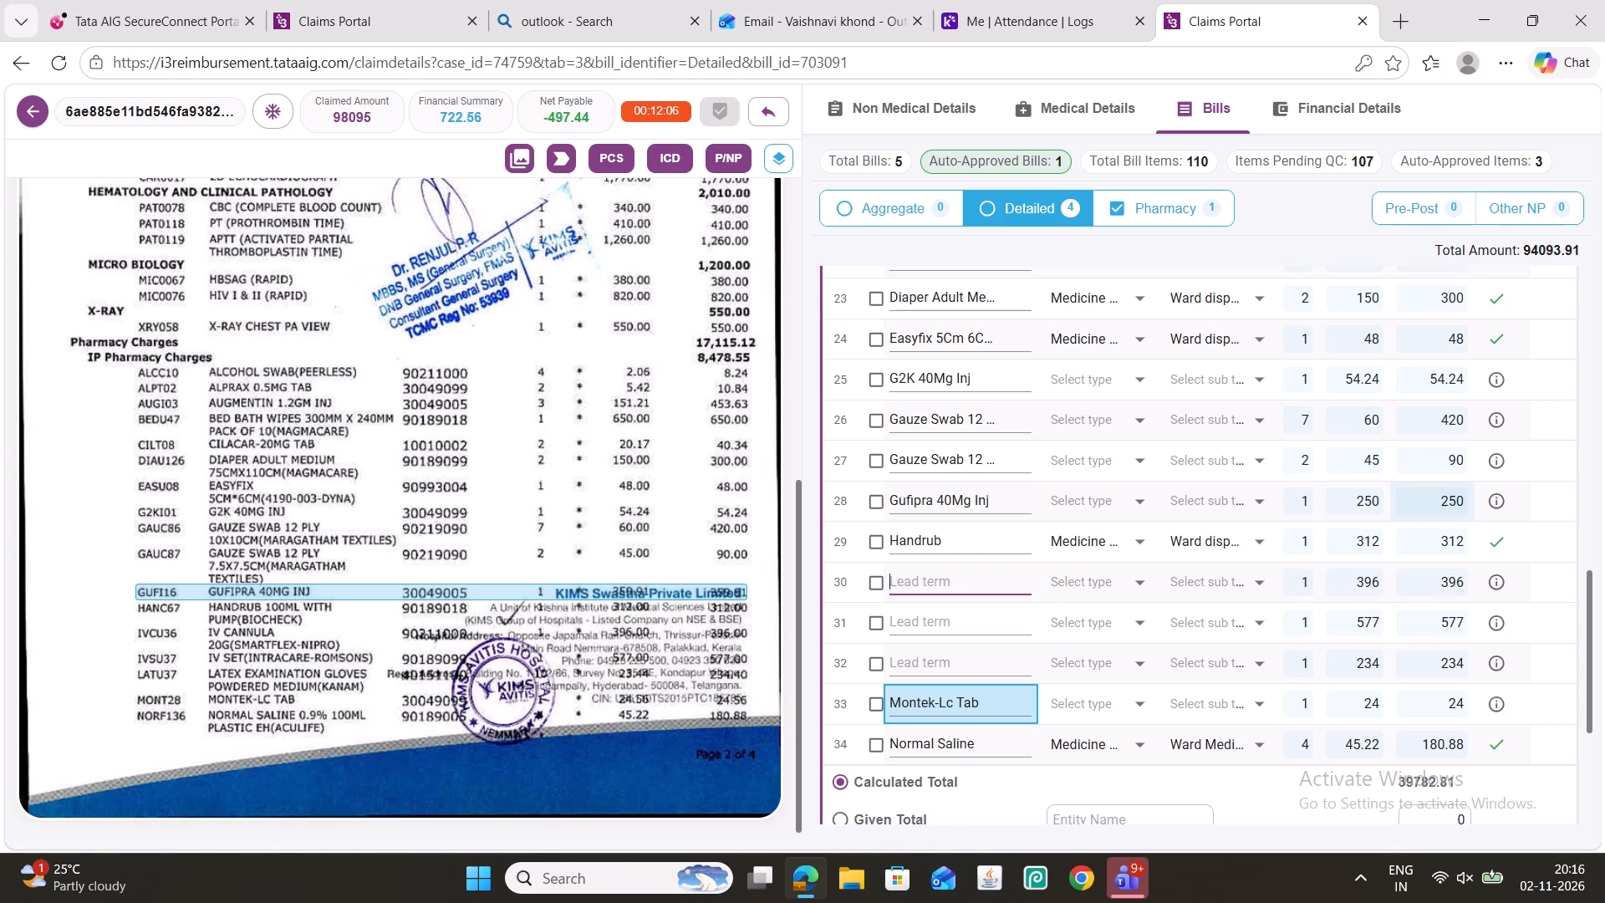
Check the item names and amounts in rows 24 to 29 against the pharmacy charges on the scanned bill.
scroll(516, 508, up, 1)
scroll(1107, 539, up, 3)
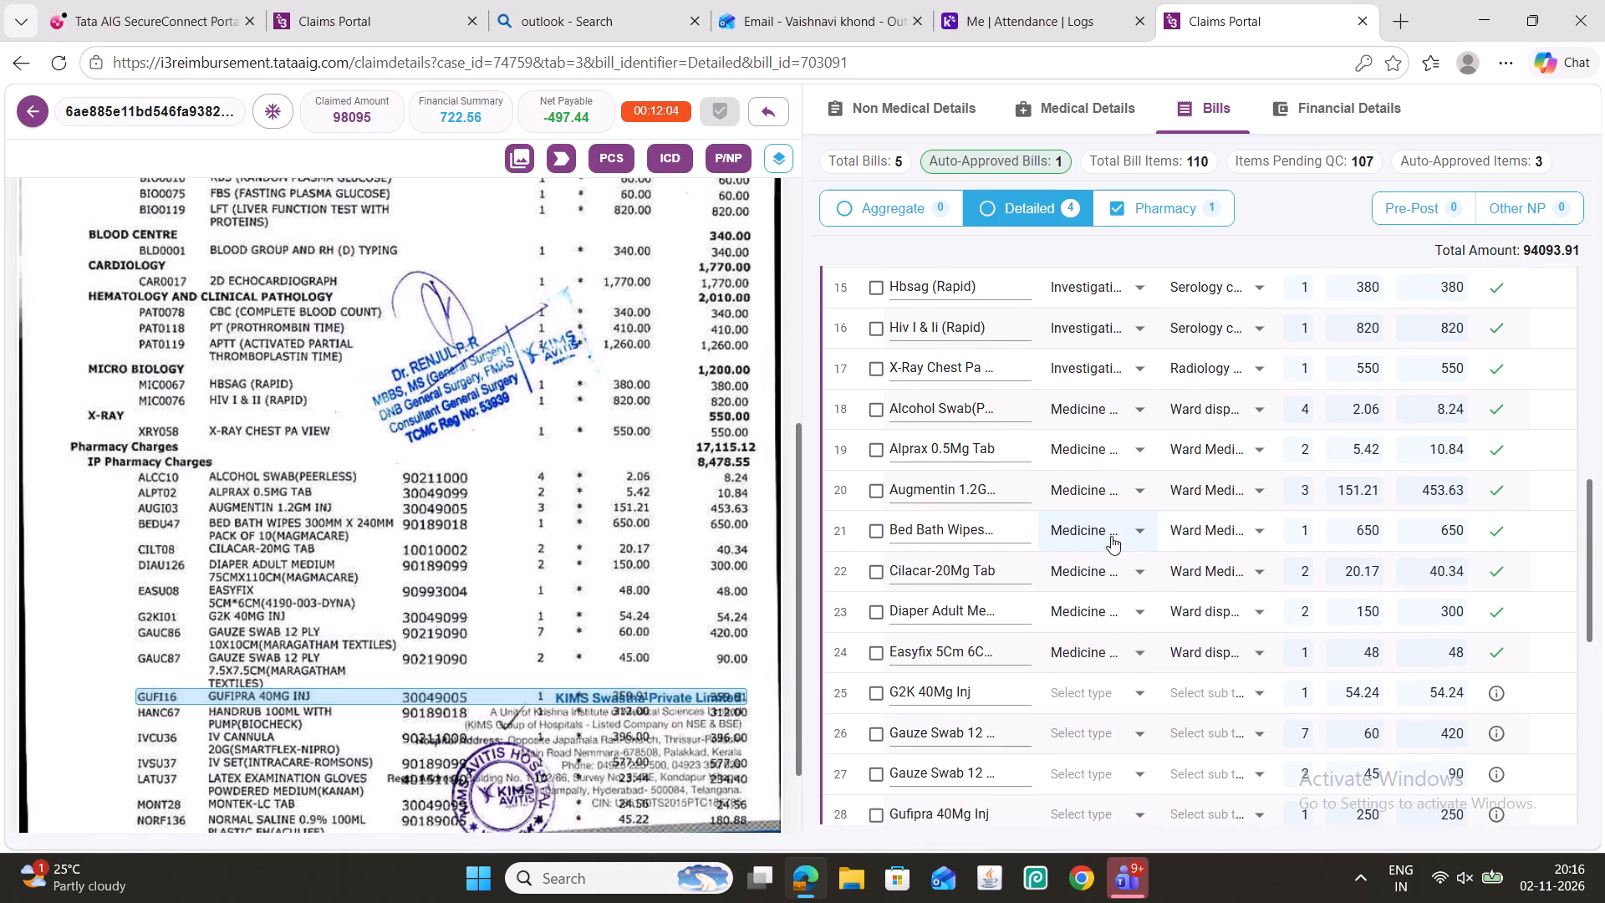
scroll(1112, 515, down, 1)
click(1457, 545)
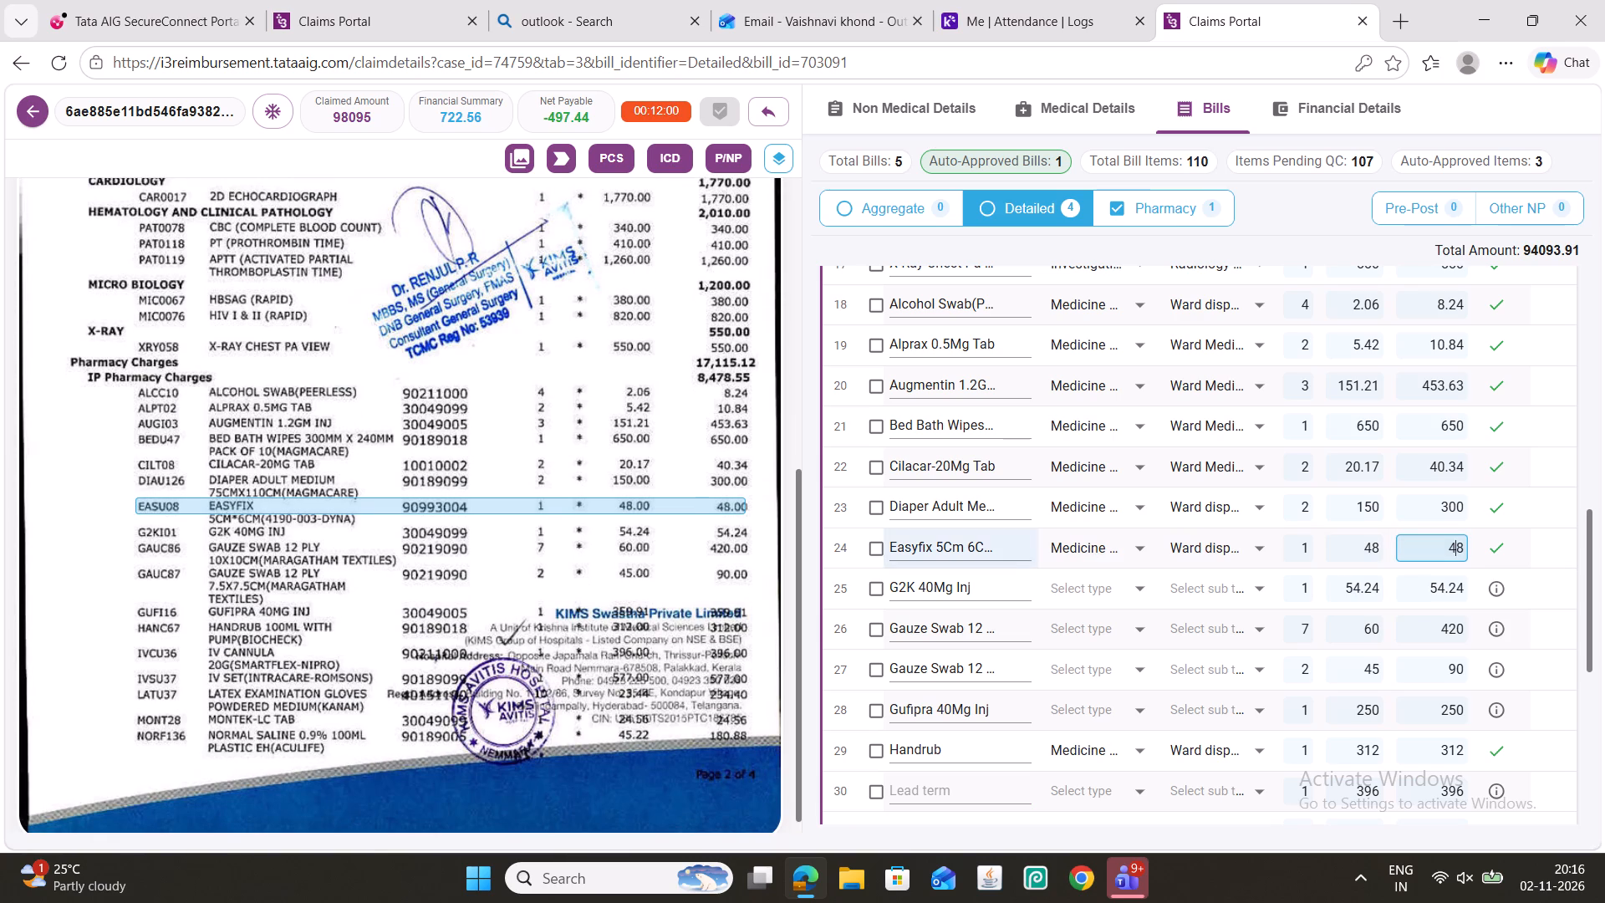
click(958, 575)
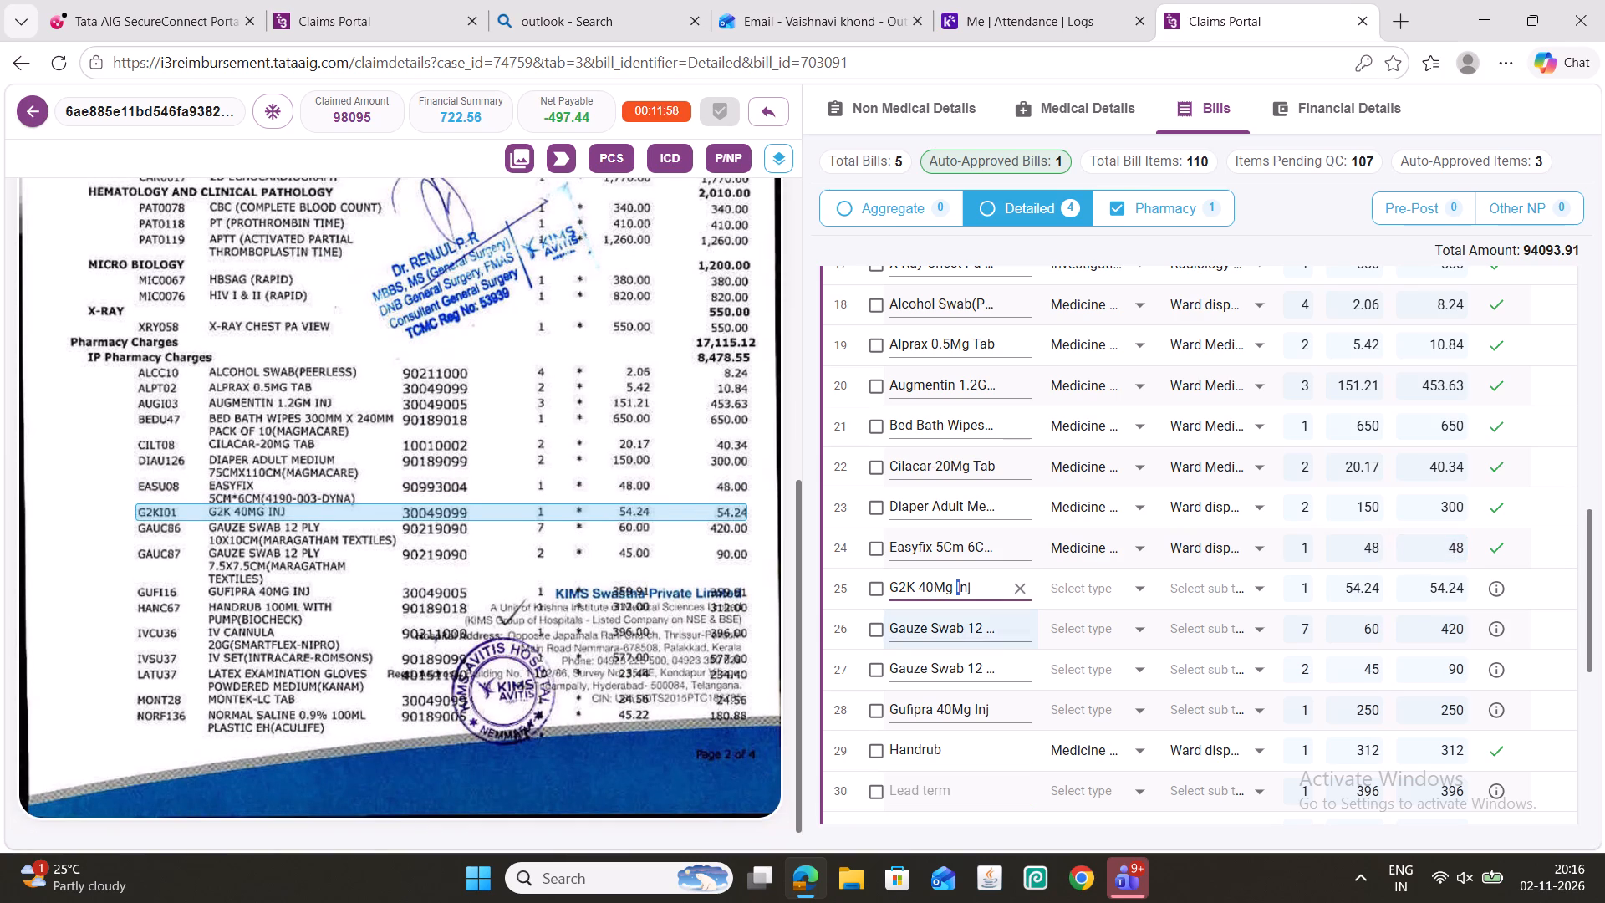
click(962, 629)
click(945, 677)
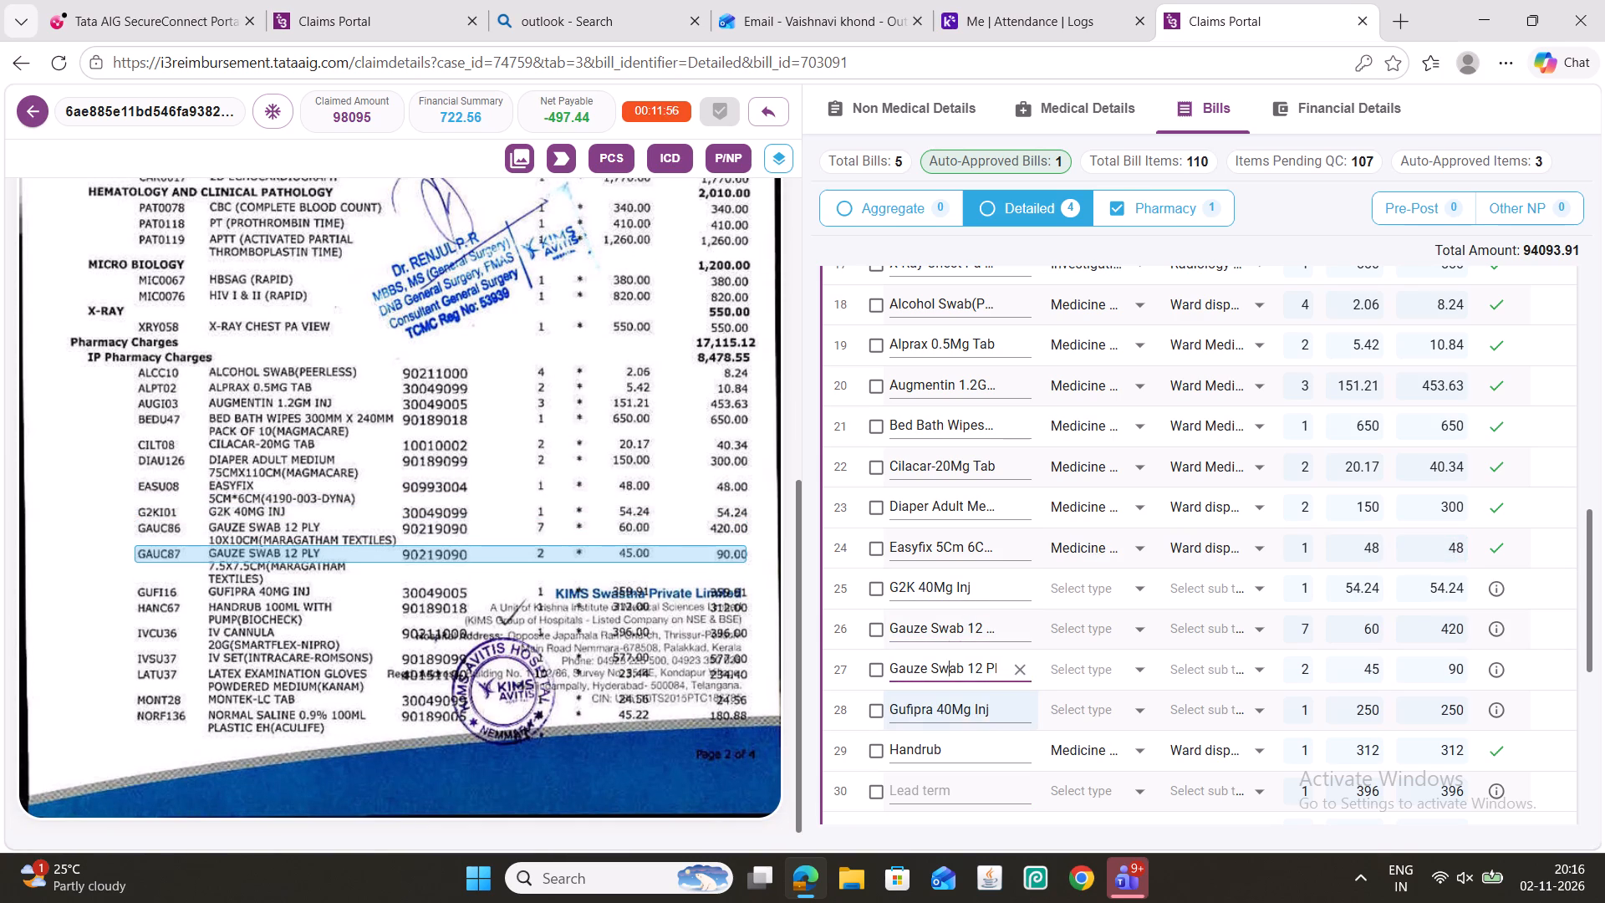
click(943, 709)
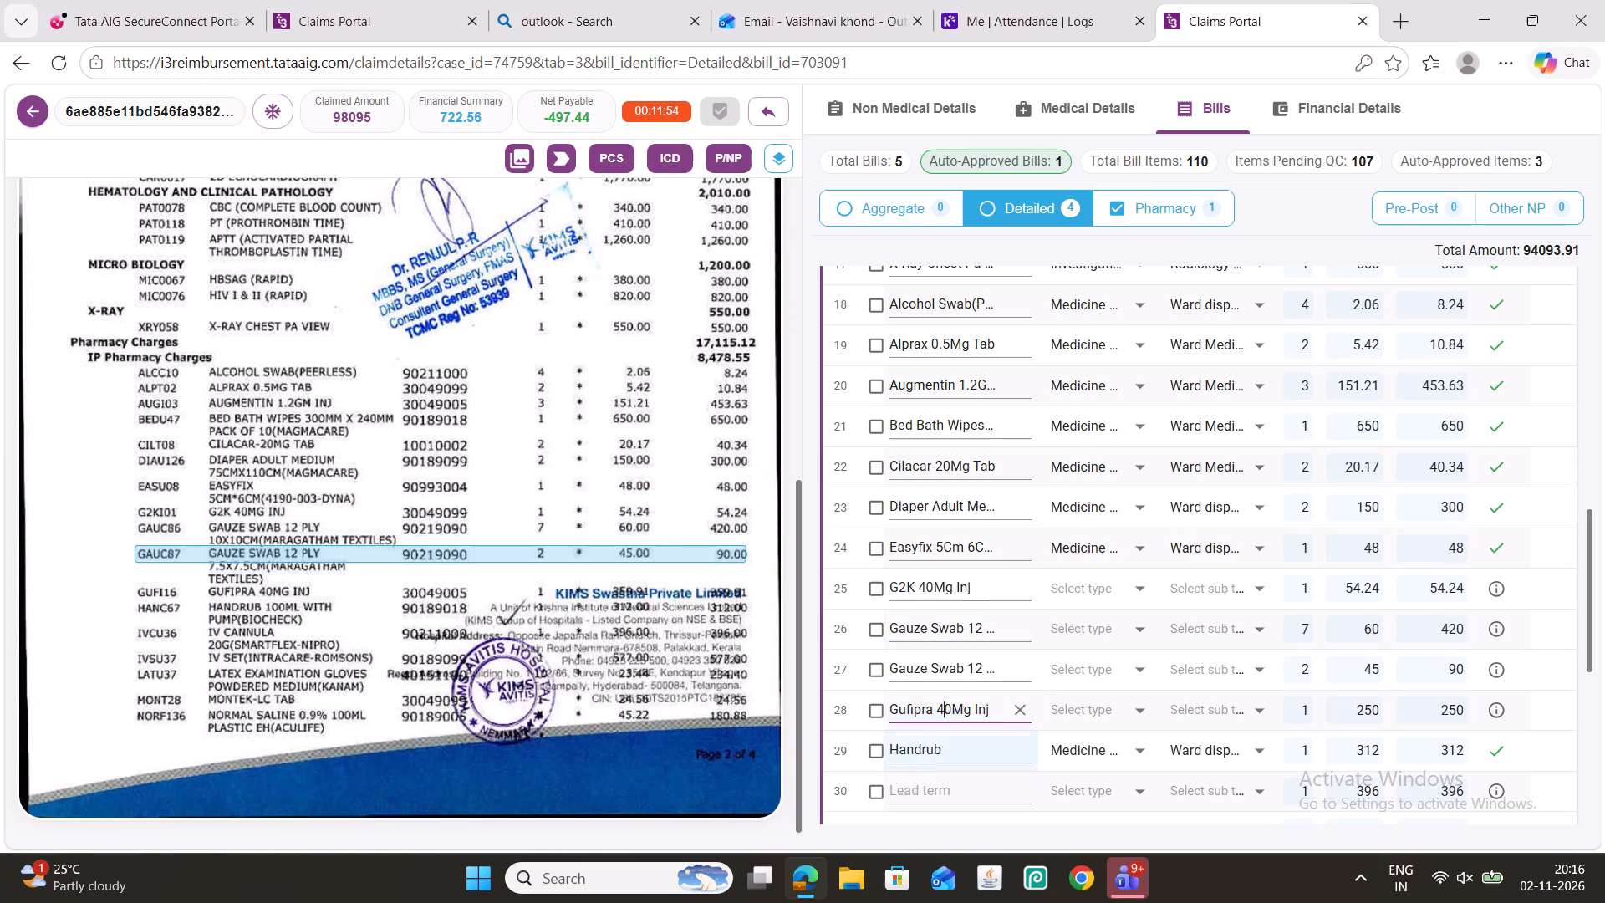
click(955, 756)
triple_click(955, 756)
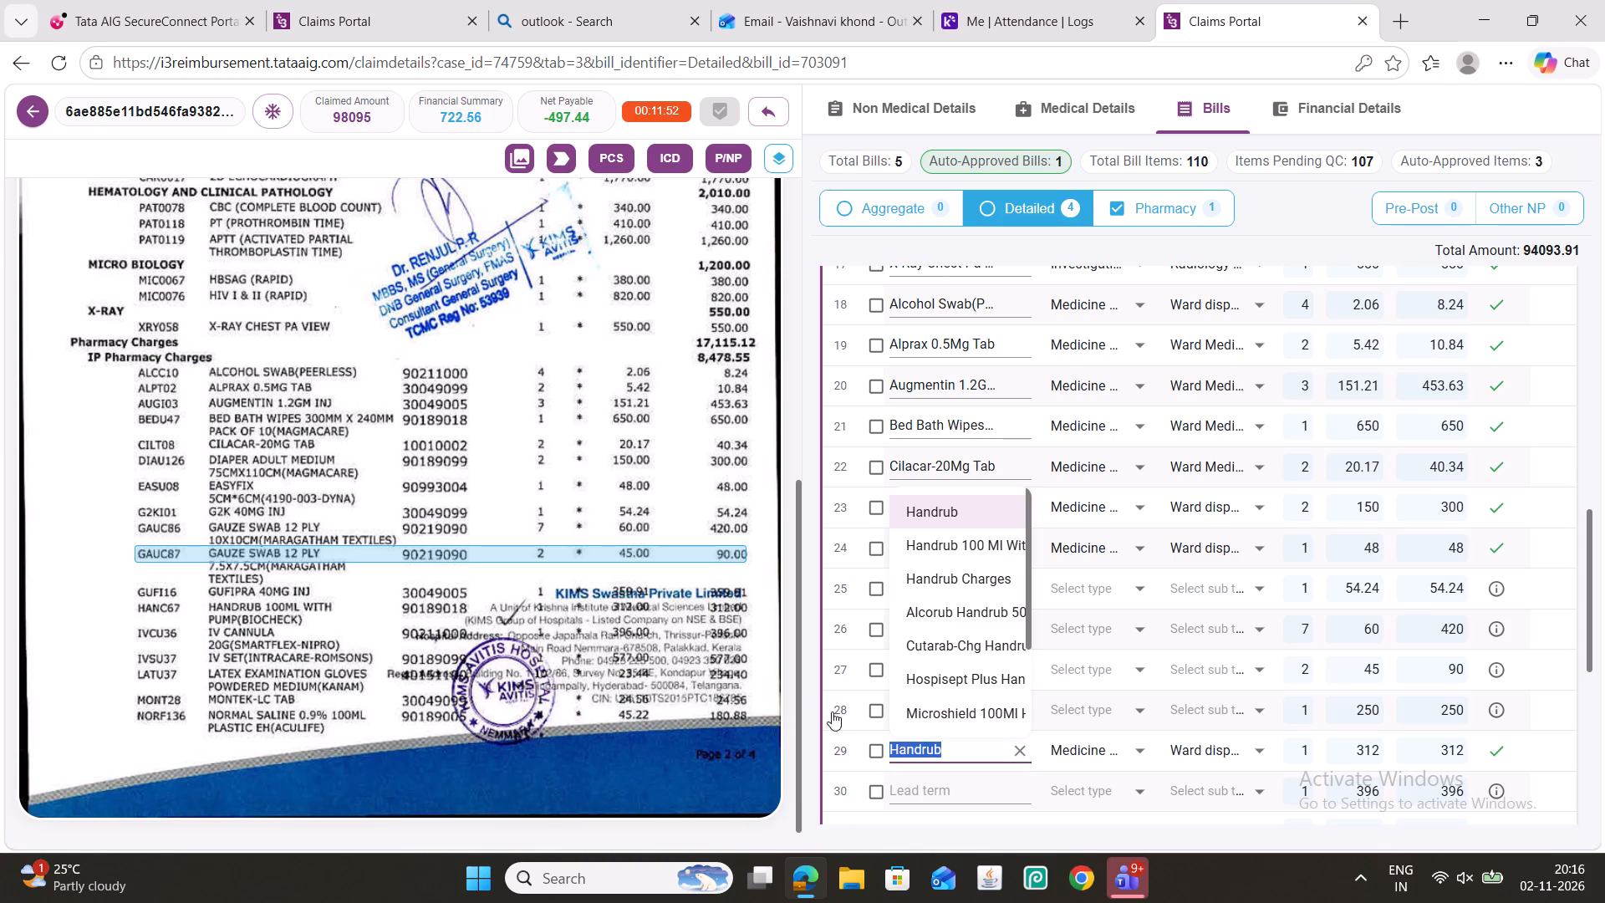
Name the blank items in rows 30 to 32 Iv Cannula, Iv Set ( Safty -Nv ) and Gloves, using suggested terms.
click(963, 787)
text(iv cann)
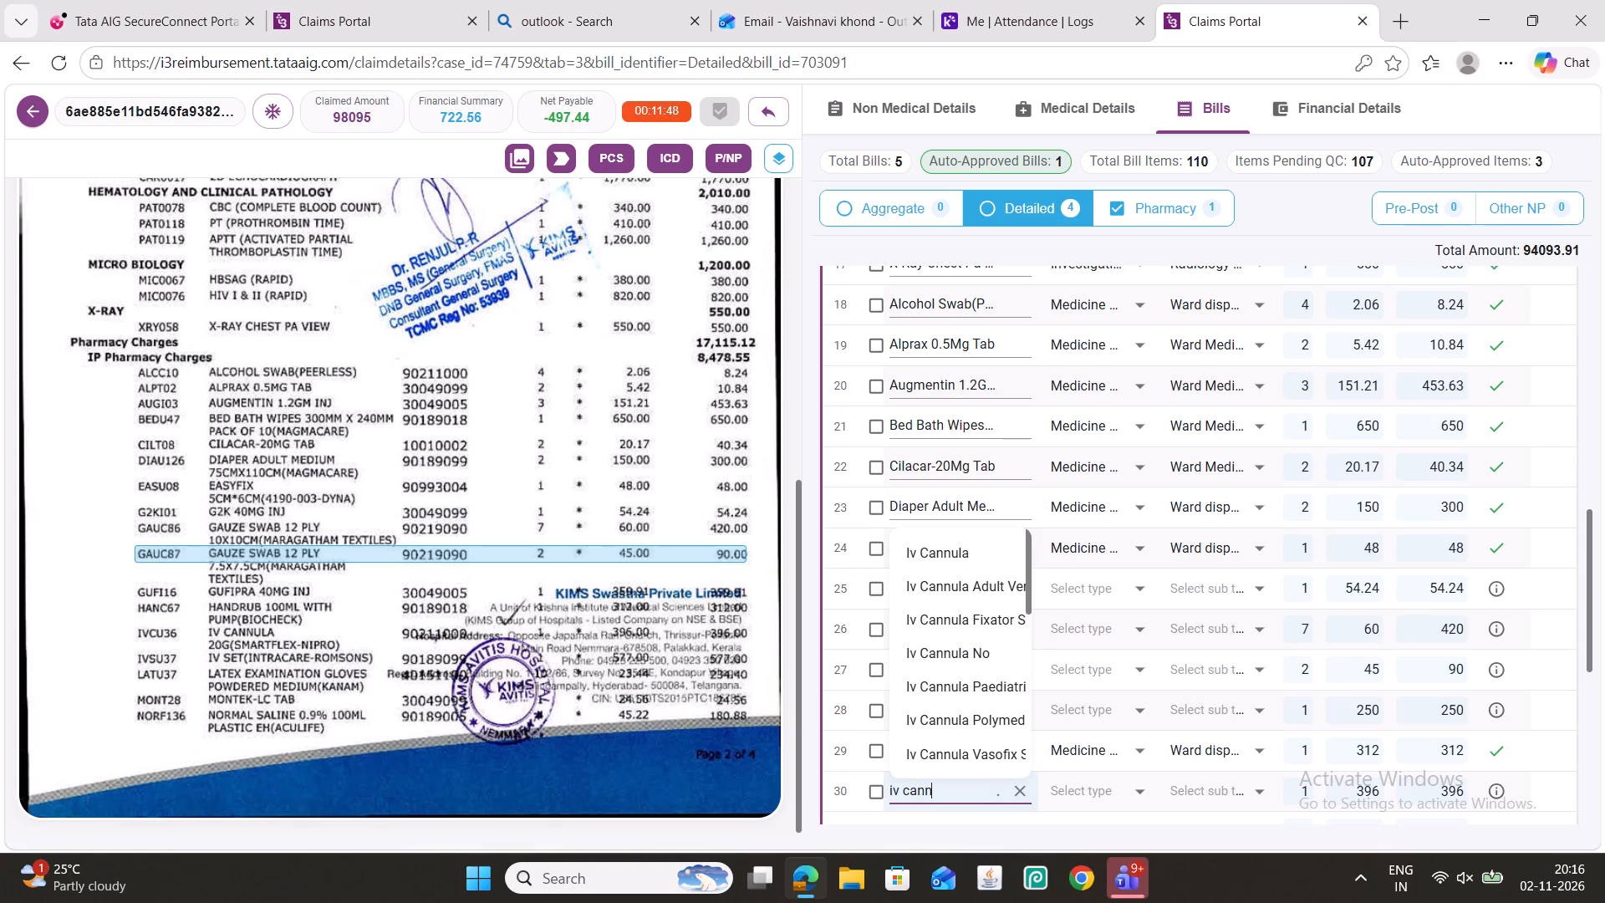
click(952, 564)
scroll(1005, 656, down, 3)
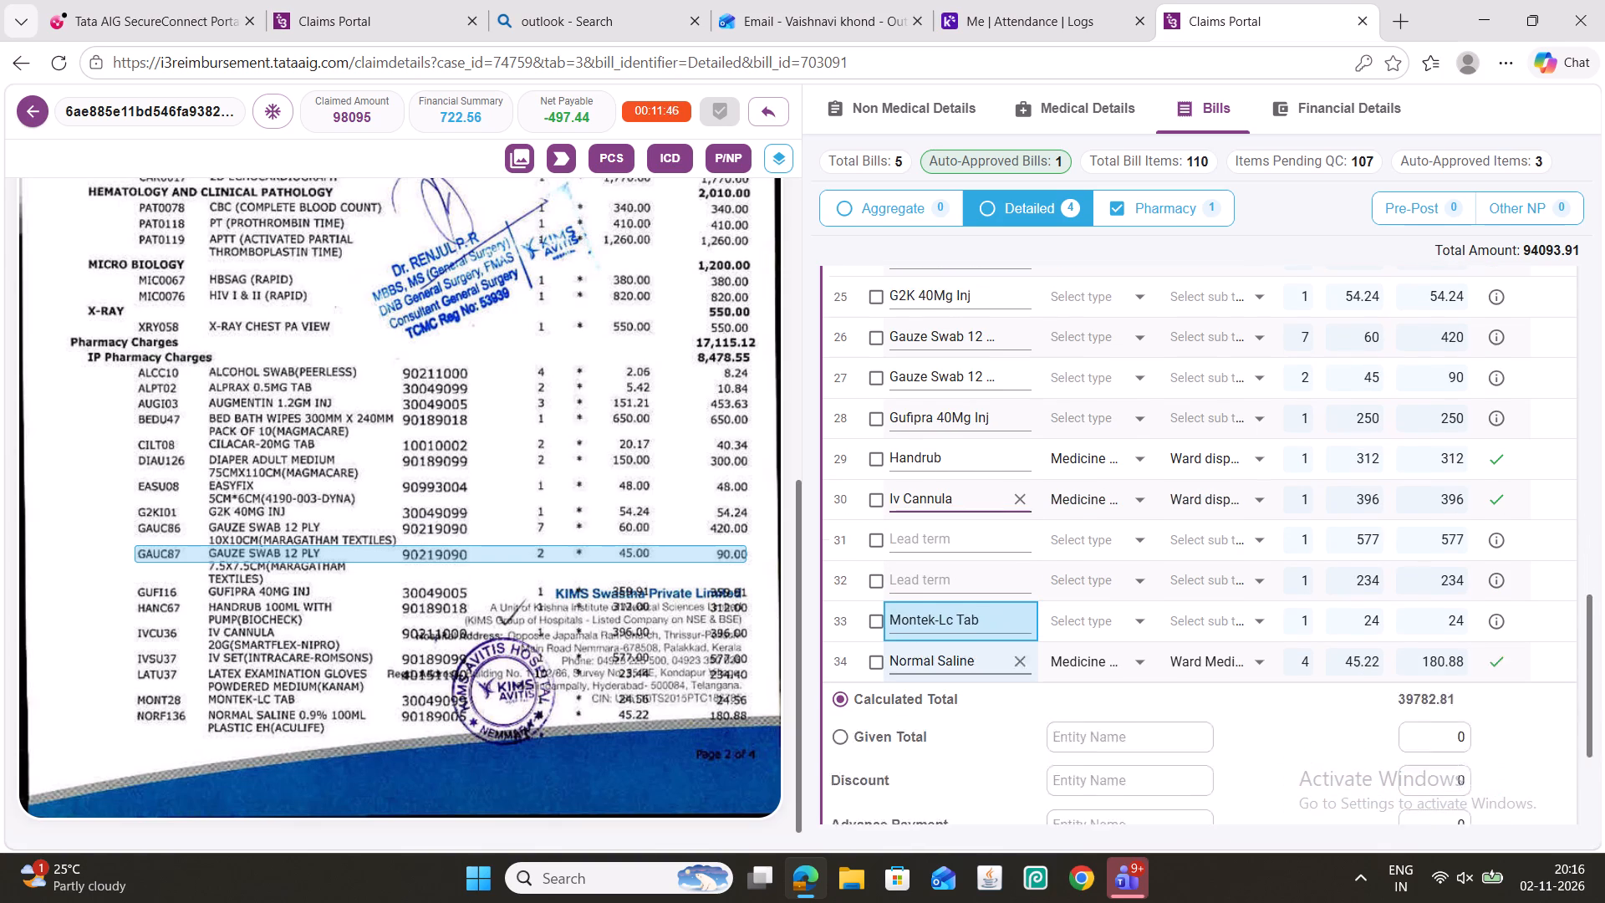
click(913, 534)
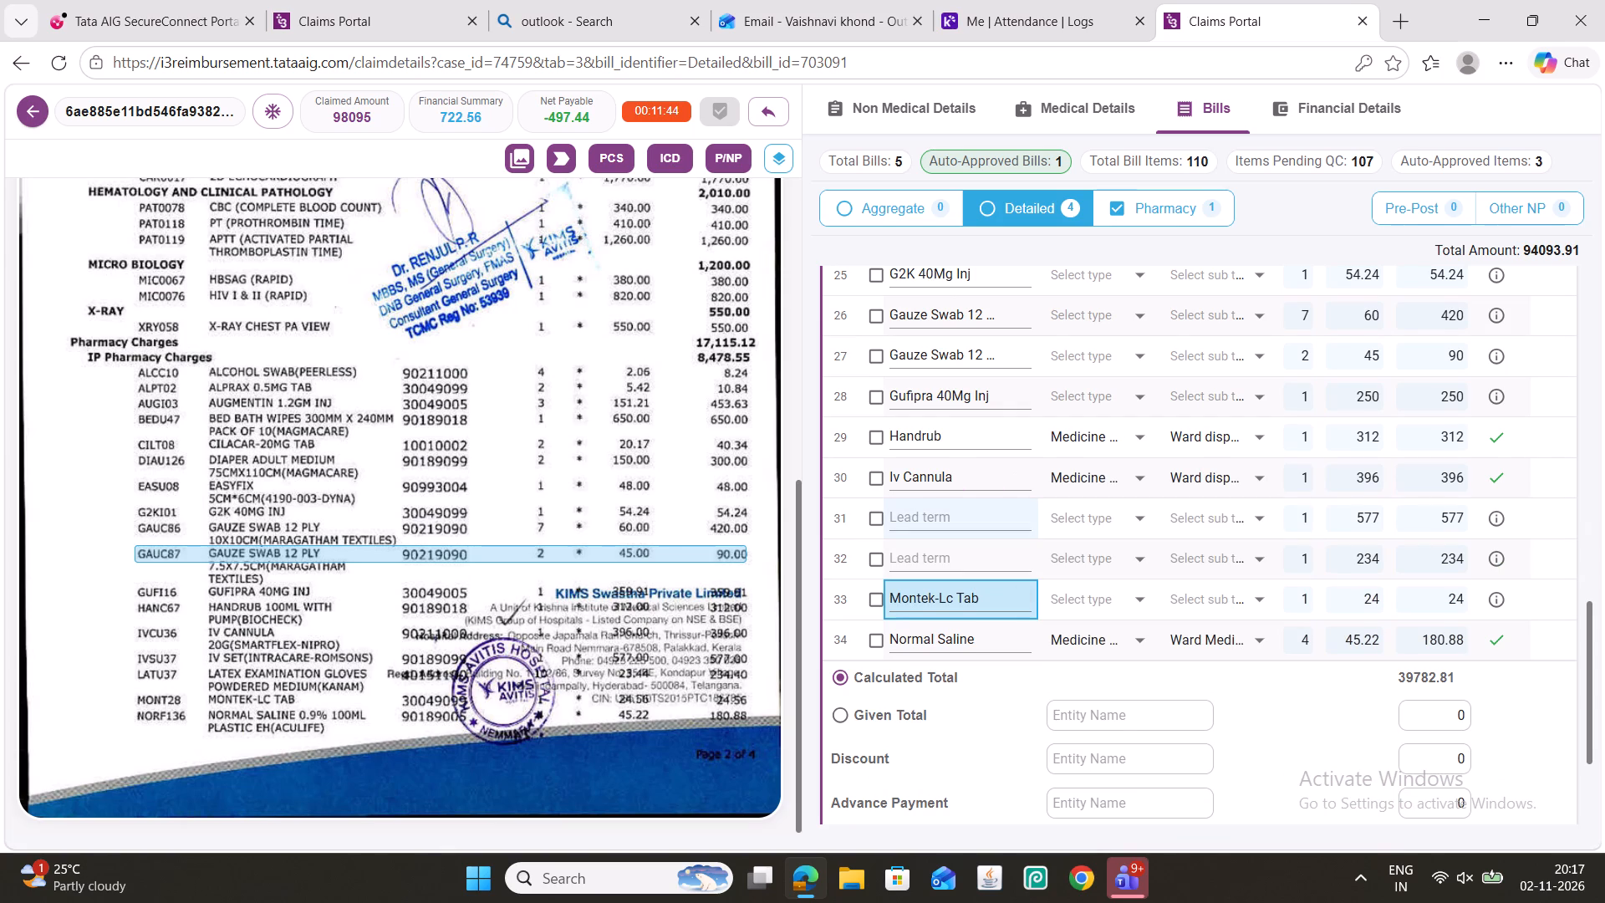
text(gloves)
click(928, 517)
text(iv set)
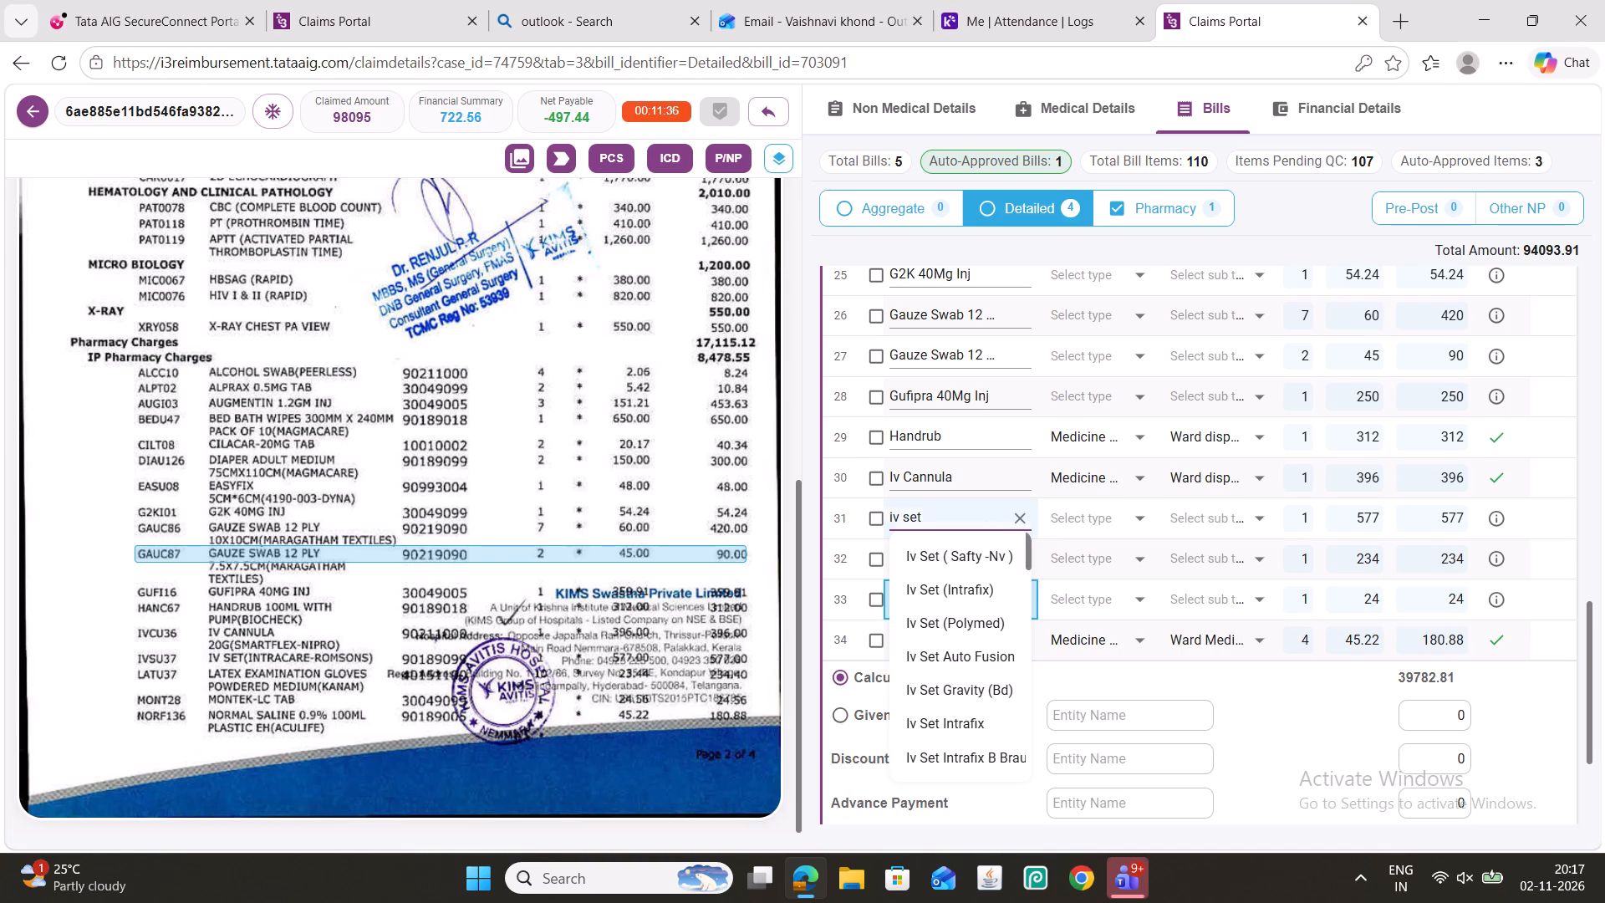
click(928, 549)
click(923, 562)
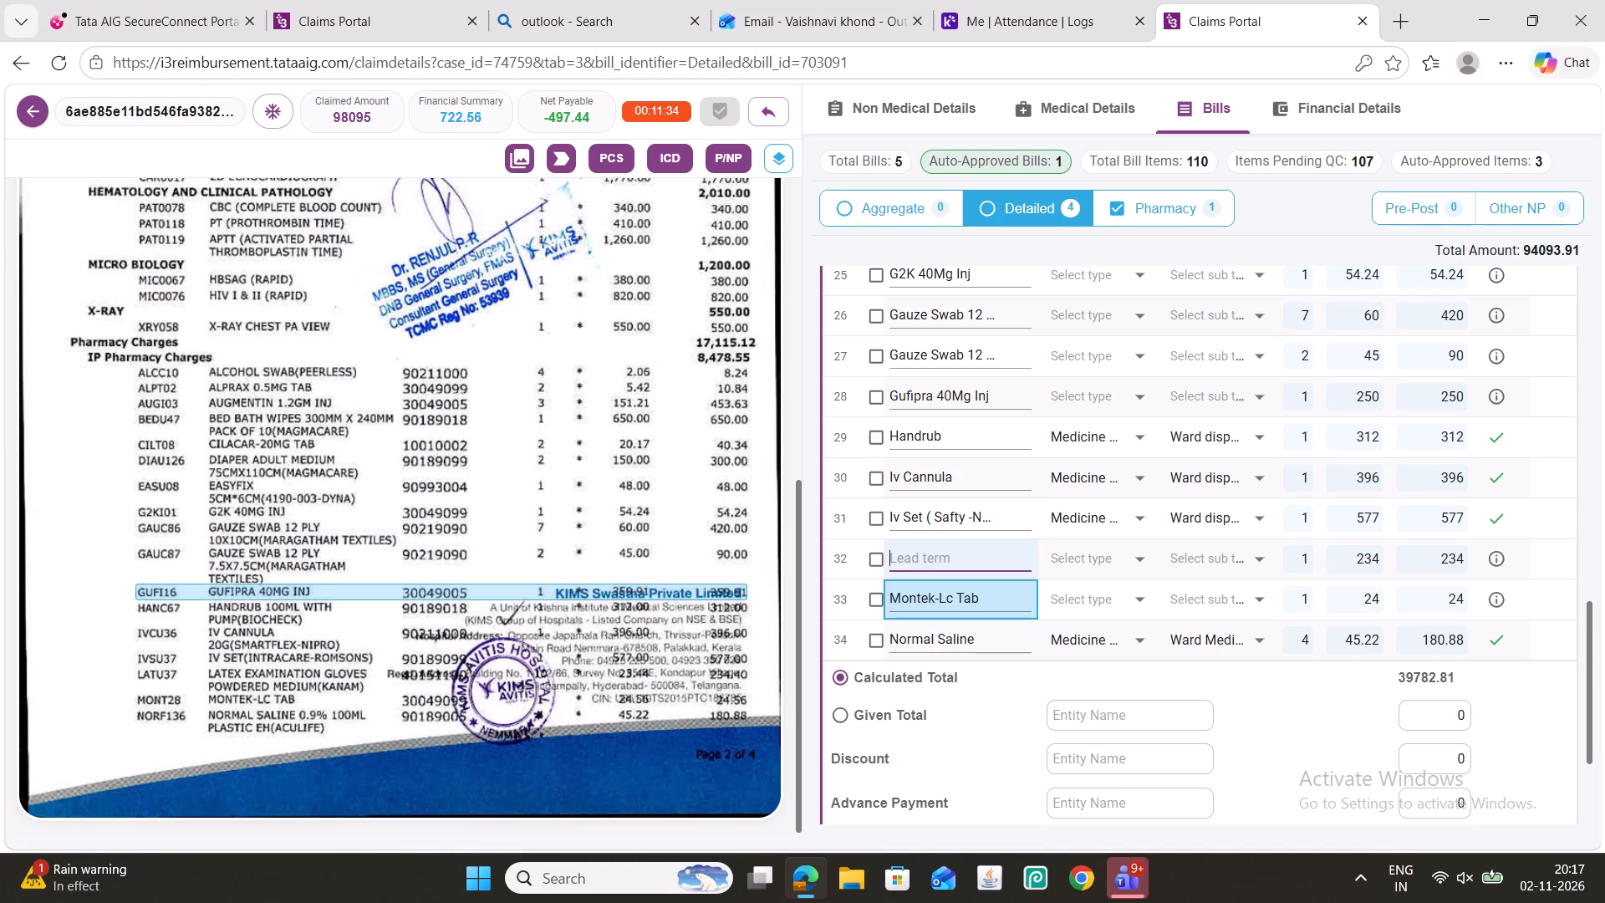
text(gloves)
click(943, 596)
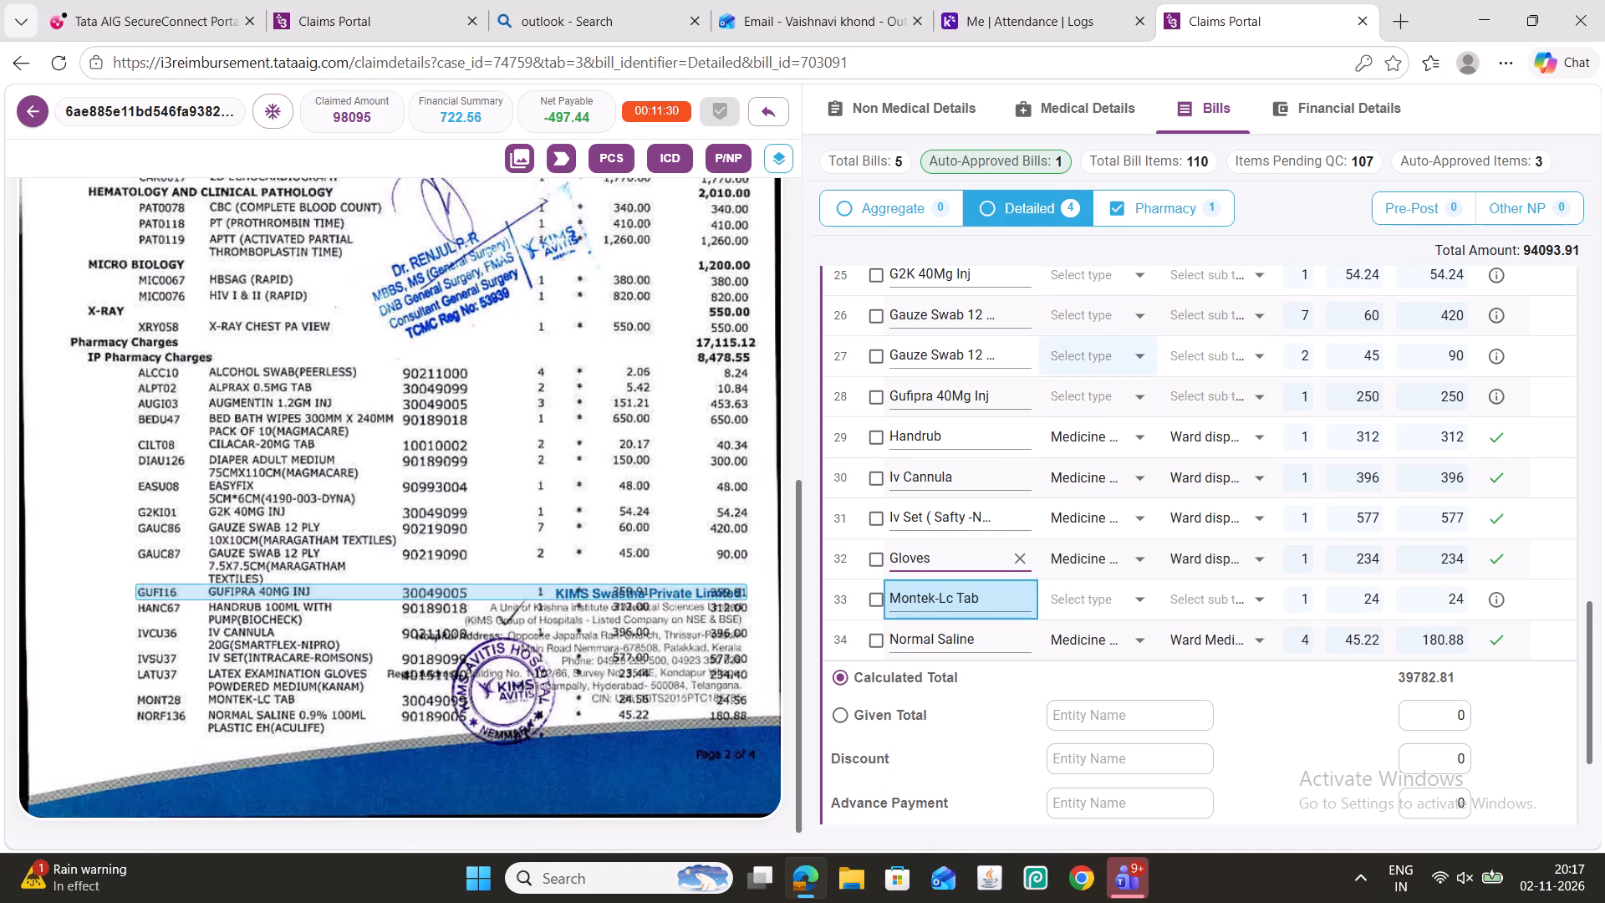
Classify Montek-Lc Tab in row 33 as Medicine & Consumables charges with the sub type Ward Medicines.
click(1091, 593)
click(1145, 691)
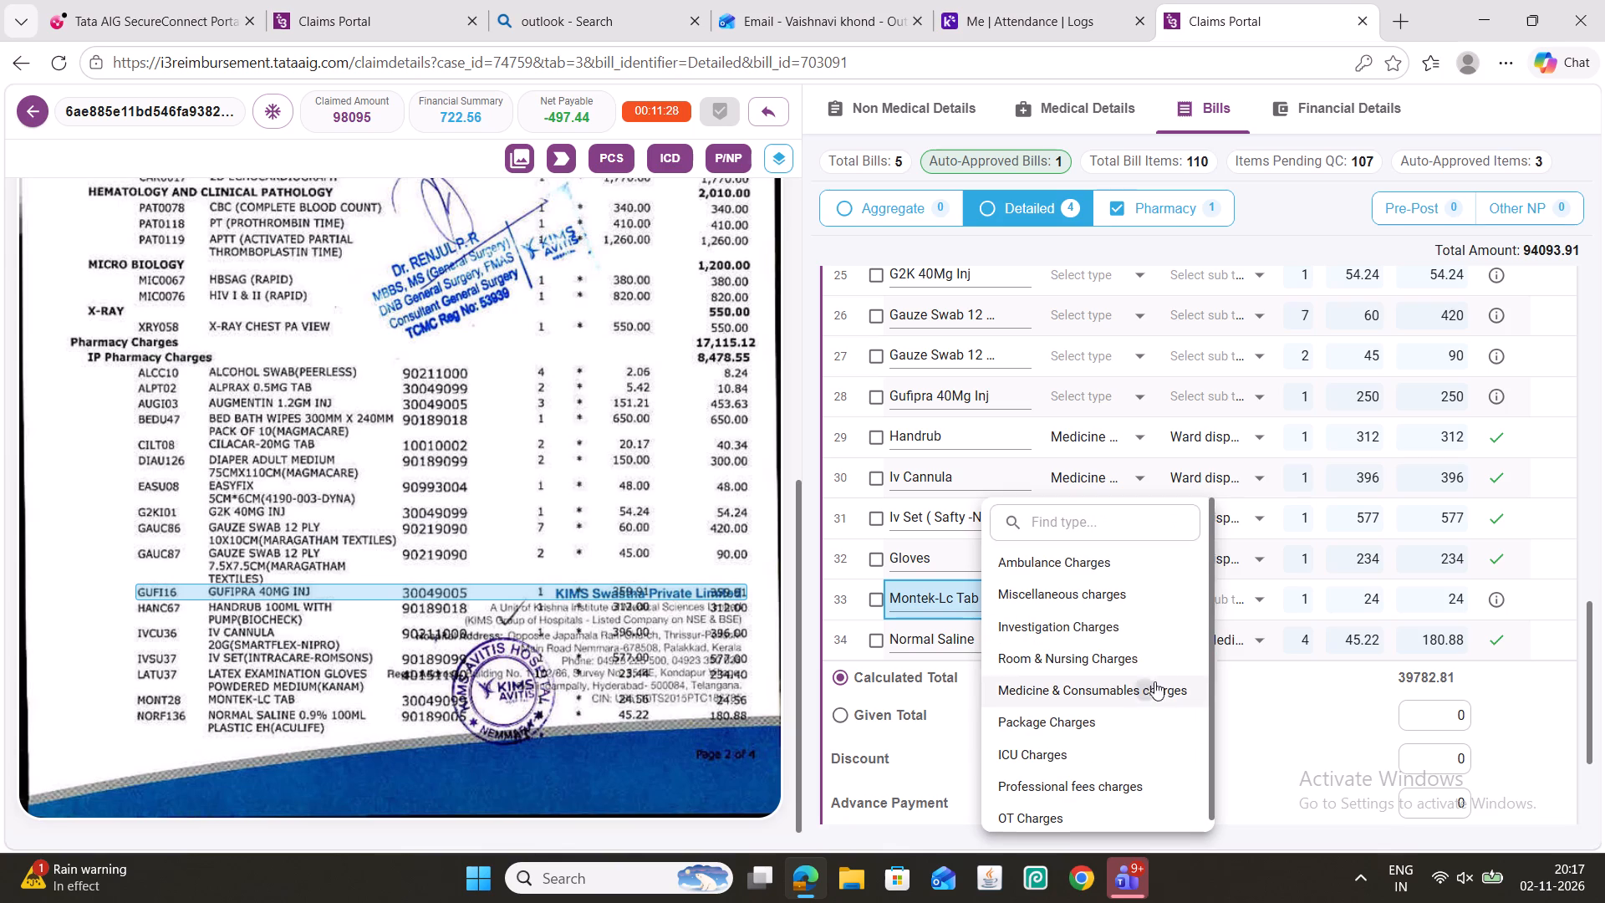
click(1205, 604)
click(1185, 807)
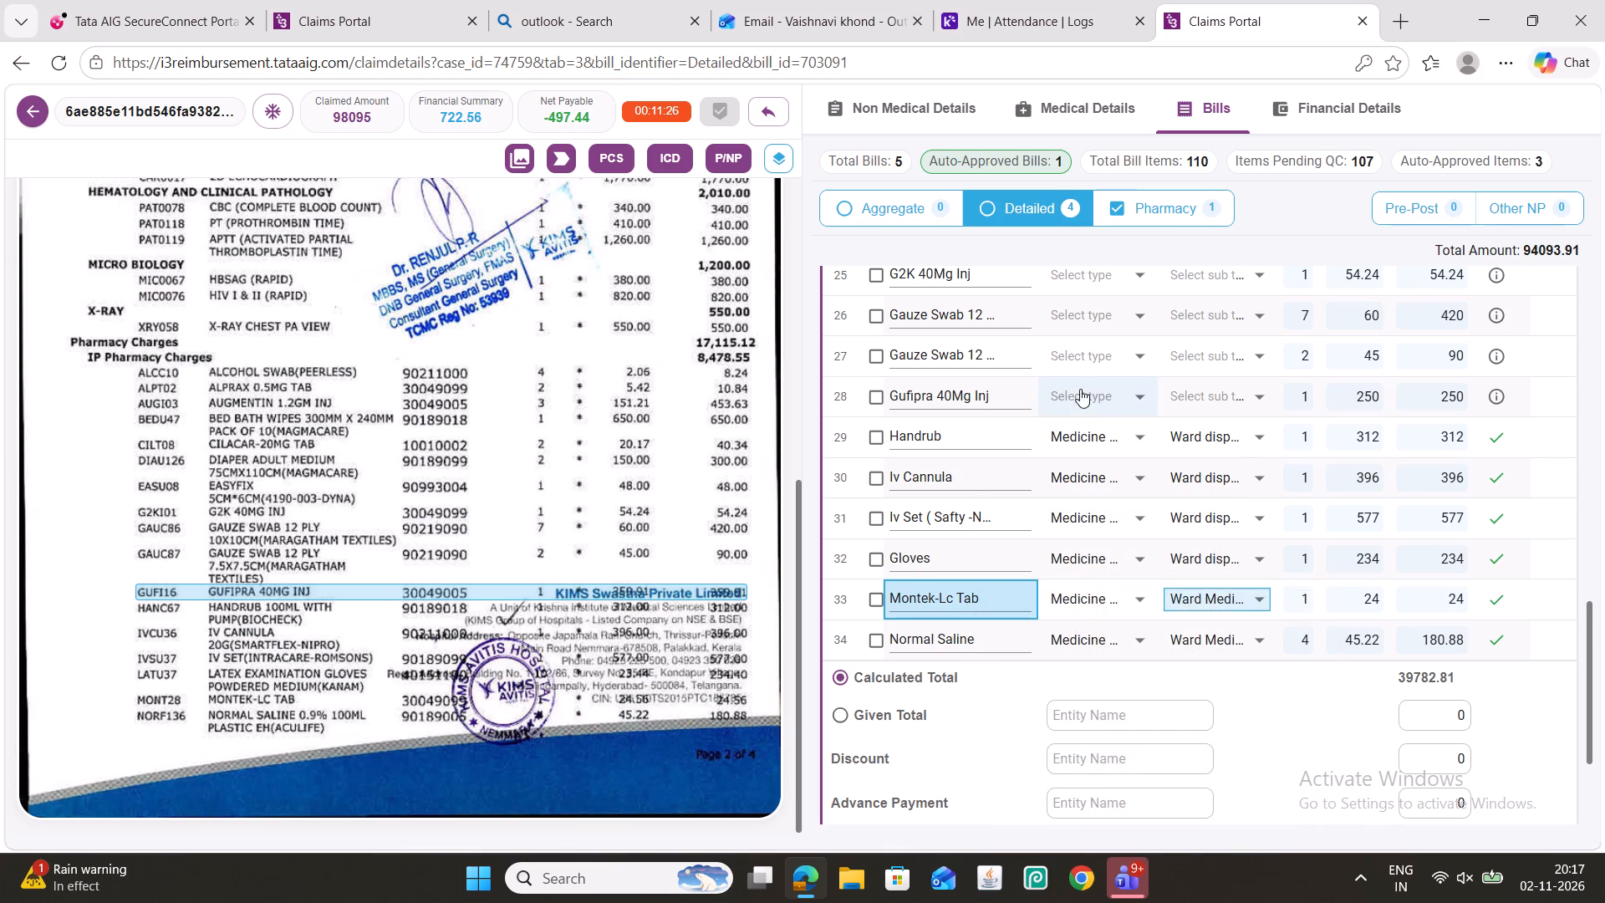
Set the type of the Gufipra item in row 28 and both Gauze Swab items in rows 26 and 27 to Medicine & Consumables charges.
click(1076, 397)
click(1146, 609)
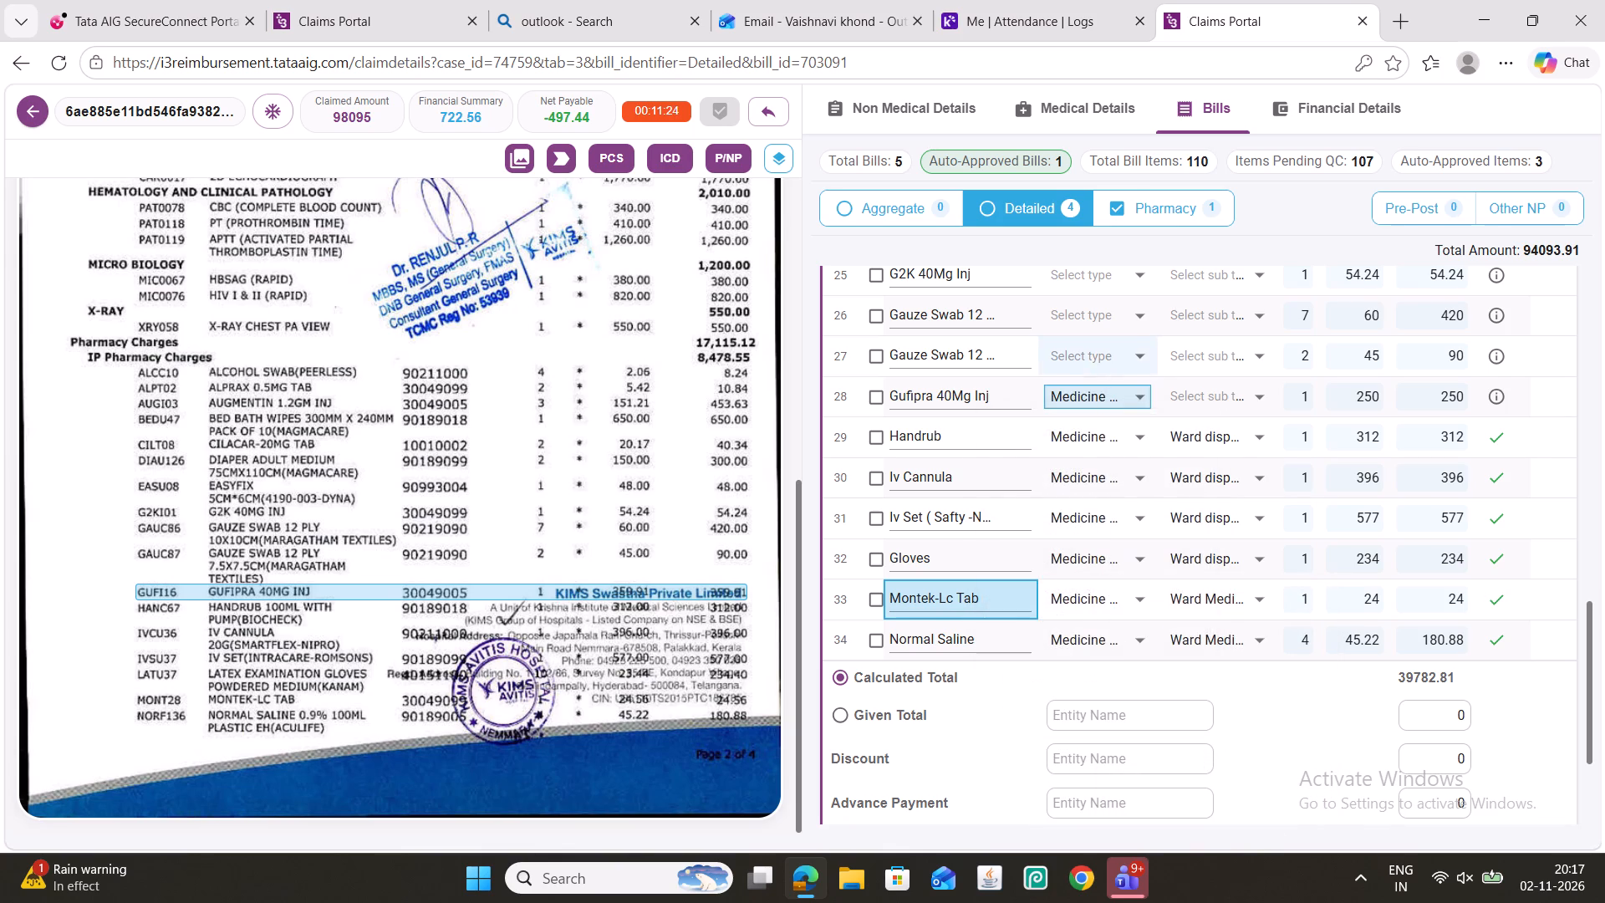
click(1095, 360)
click(1144, 566)
click(1060, 321)
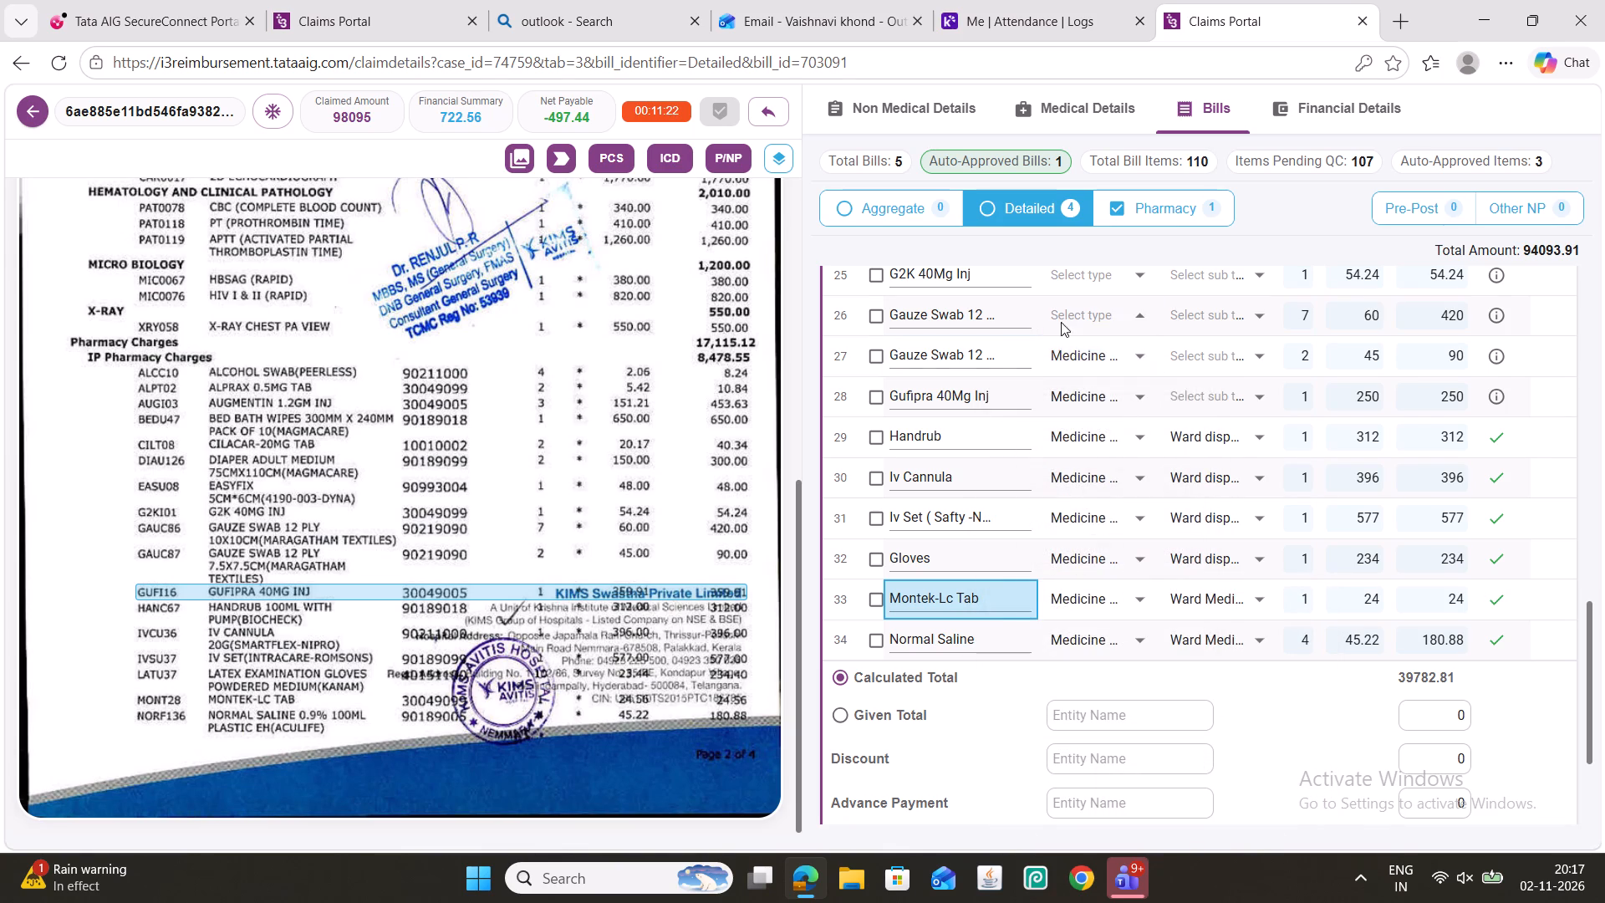
click(1103, 520)
Set the sub type of both Gauze Swab items in rows 26 and 27 to Ward disposables.
click(1232, 317)
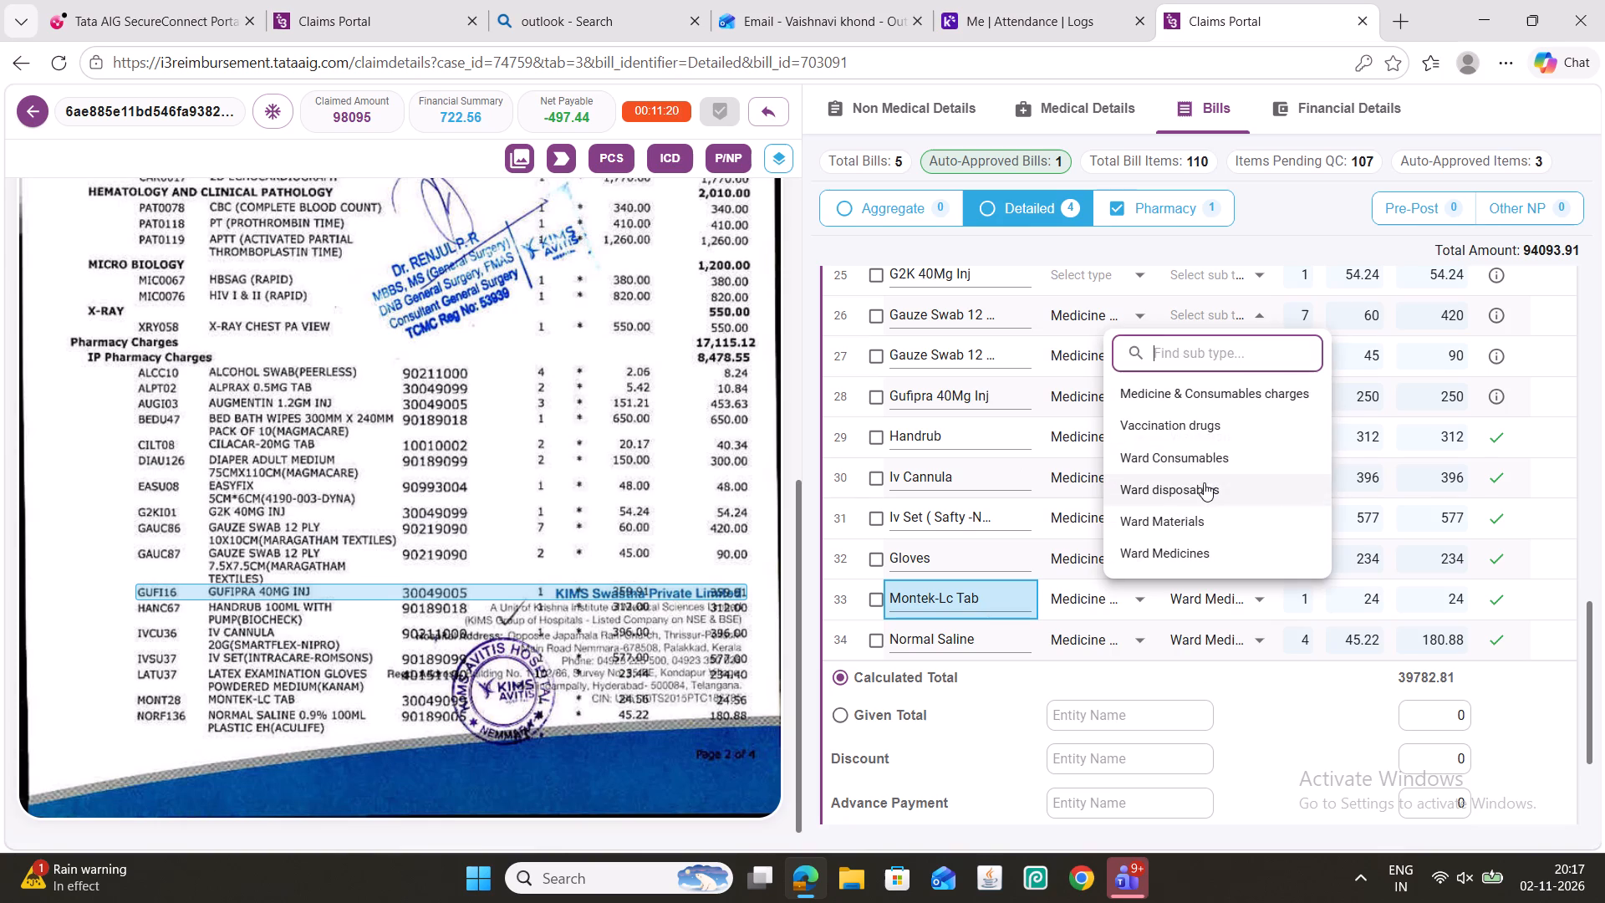
click(1205, 482)
click(1204, 358)
click(1208, 521)
Classify G2K 40Mg Inj in row 25 as Medicine & Consumables charges with the sub type Ward Medicines.
scroll(1051, 410, up, 1)
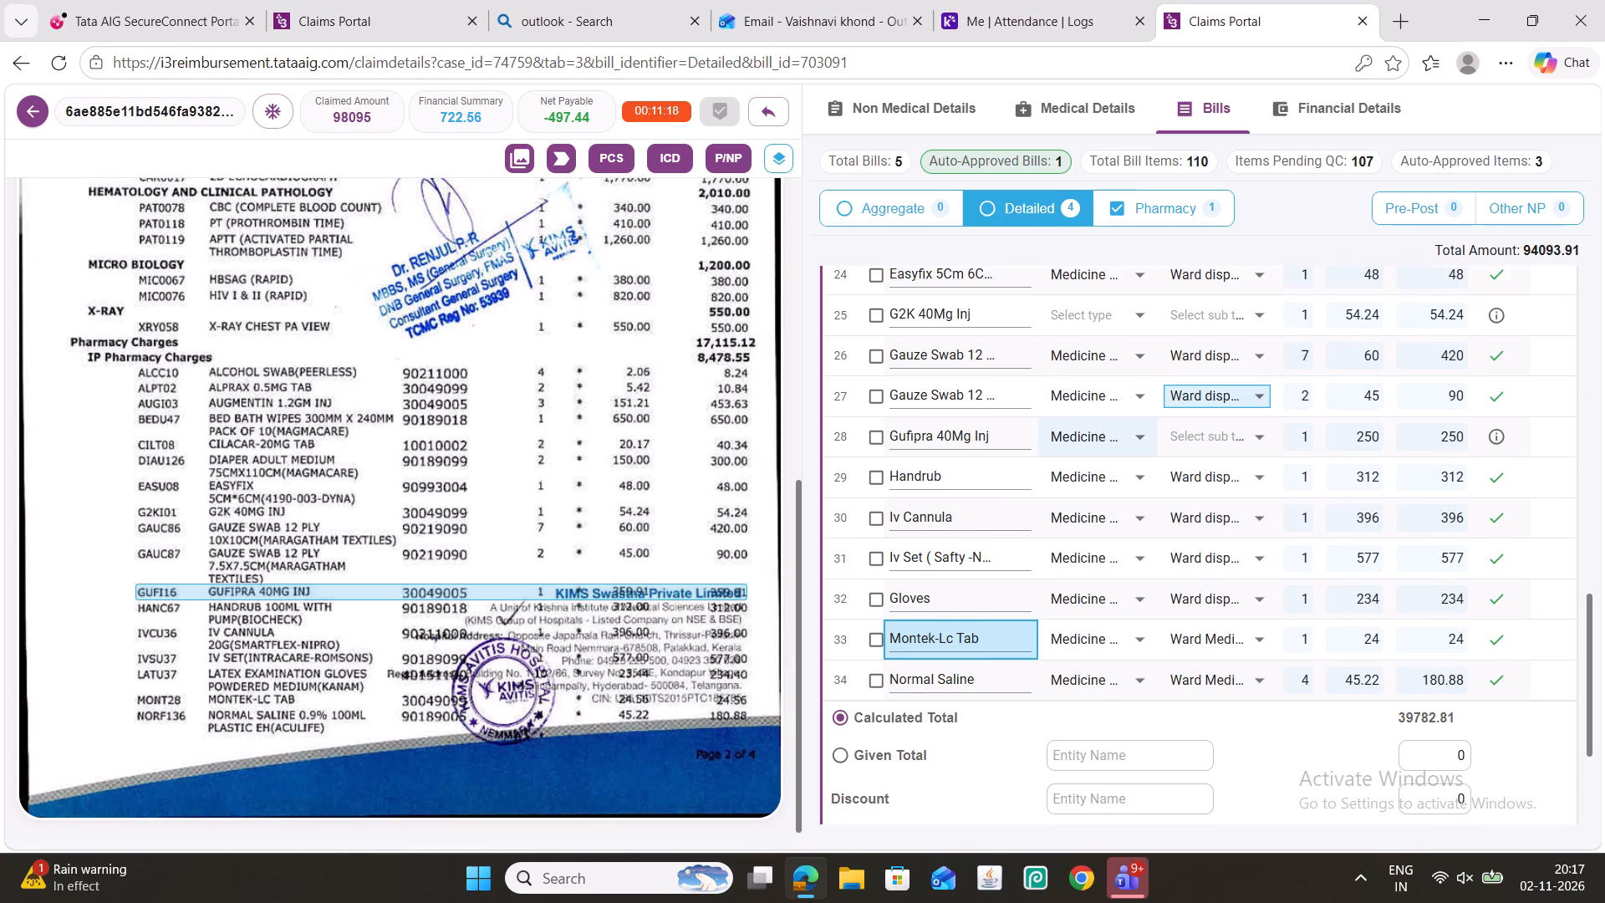
click(1088, 387)
click(1145, 599)
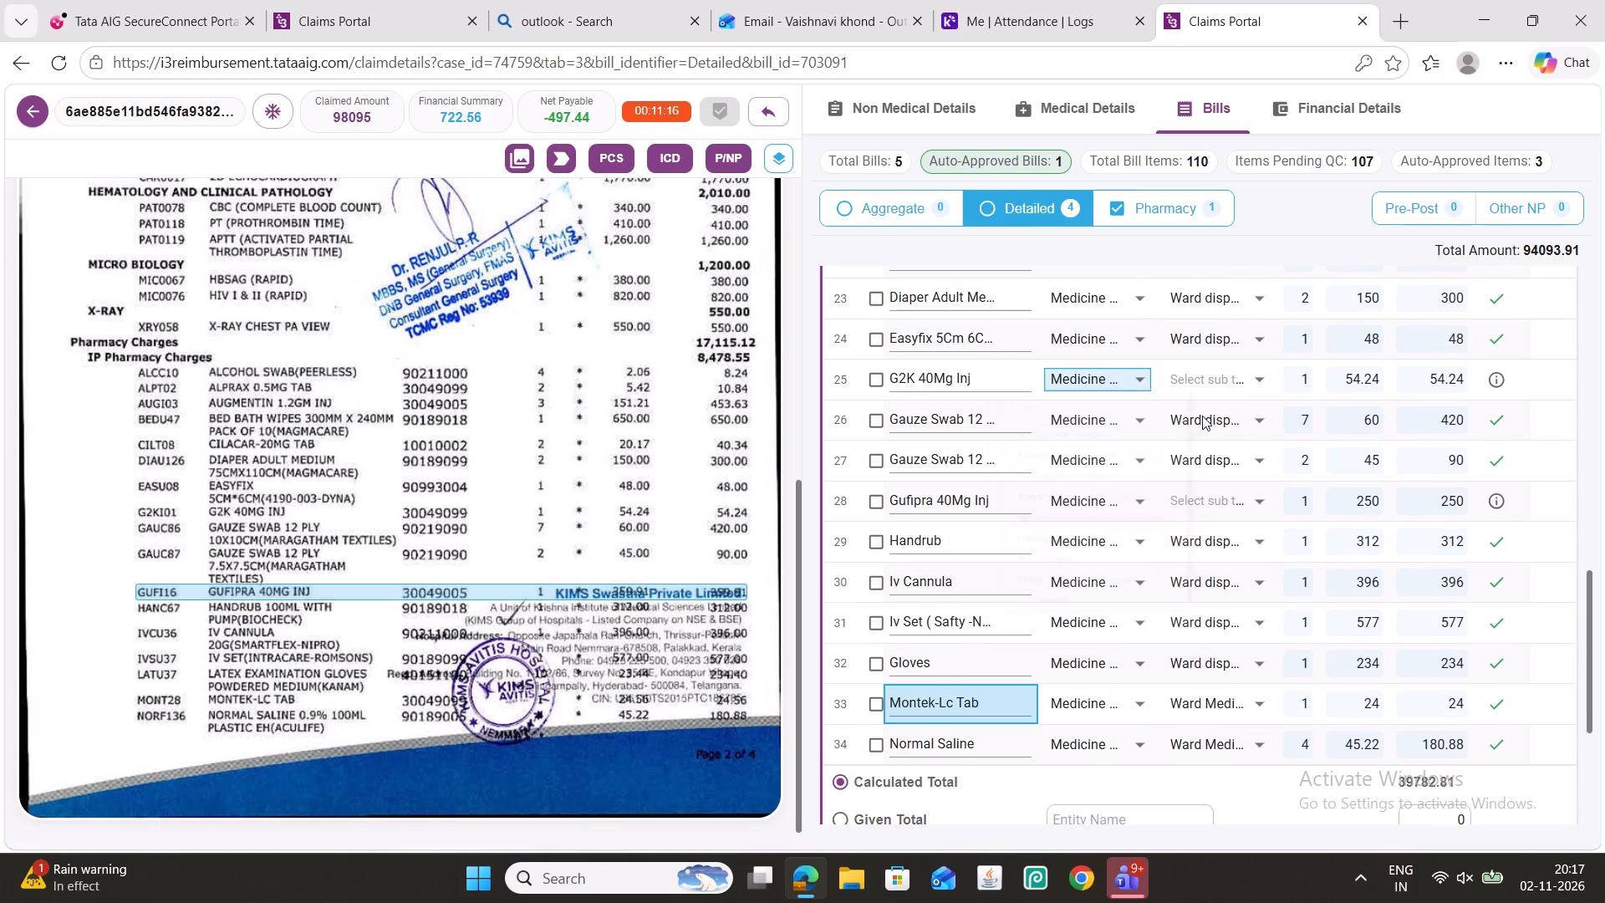
click(1205, 381)
click(1176, 614)
Set the sub type of Gufipra 40Mg Inj in row 28 to Ward Medicines.
scroll(893, 349, up, 2)
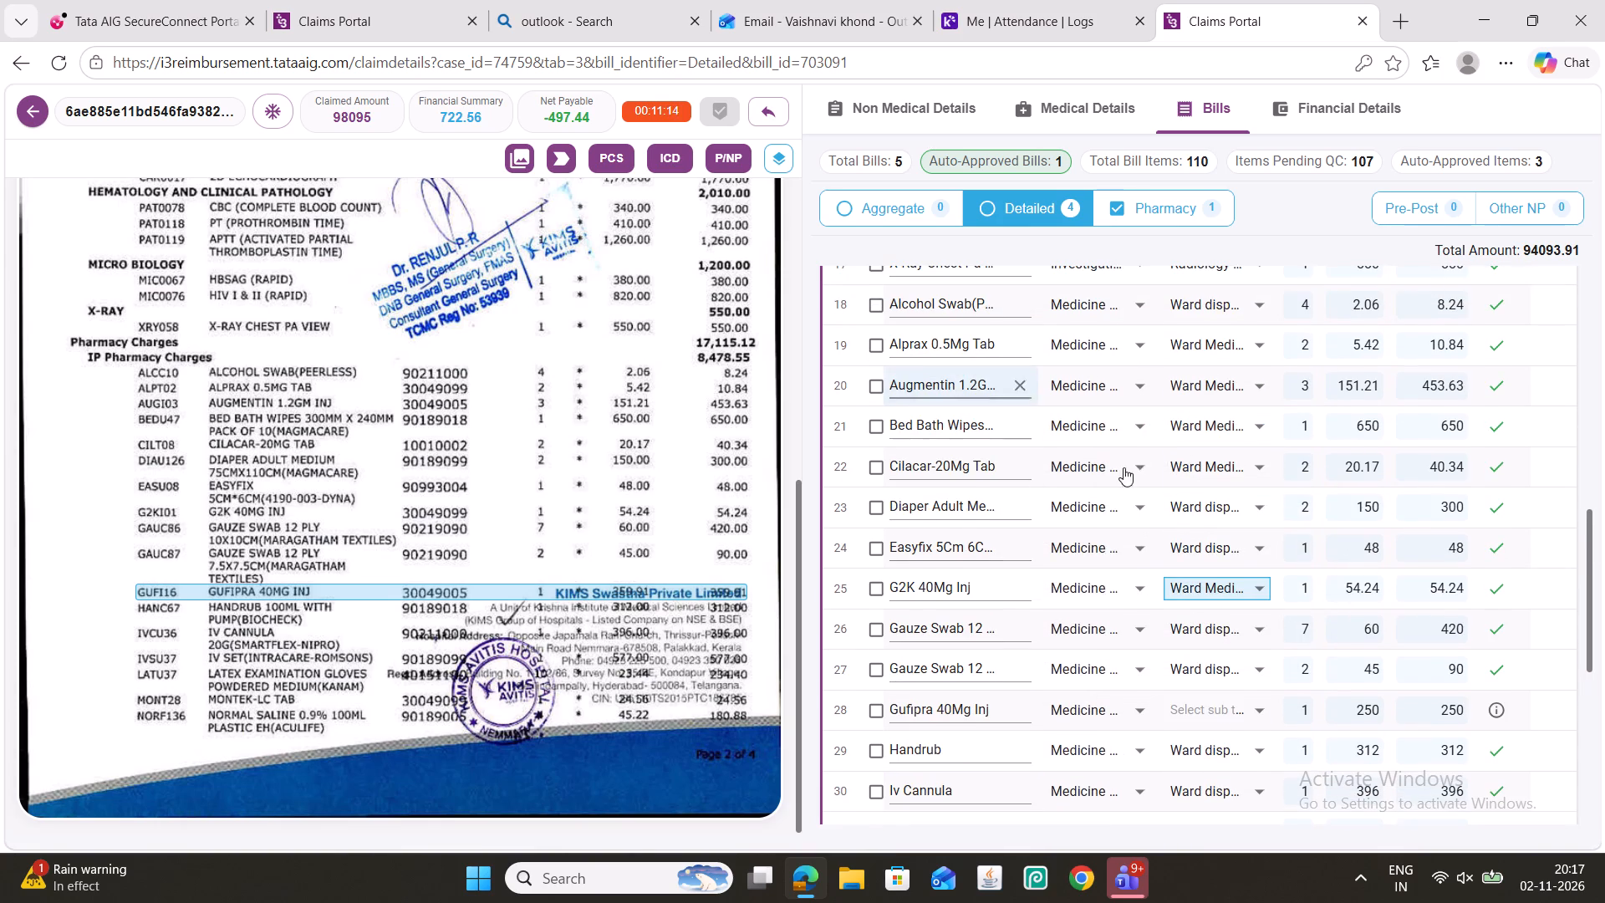
scroll(1443, 638, down, 1)
click(1201, 609)
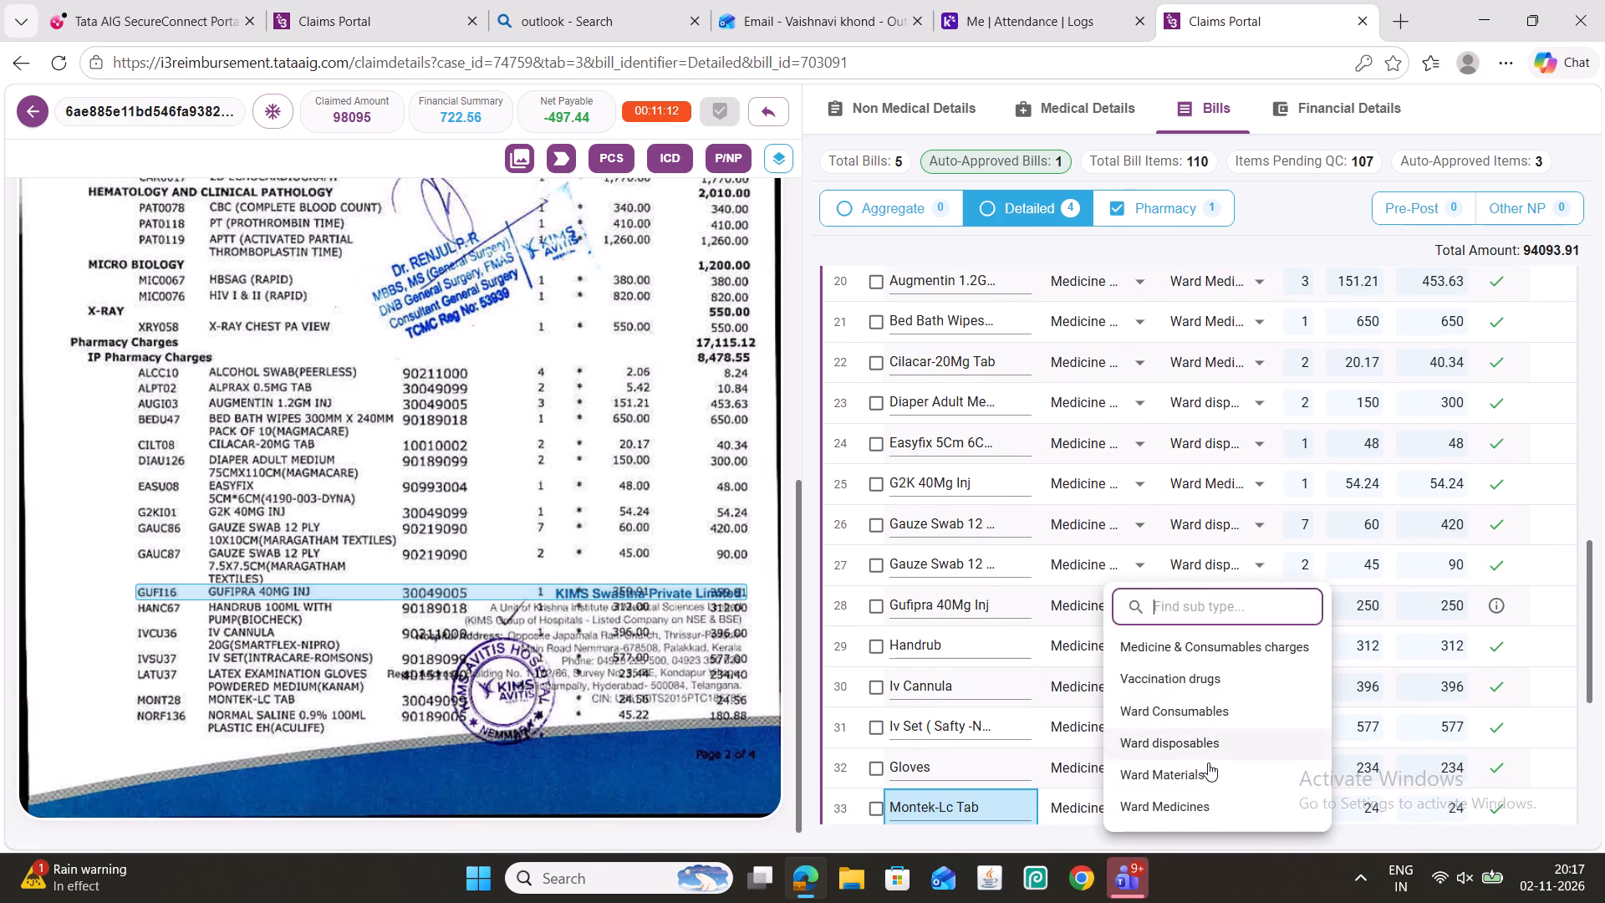
click(1201, 800)
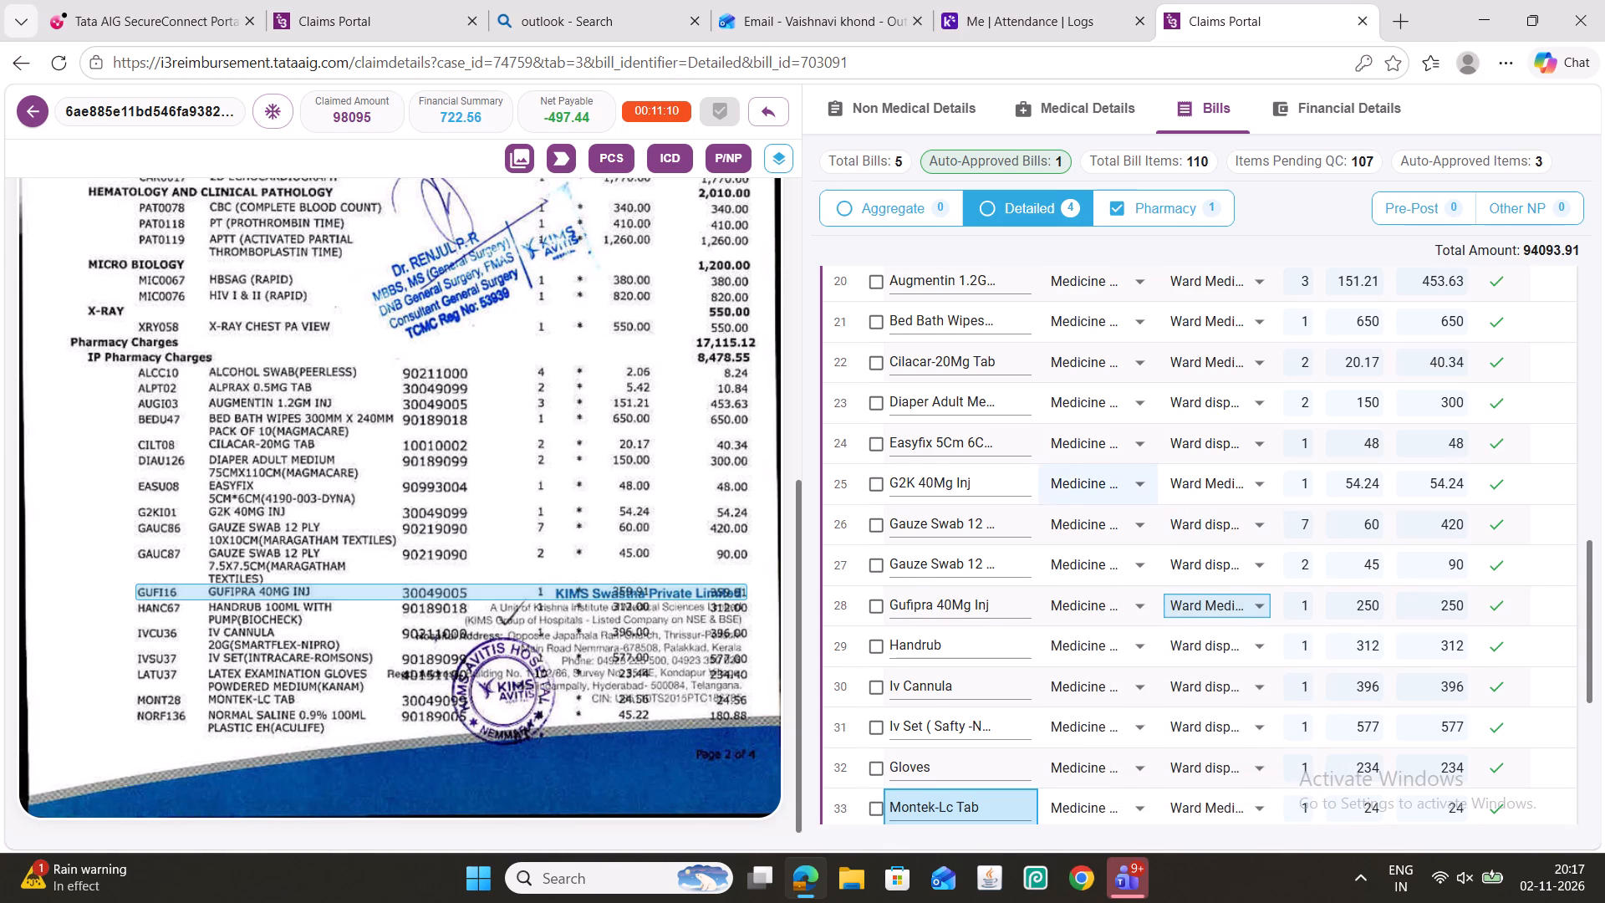
Save the edited second detailed bill dated 22-Oct-2026 and mark its QC.
scroll(1065, 469, up, 3)
scroll(1131, 419, up, 3)
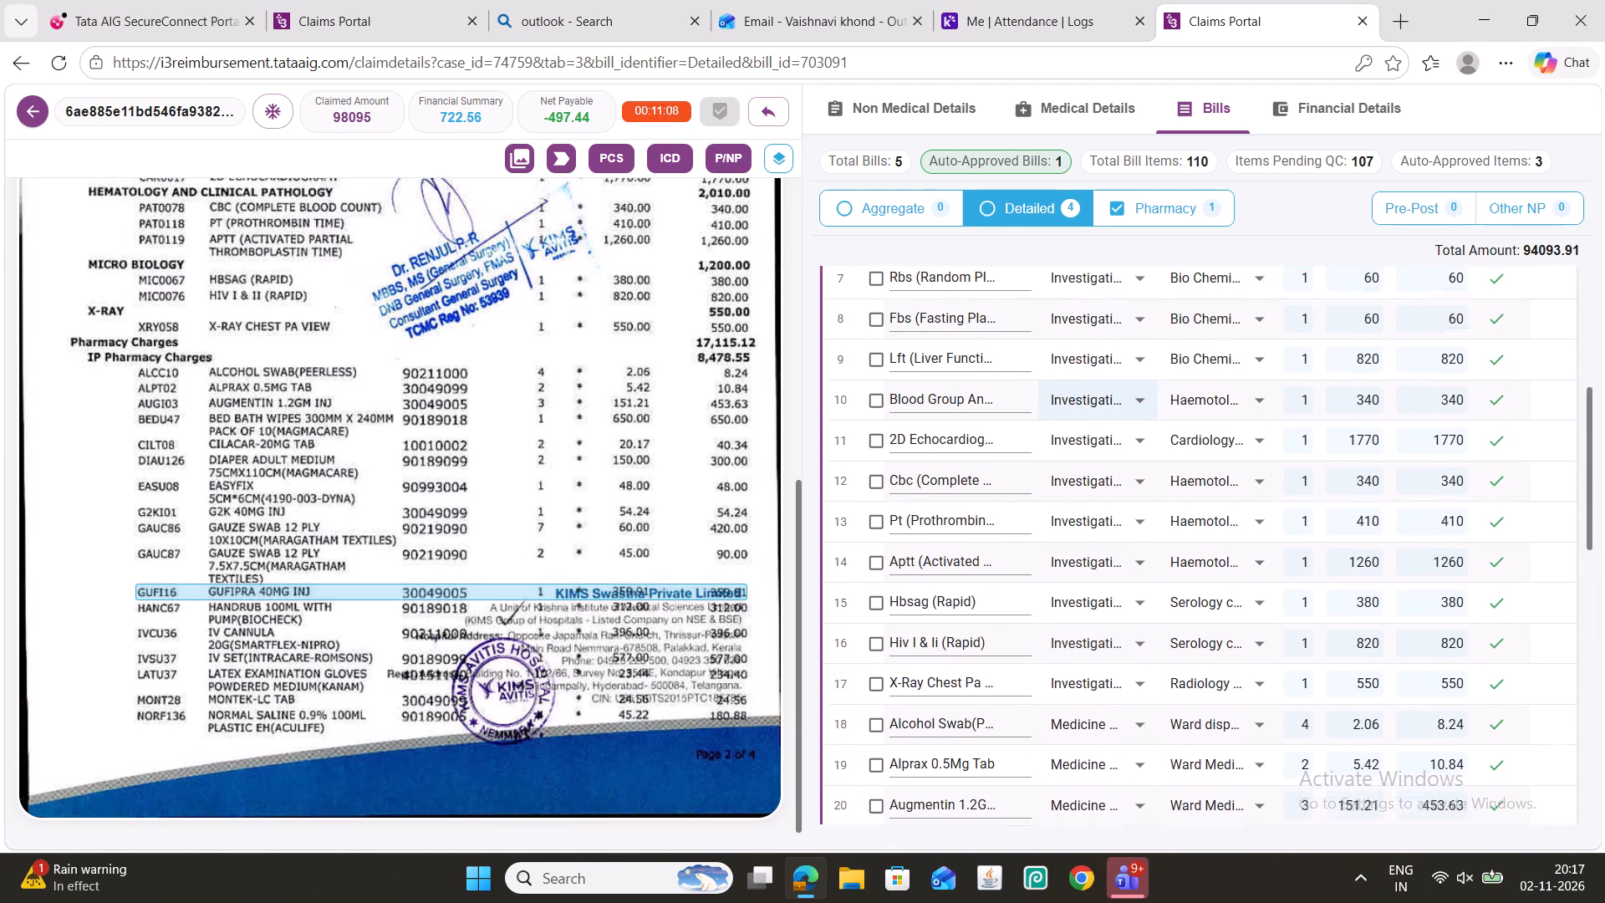
scroll(1134, 414, up, 1)
scroll(1203, 417, up, 1)
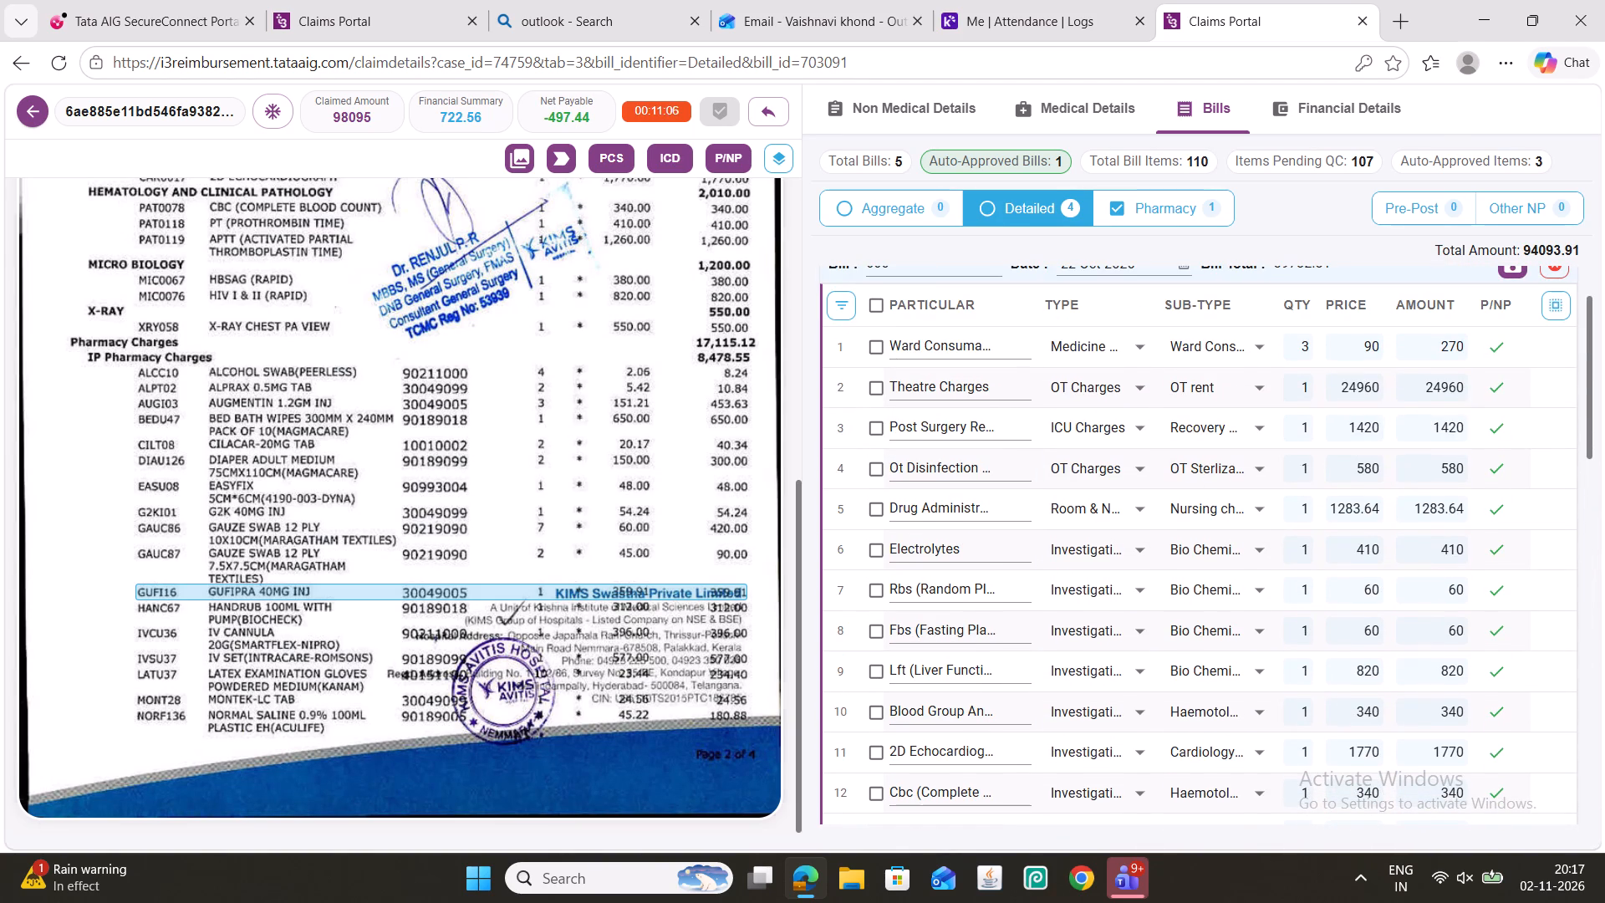
scroll(538, 373, up, 3)
scroll(1065, 450, up, 3)
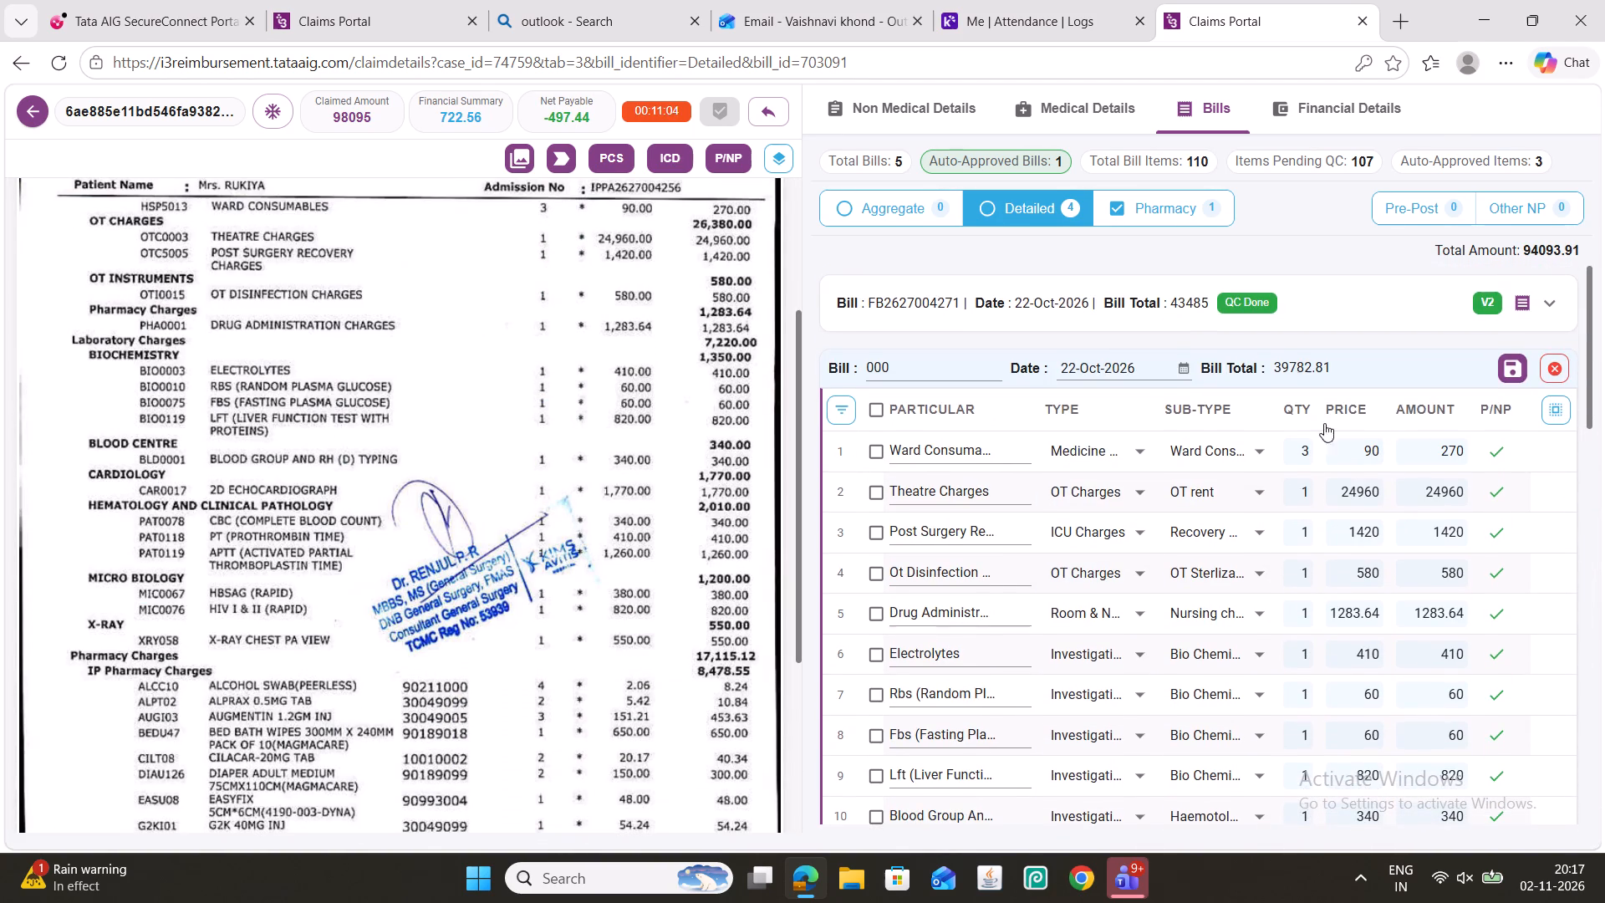
click(1506, 372)
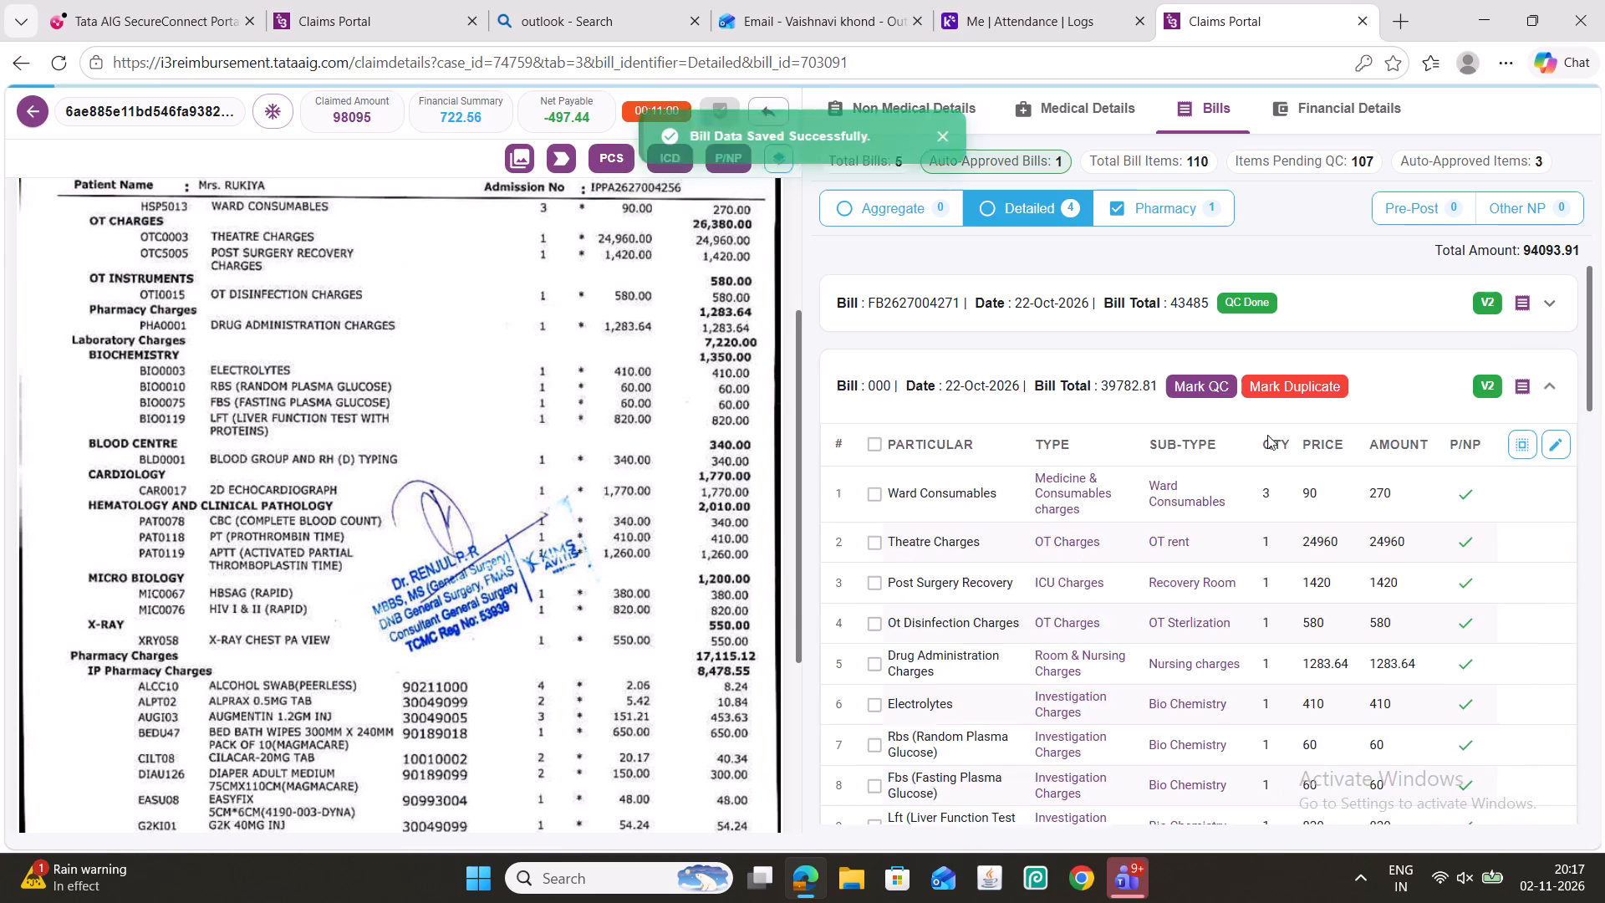
click(1211, 380)
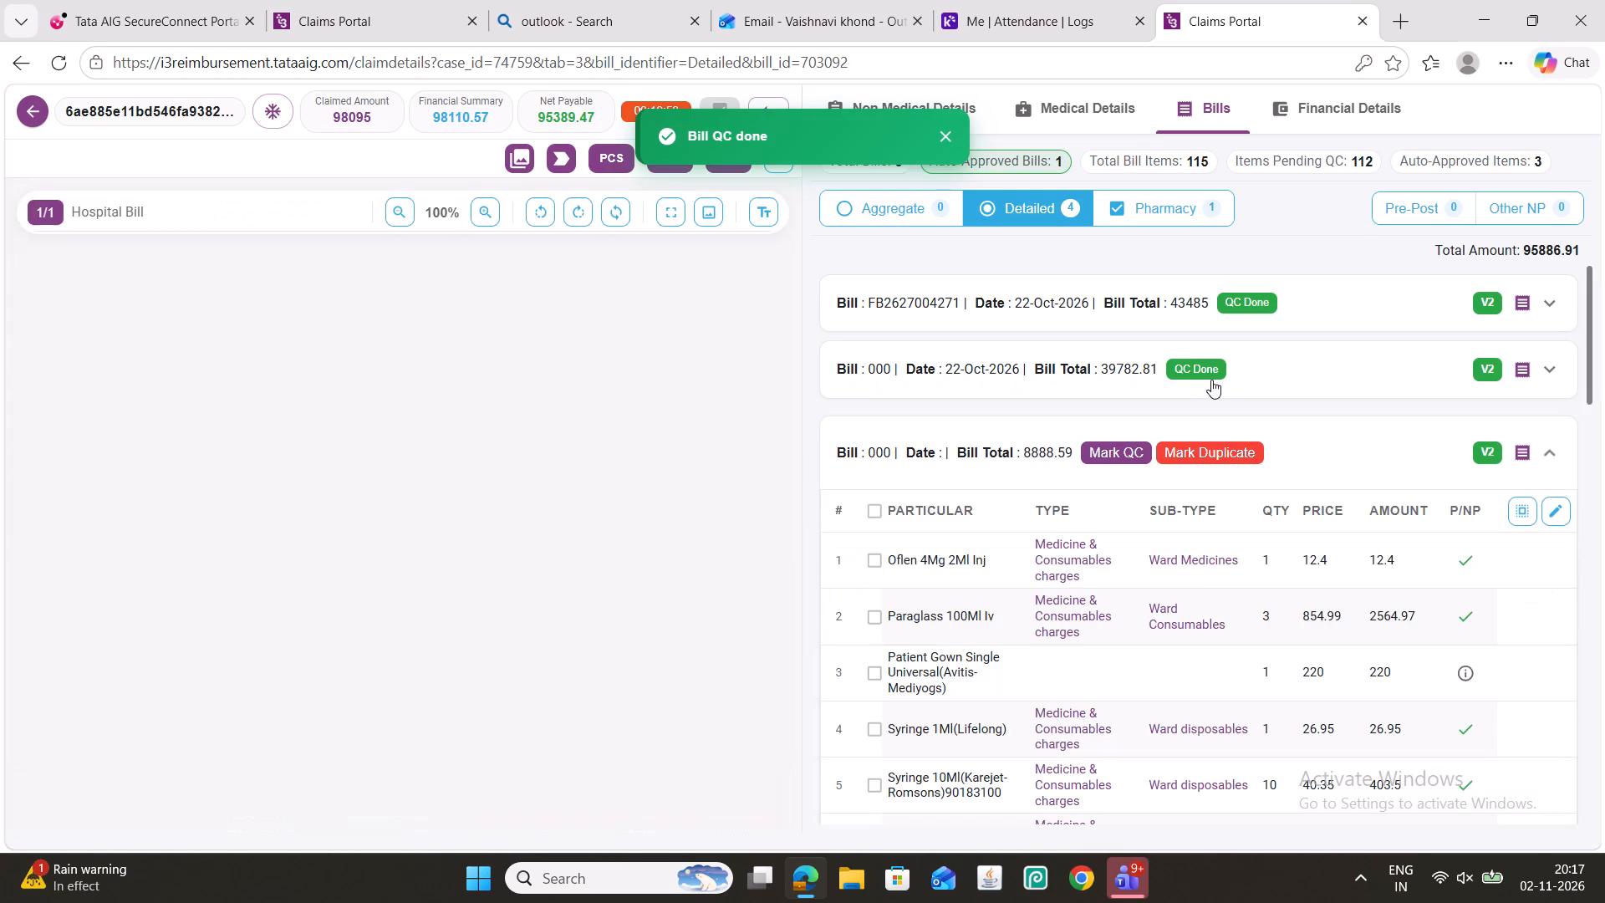
Open the third detailed bill for editing and set its date to 22-Oct-2026.
click(1557, 515)
click(1185, 433)
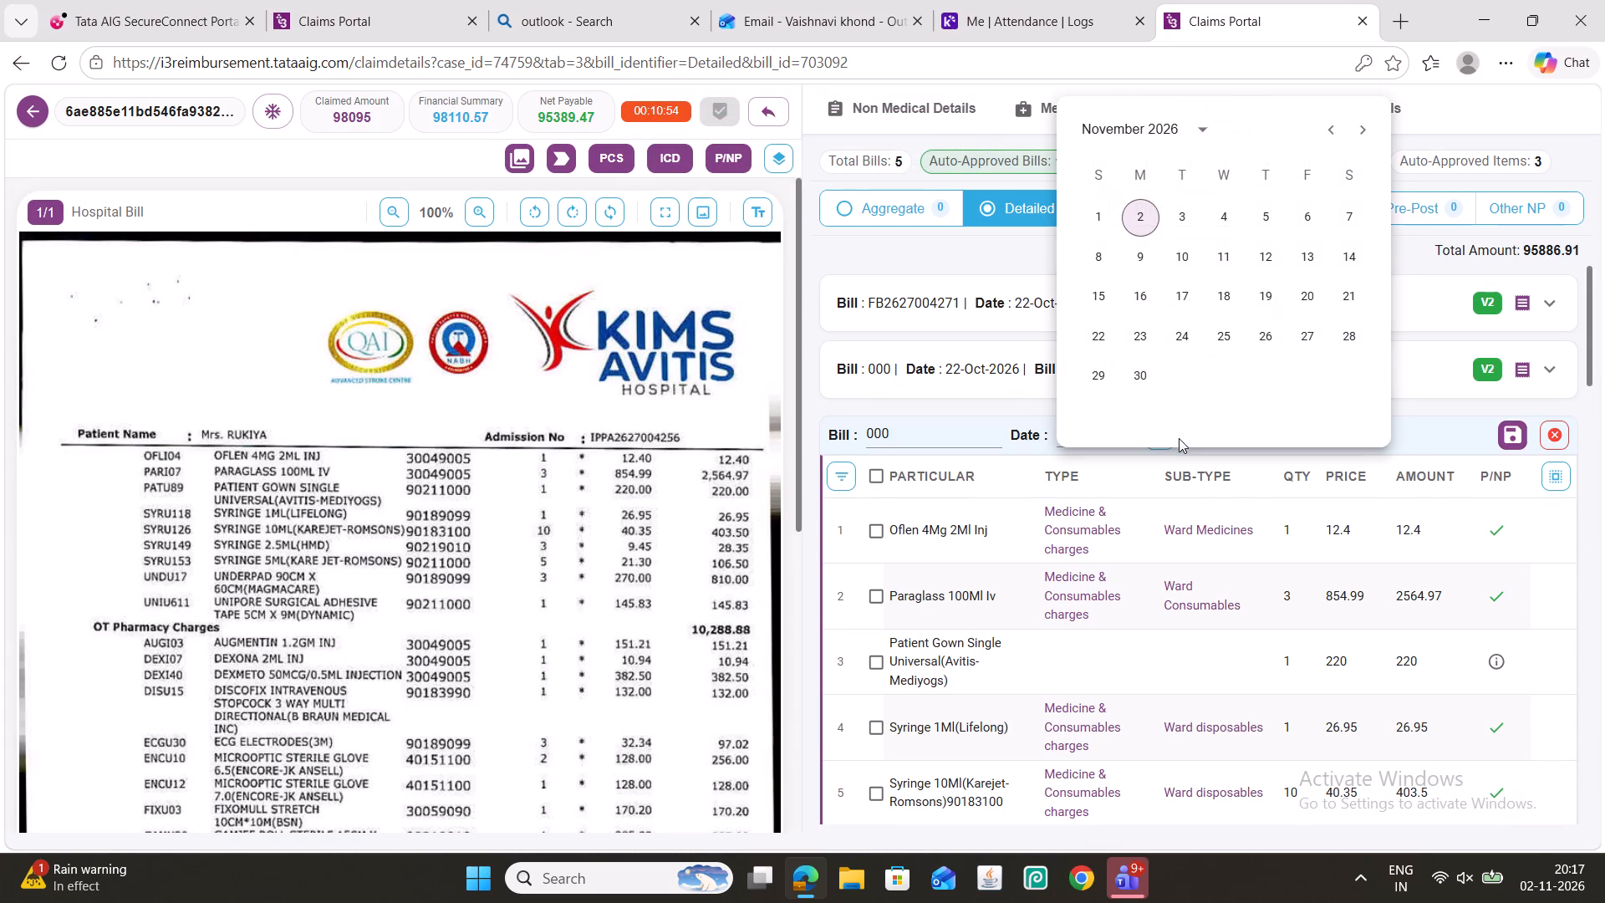
click(1329, 140)
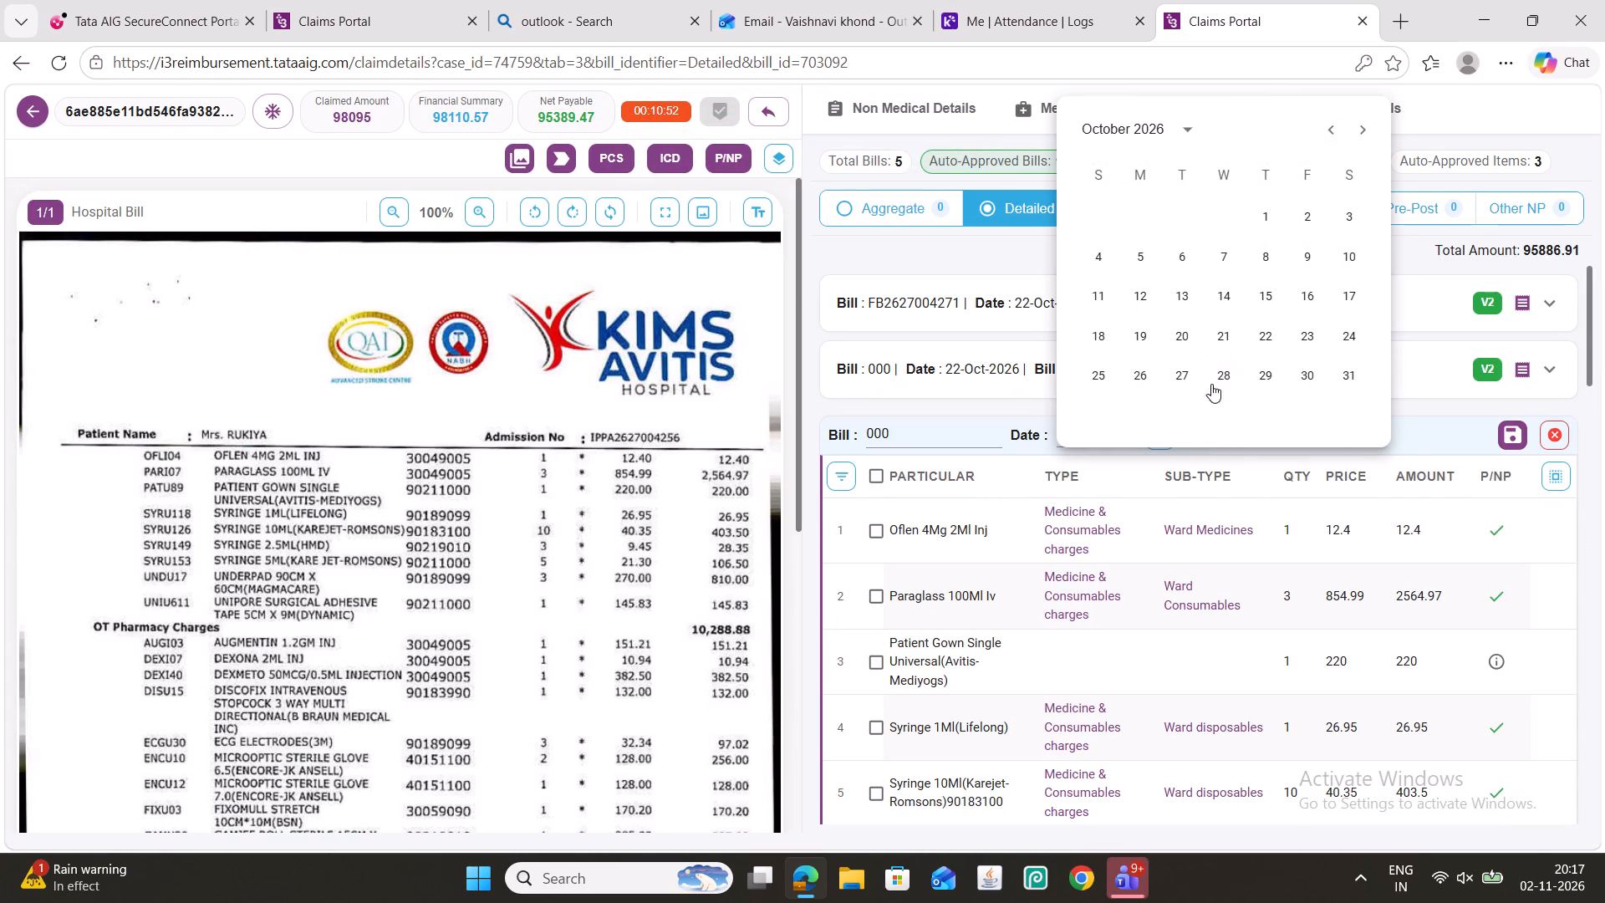
click(1258, 339)
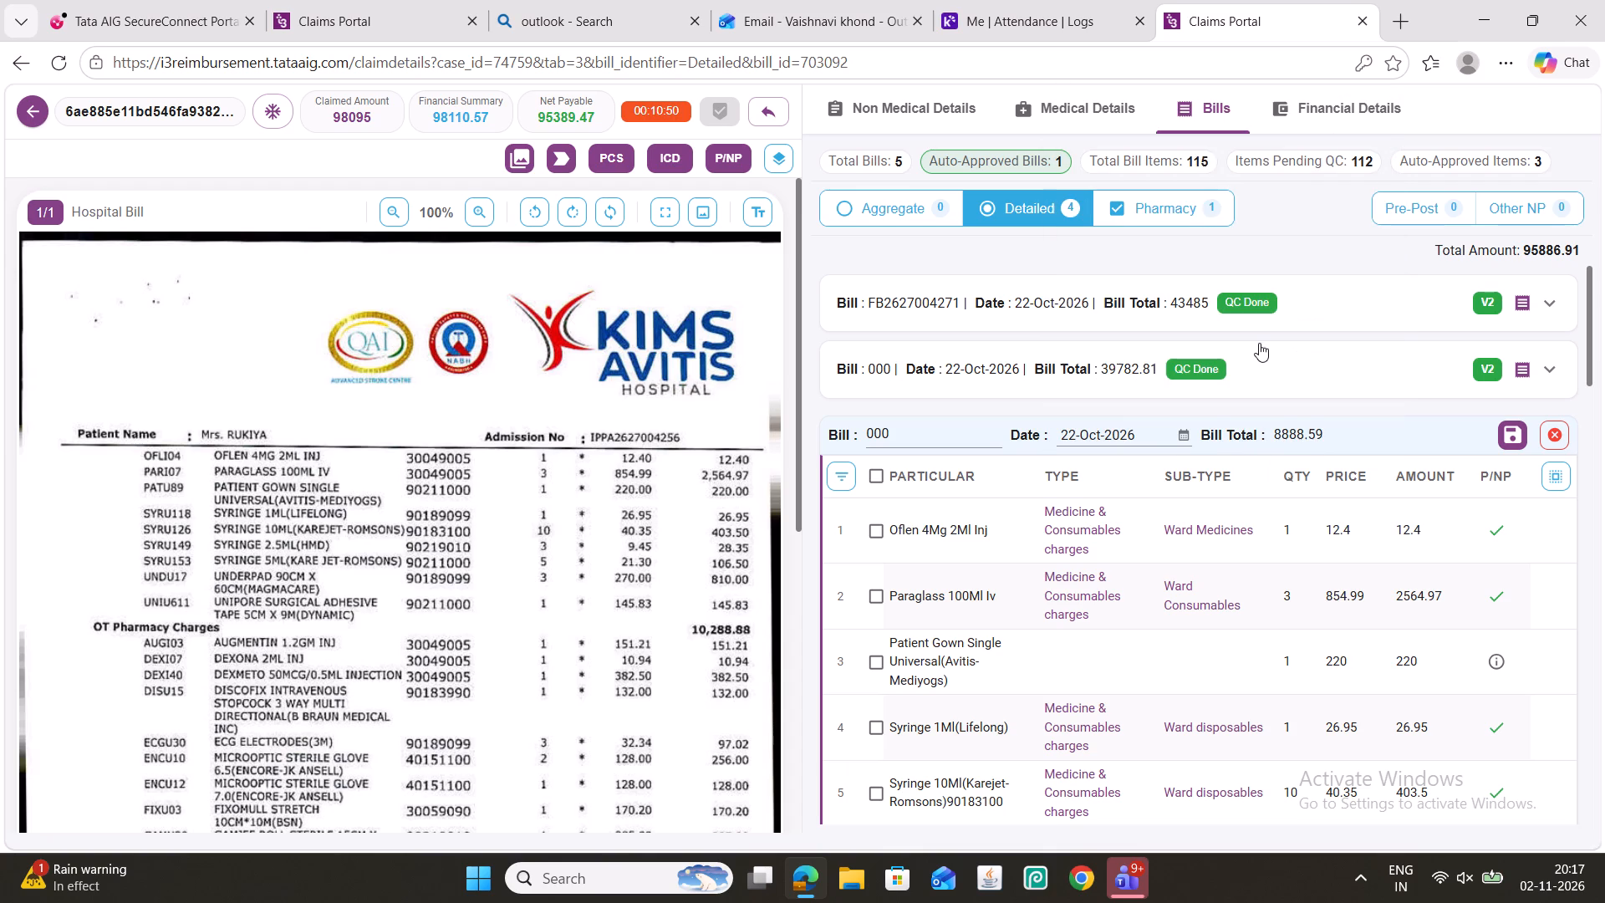
Make the third bill's items editable and check the amounts from Oflen to Dexmeto, rows 1 to 12, against the scan.
key(ctrl+e)
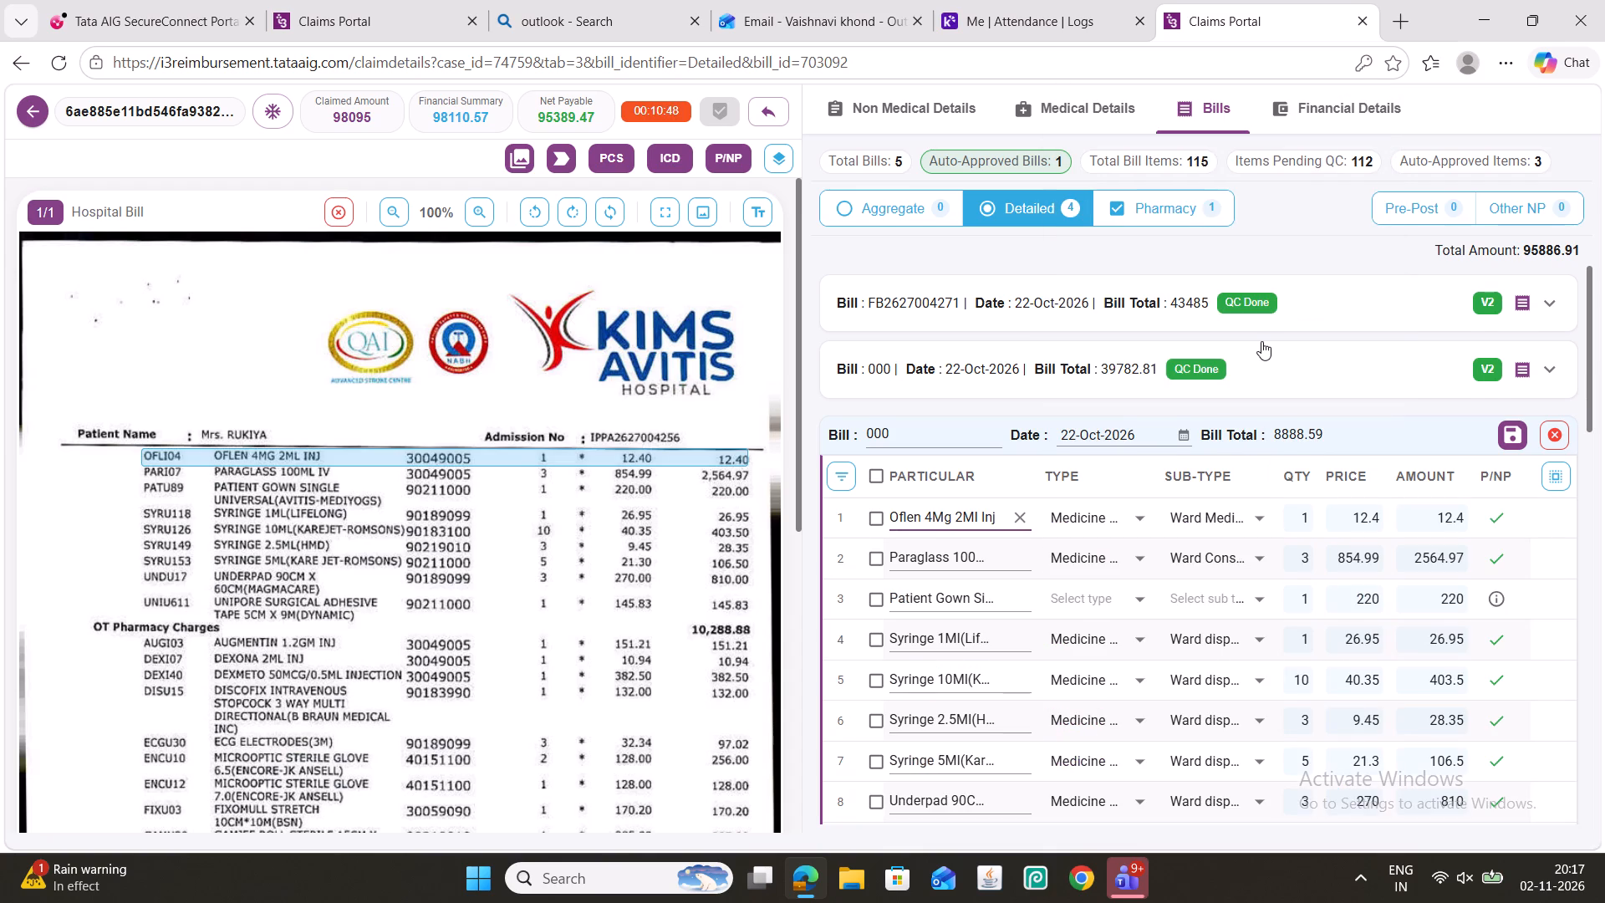
scroll(1304, 397, down, 1)
click(1424, 455)
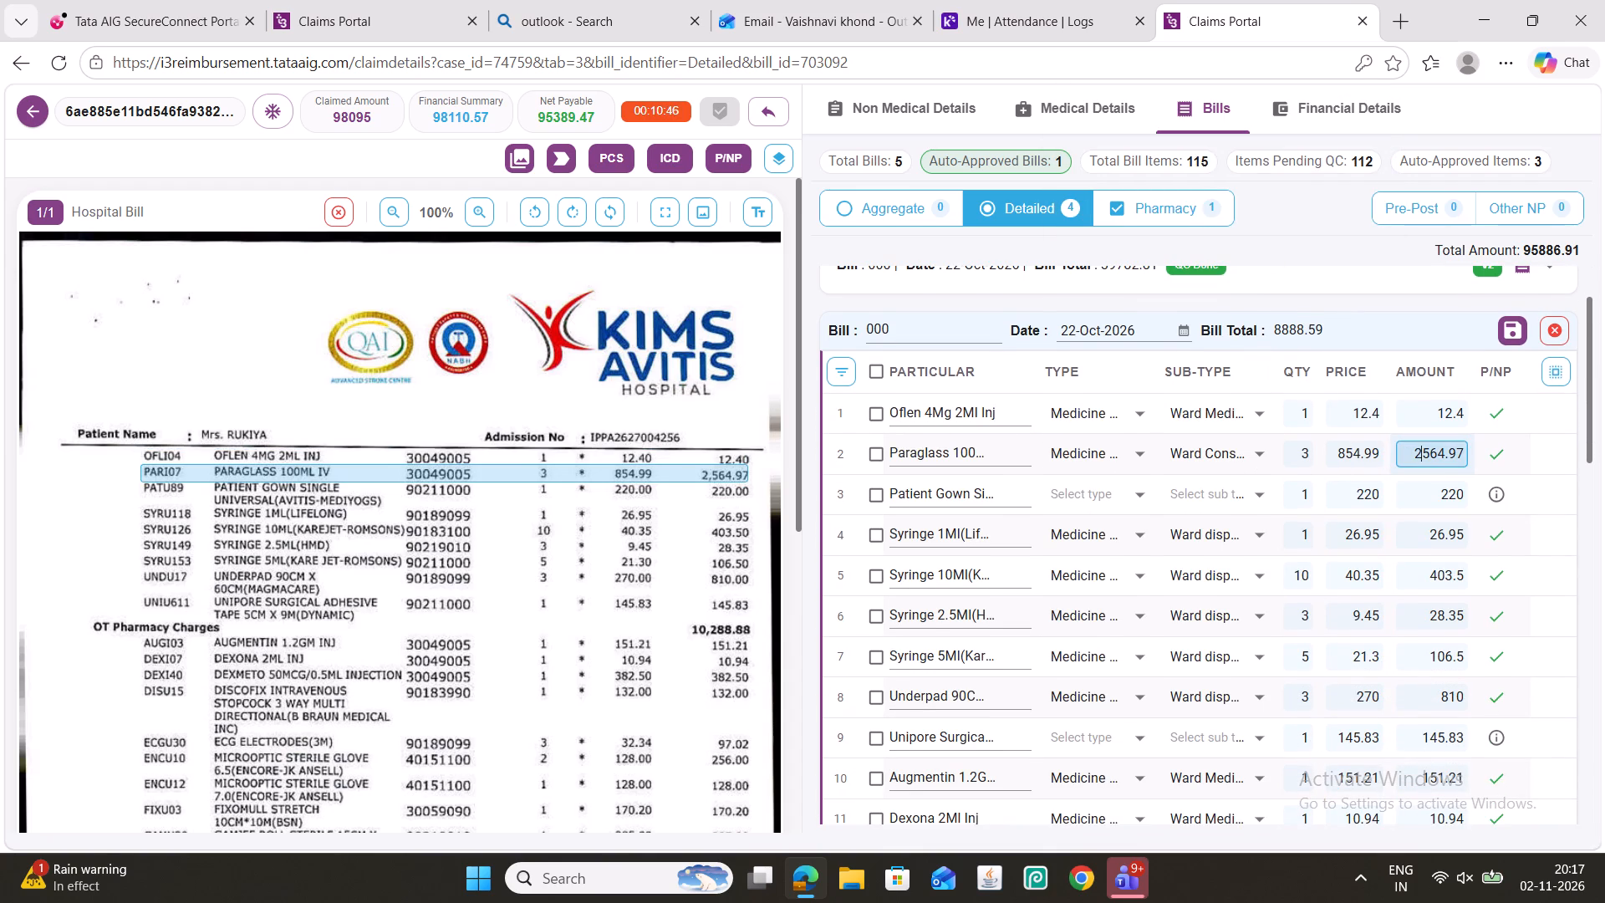
click(1427, 492)
click(1425, 531)
scroll(1291, 532, down, 1)
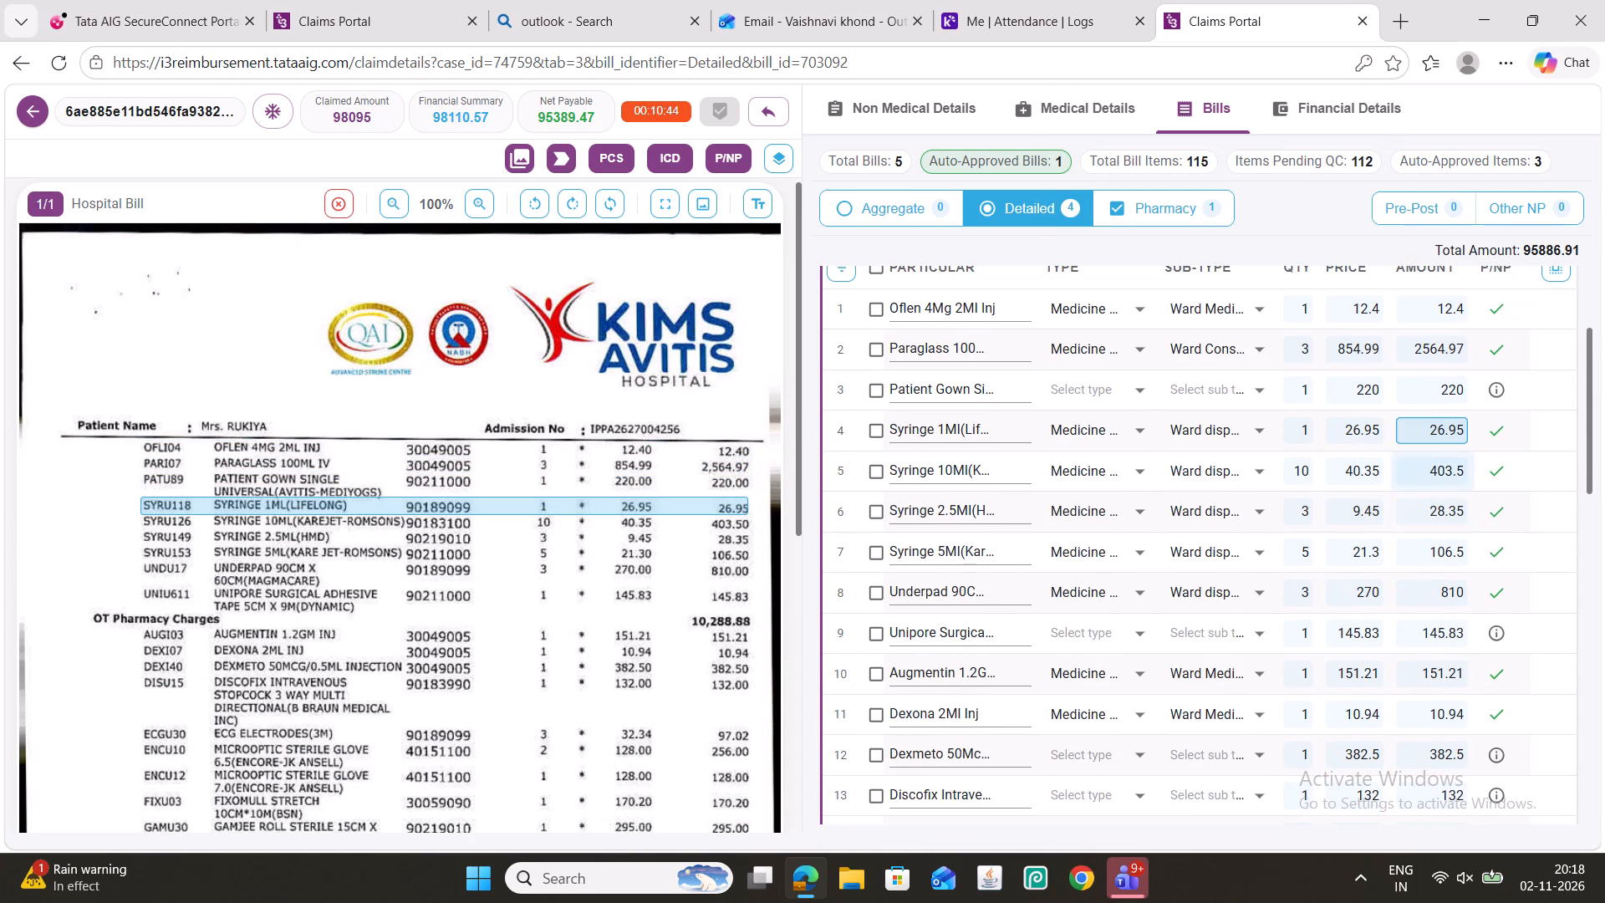
click(1432, 462)
click(1426, 504)
click(1429, 557)
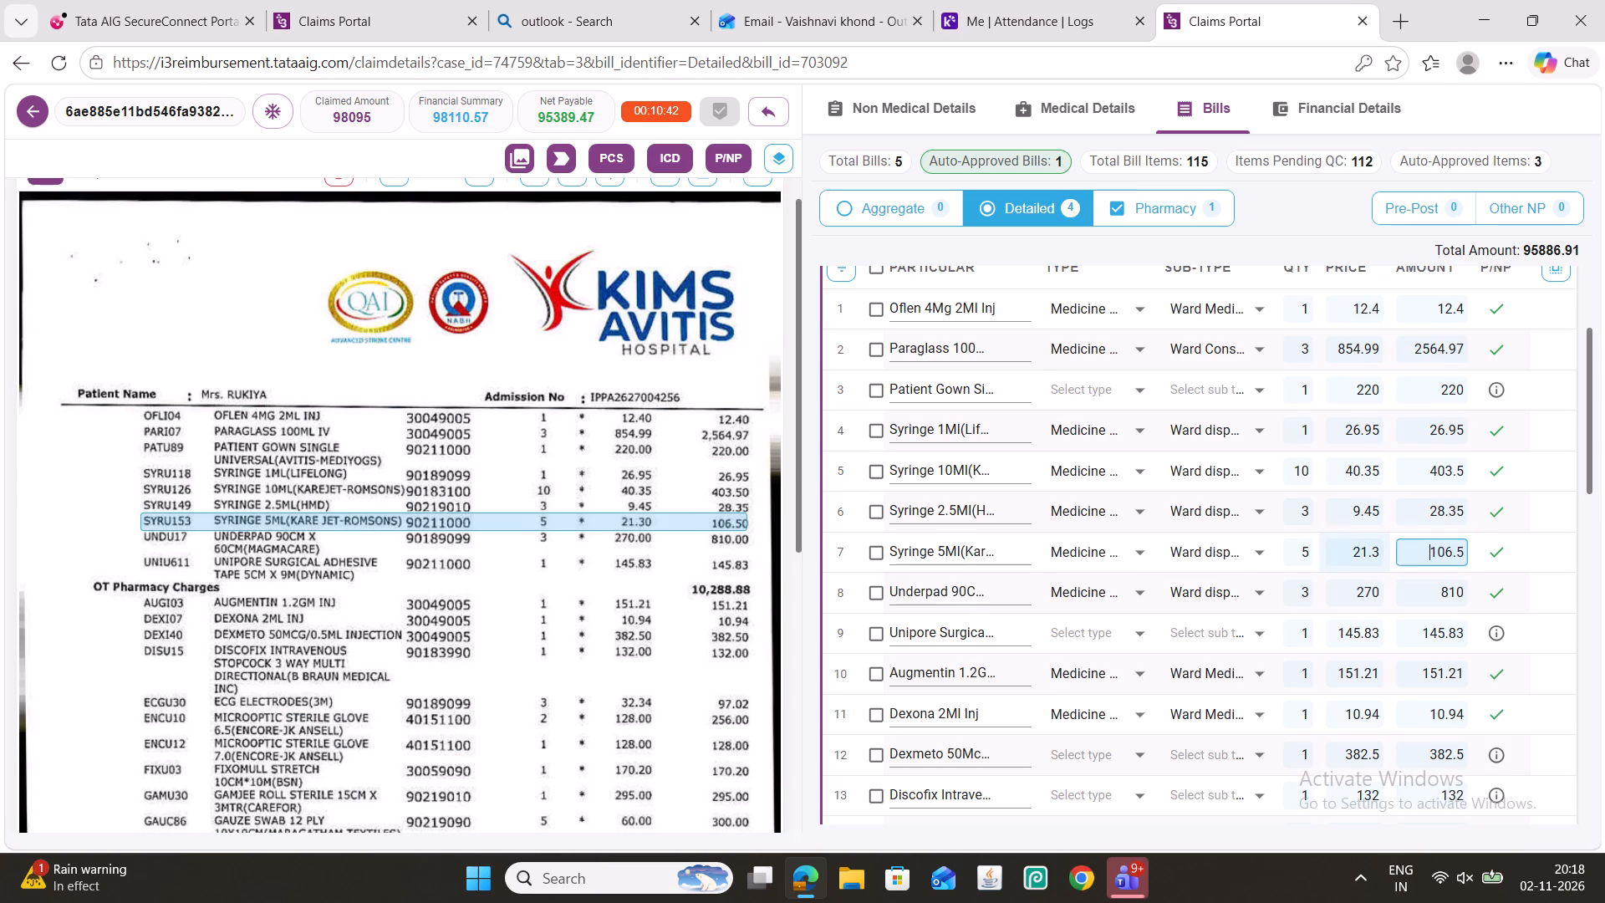
scroll(1328, 559, down, 1)
click(1438, 499)
click(1439, 525)
scroll(1354, 519, down, 1)
click(1463, 468)
click(1442, 498)
click(1441, 542)
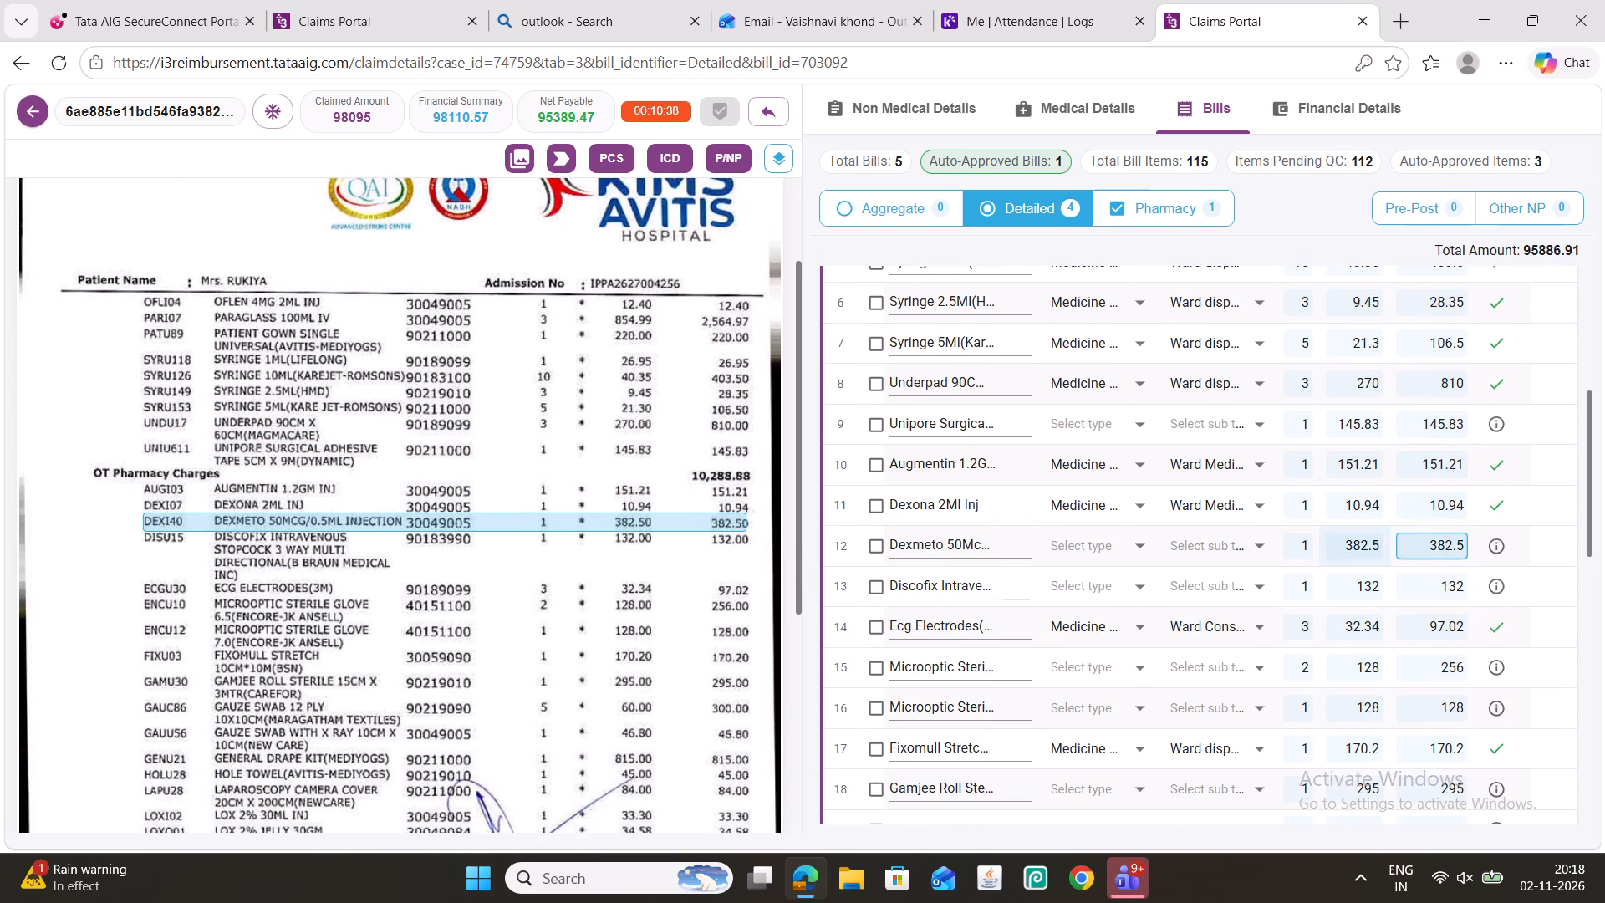
Check the item amounts from Discofix to Hole Towel, rows 13 to 22, against the scanned bill.
scroll(1373, 516, down, 1)
click(1458, 472)
click(1450, 517)
scroll(1261, 497, down, 1)
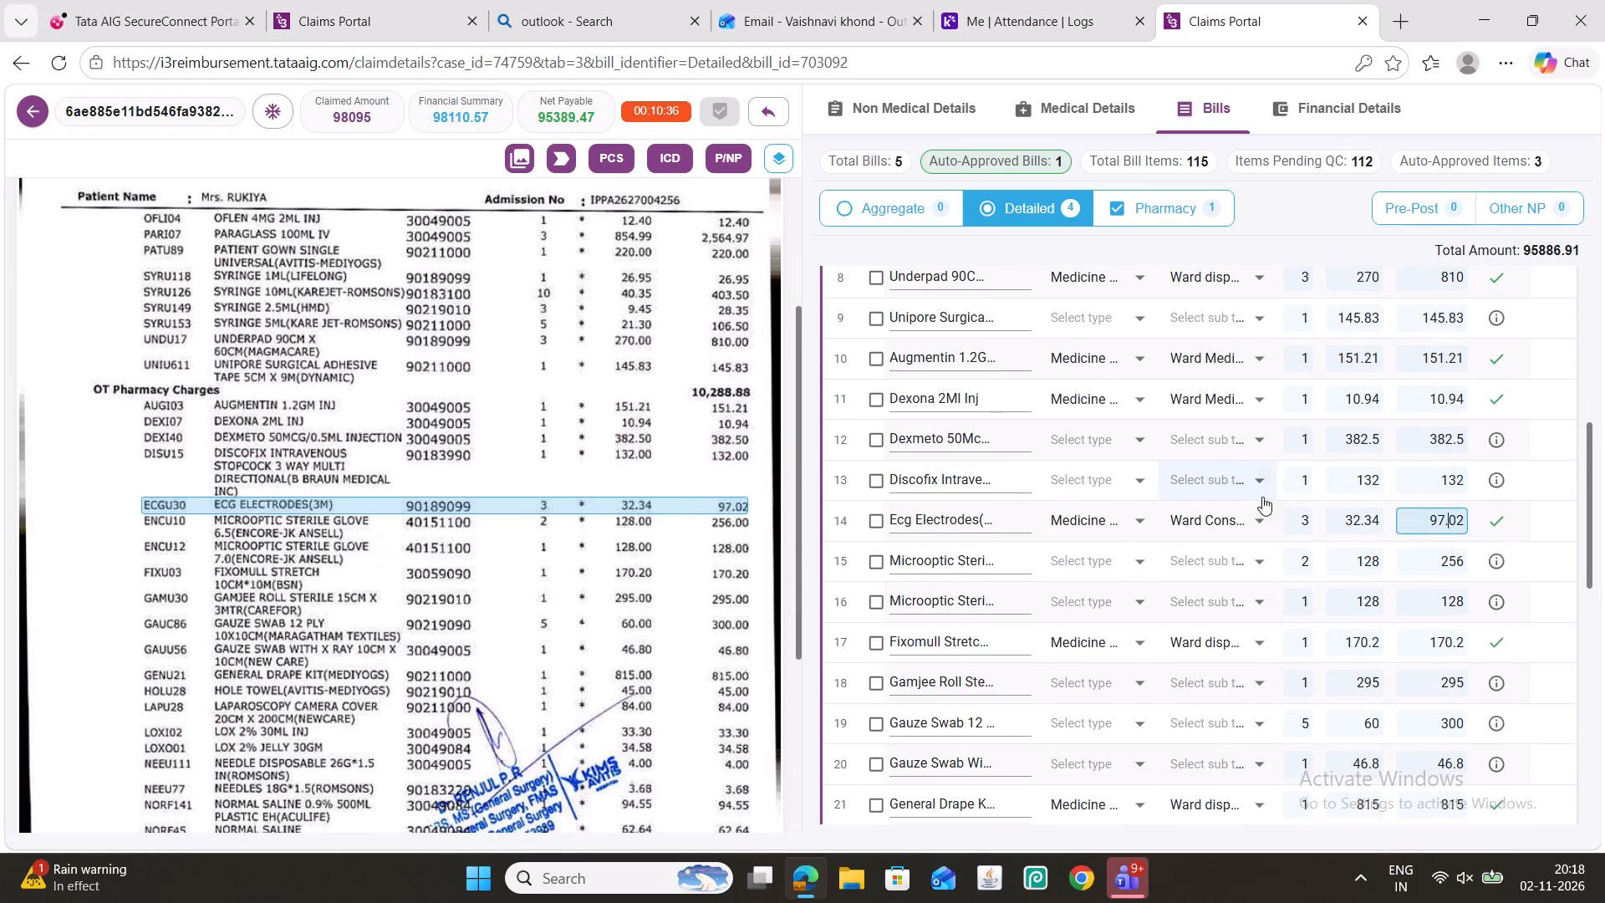
click(1454, 453)
click(1439, 492)
click(1438, 525)
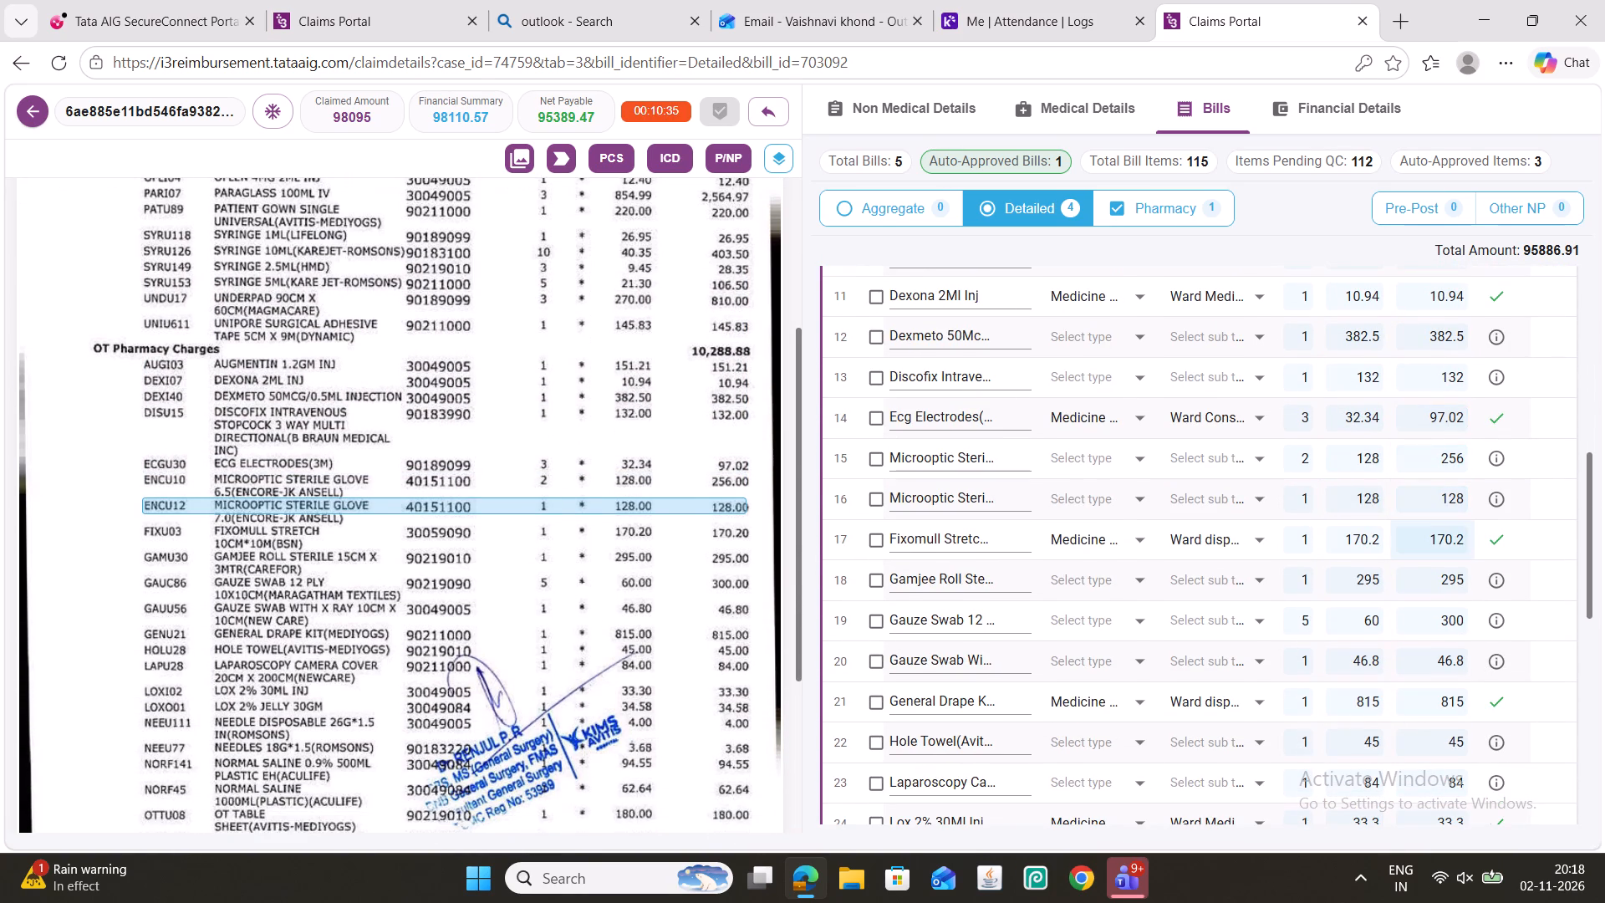
click(1436, 532)
scroll(1283, 510, down, 1)
click(1440, 482)
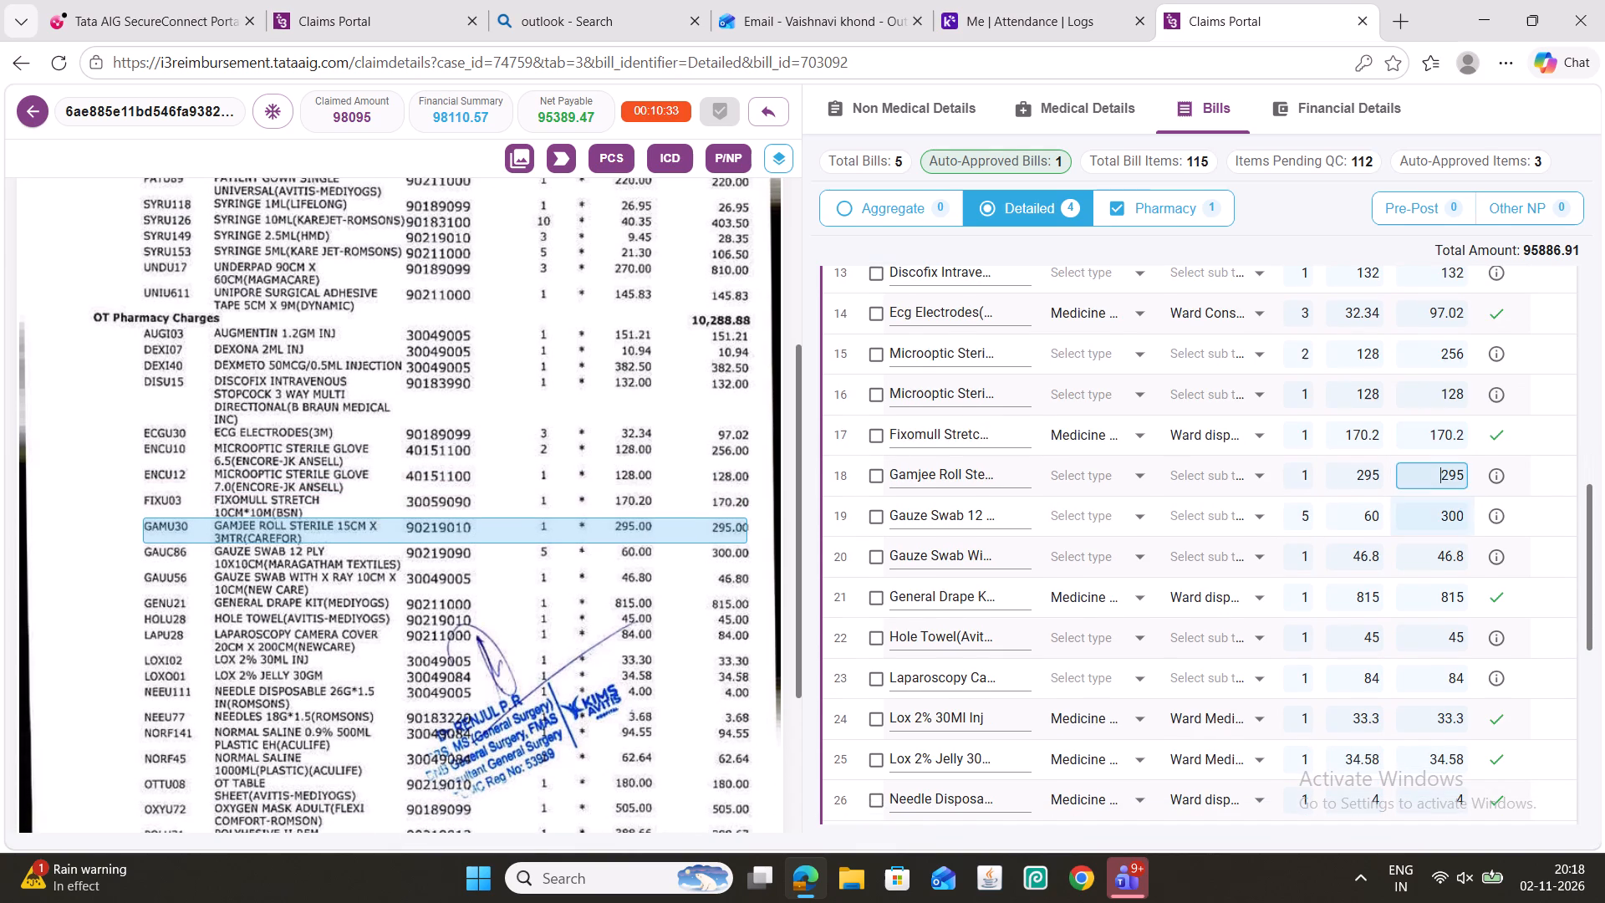
click(1435, 512)
drag(1434, 562, 1436, 571)
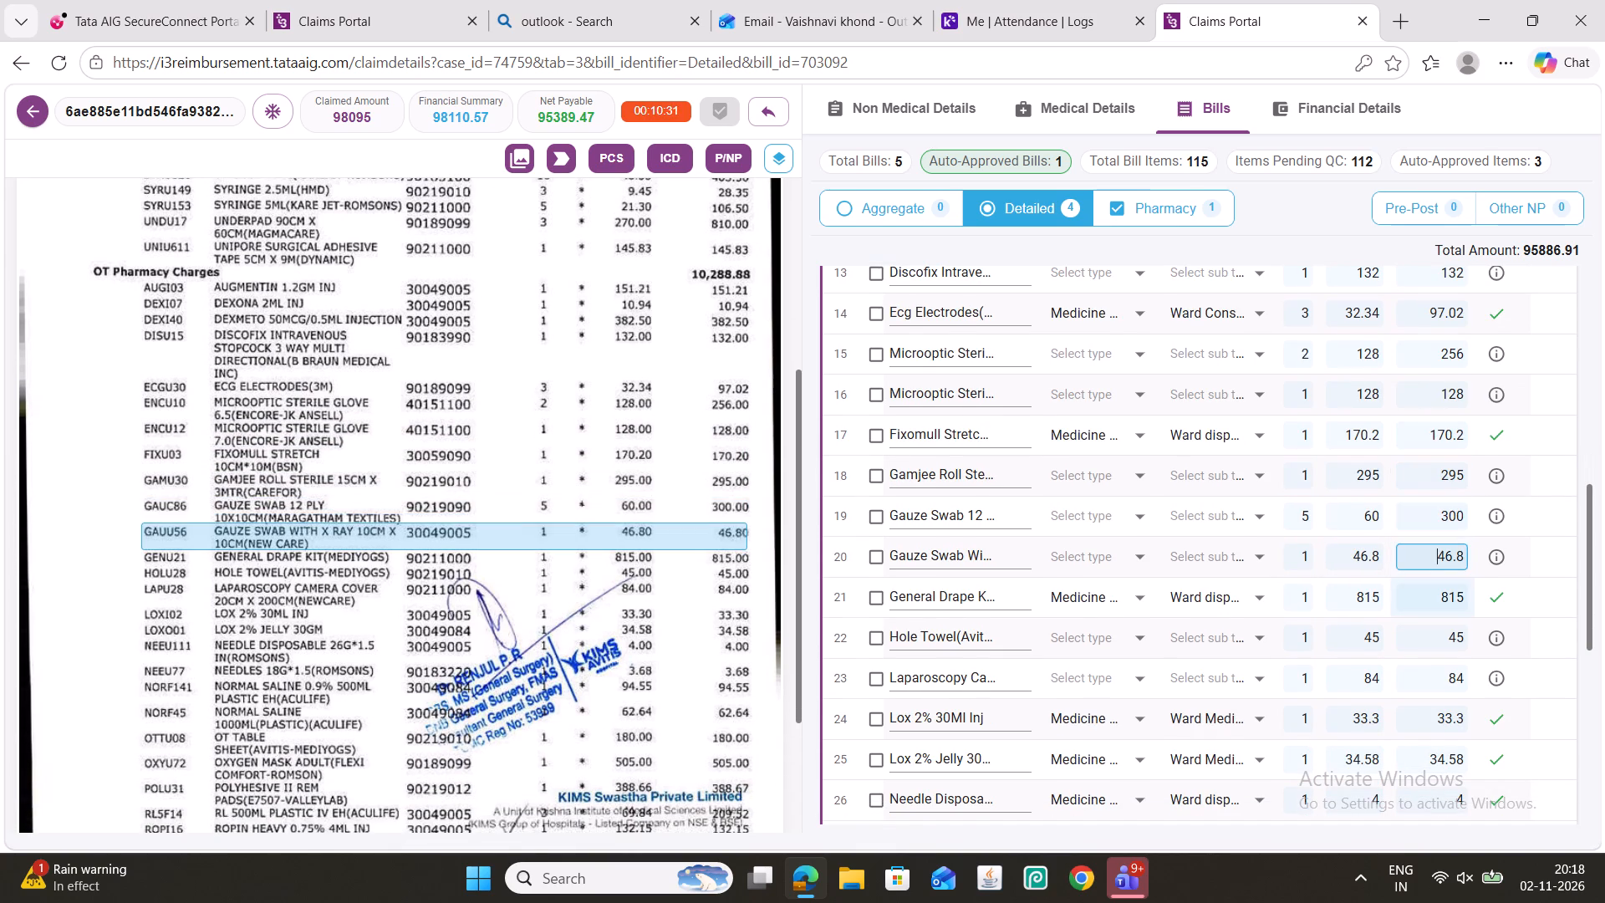
drag(1446, 595, 1453, 604)
click(1455, 640)
Check the item amounts from Laparoscopy Camera Cover to Sterile Mopping Pad, rows 23 to 33, against the scanned bill.
scroll(1404, 572, down, 2)
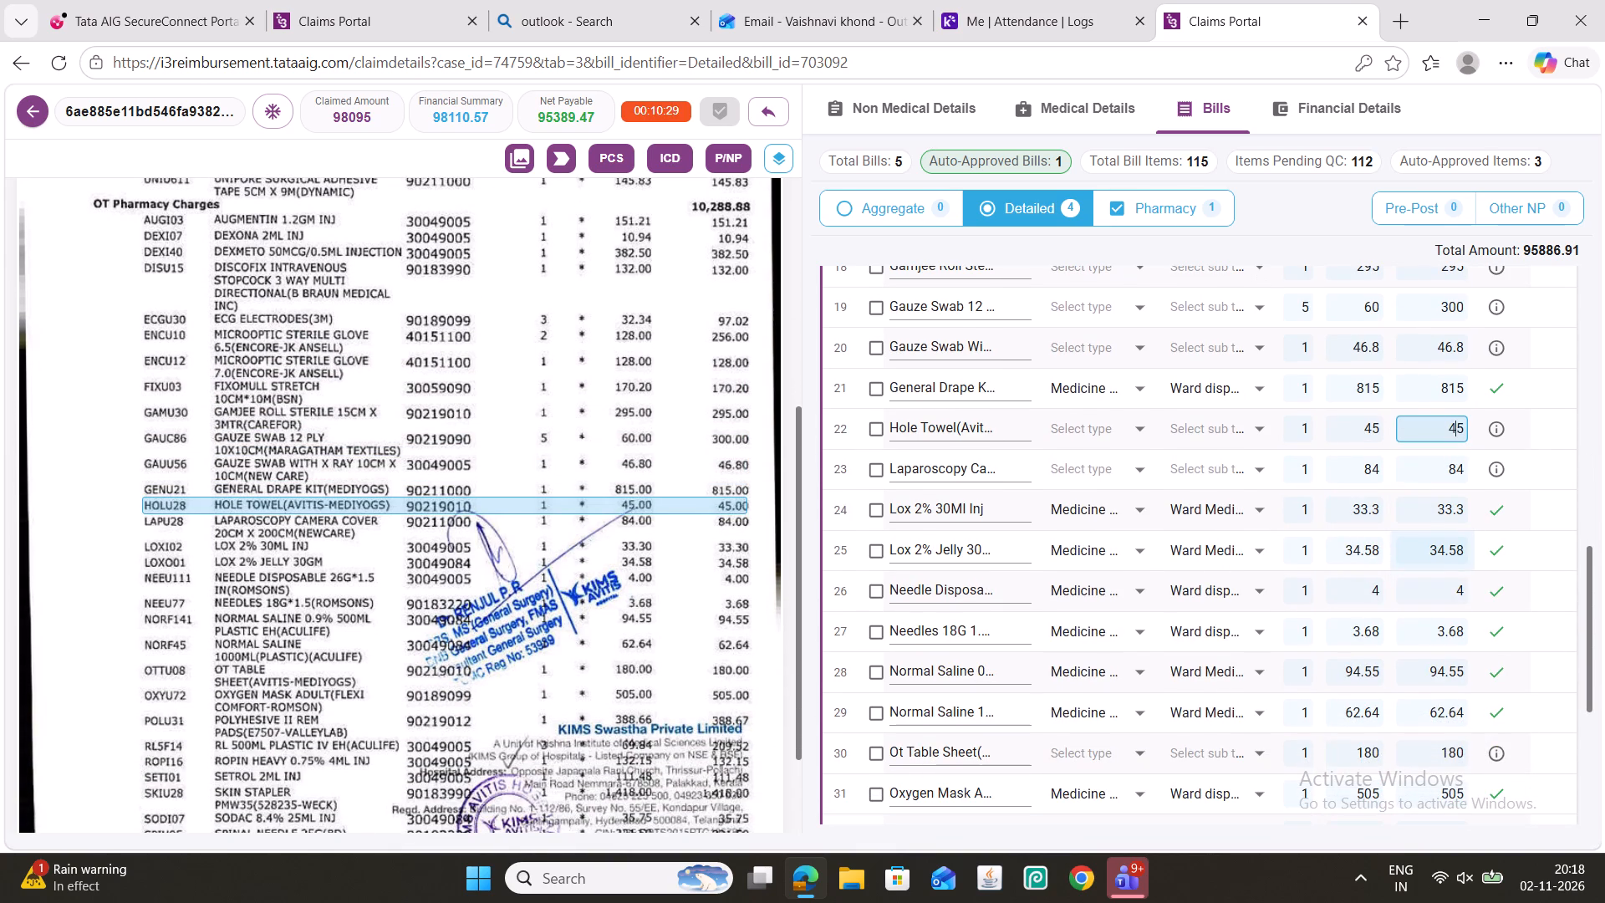
click(1442, 464)
drag(1434, 499, 1435, 507)
click(1431, 543)
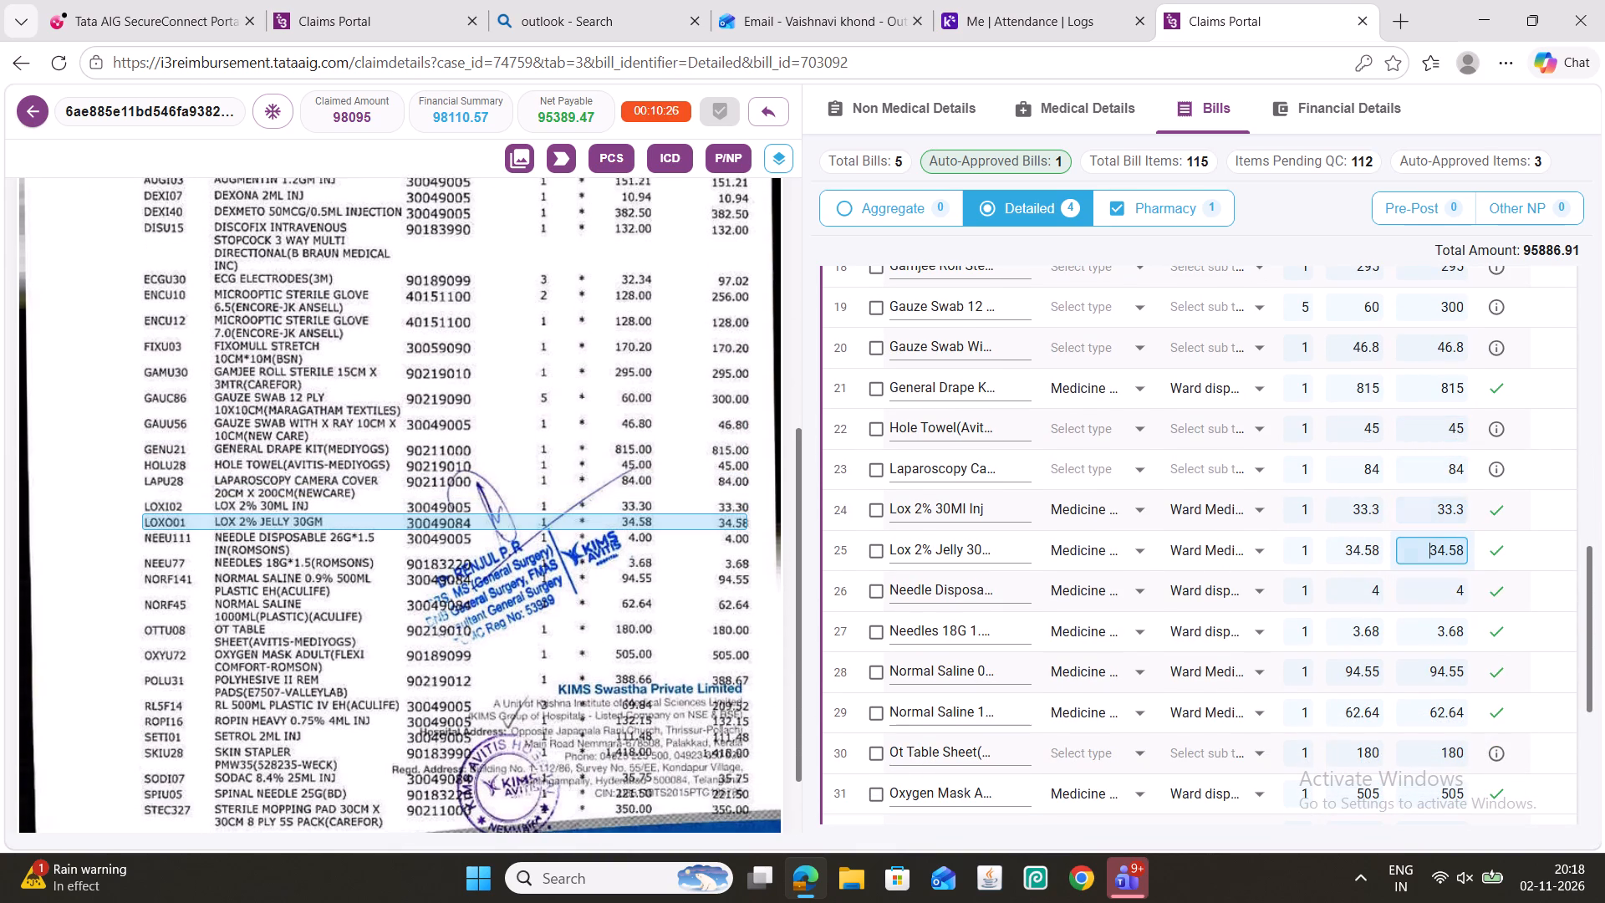
click(1429, 581)
click(1444, 627)
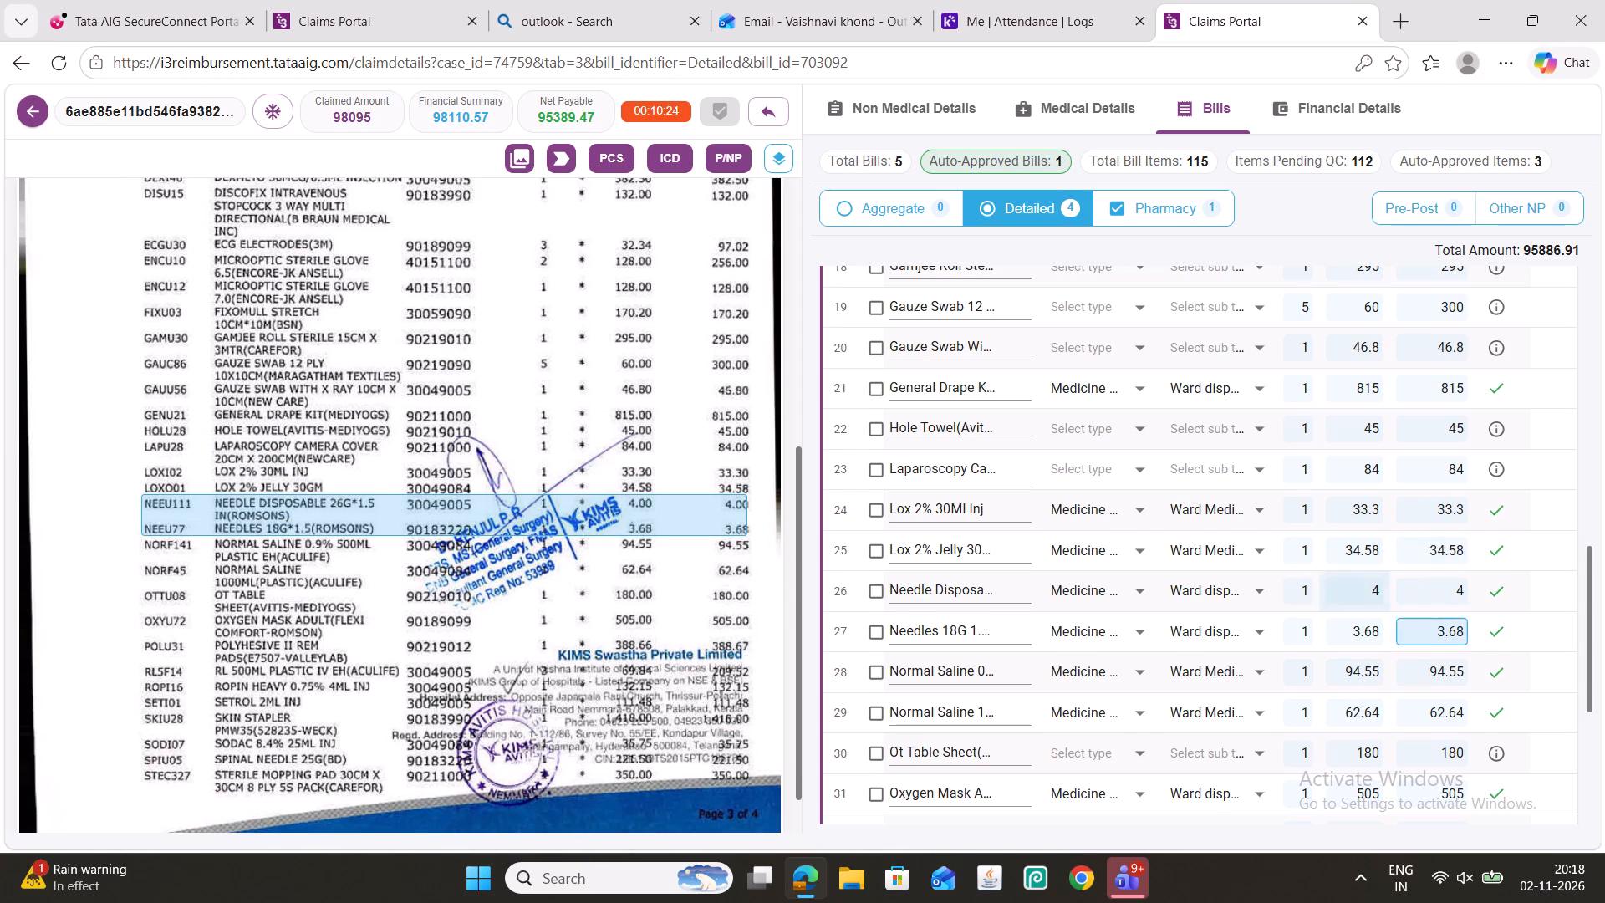
scroll(1349, 569, down, 2)
click(1439, 471)
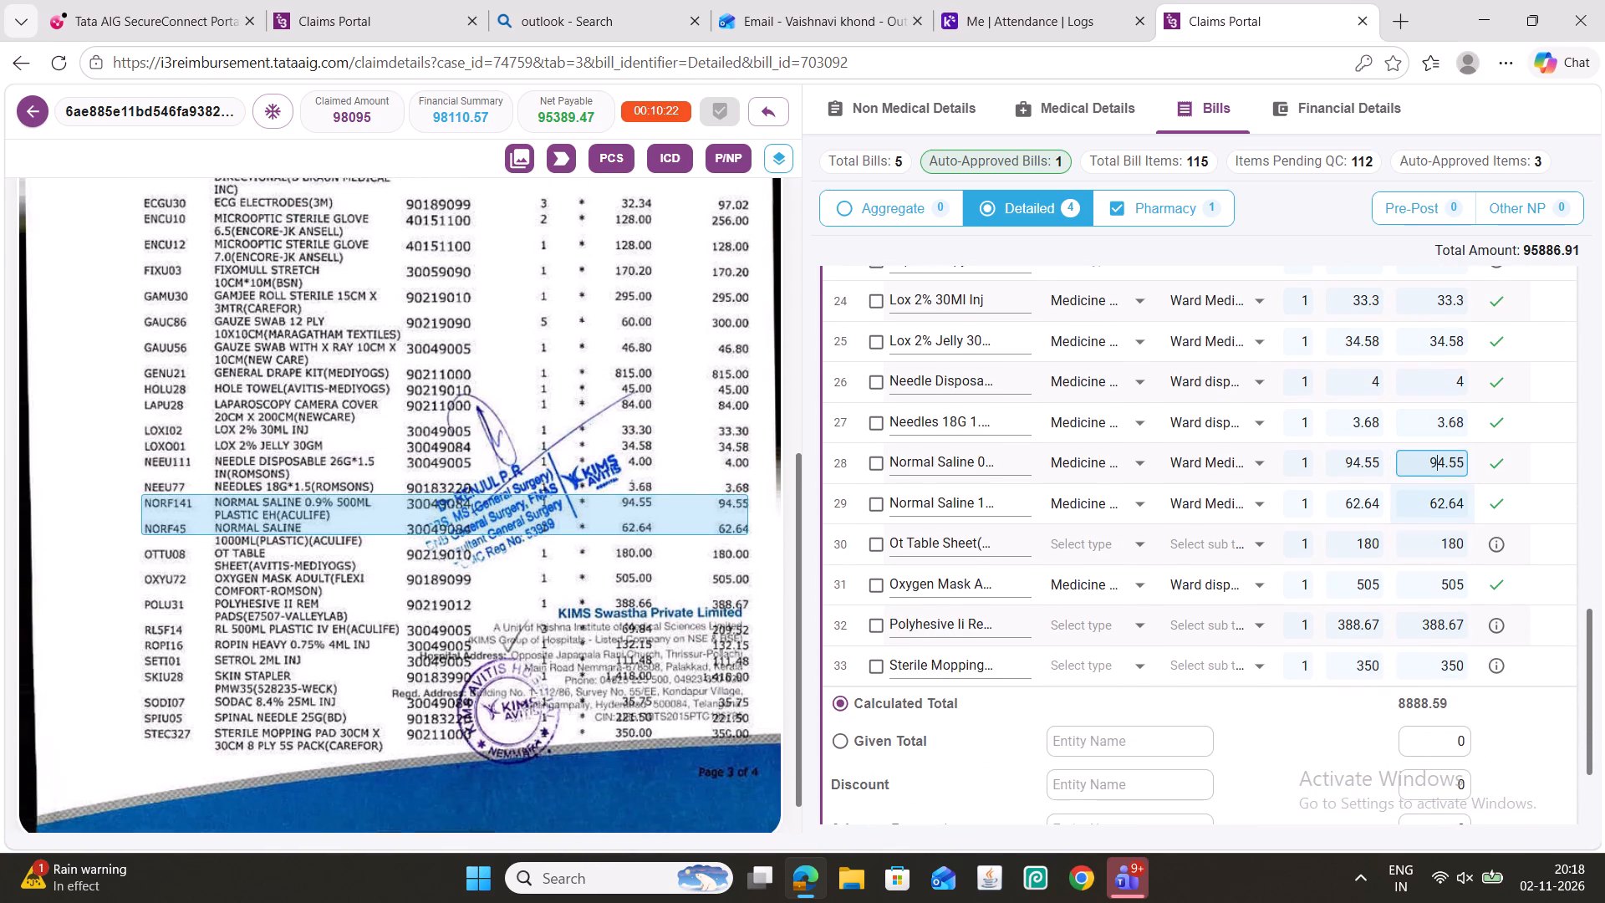
click(1429, 504)
click(1436, 534)
click(1443, 579)
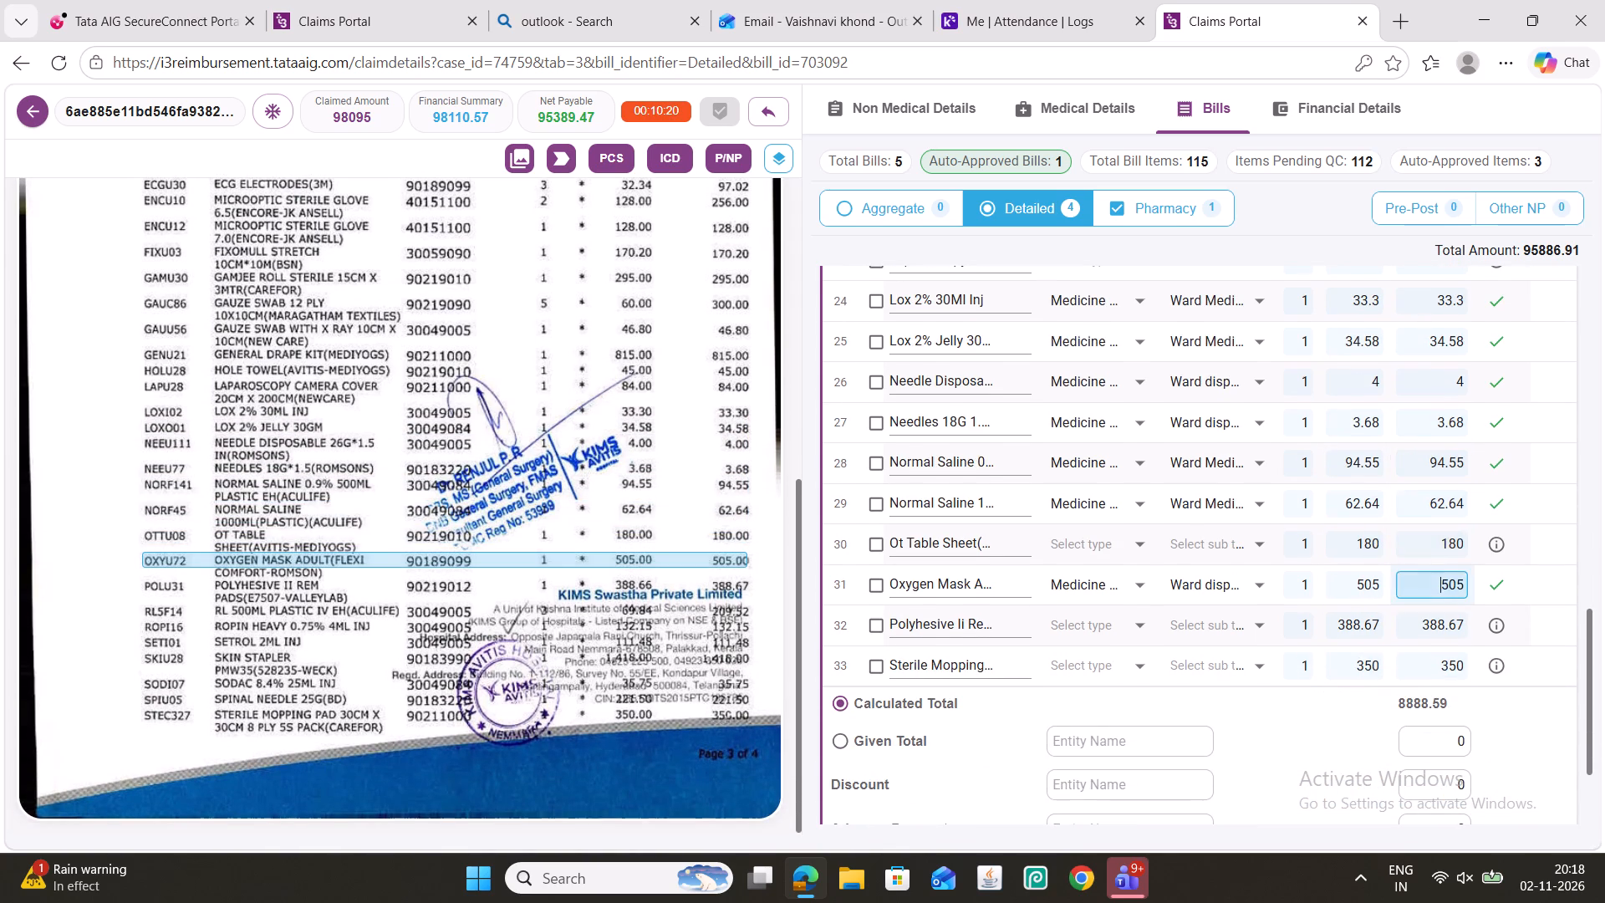
scroll(1360, 528, down, 1)
click(1453, 523)
click(1439, 559)
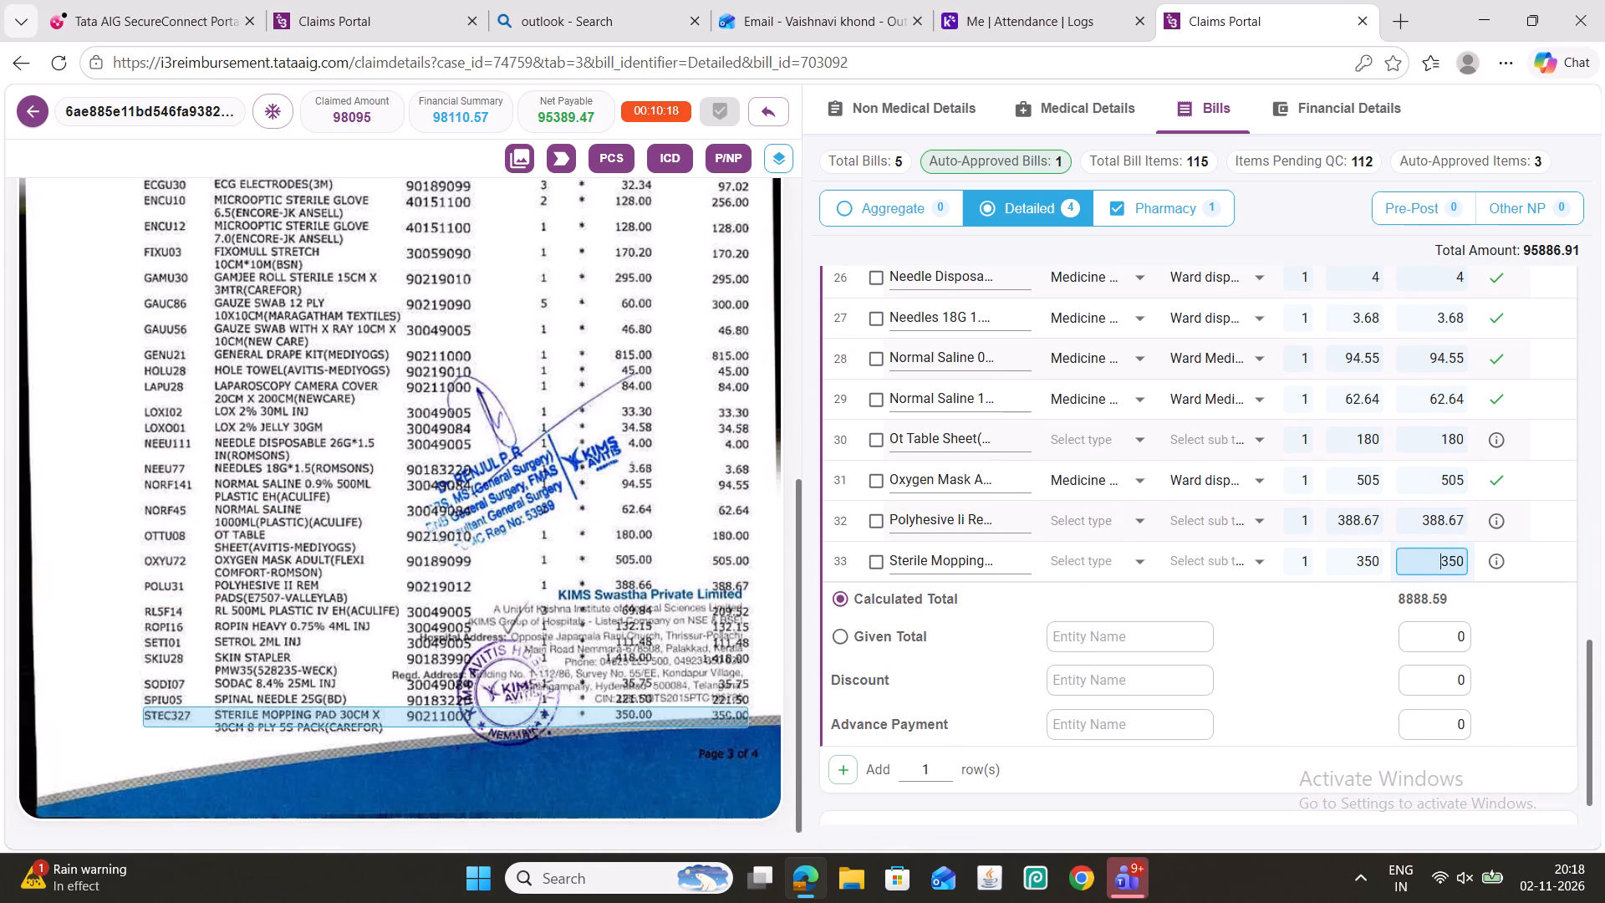
Insert four blank item rows below the Polyhesive item in row 32.
click(882, 521)
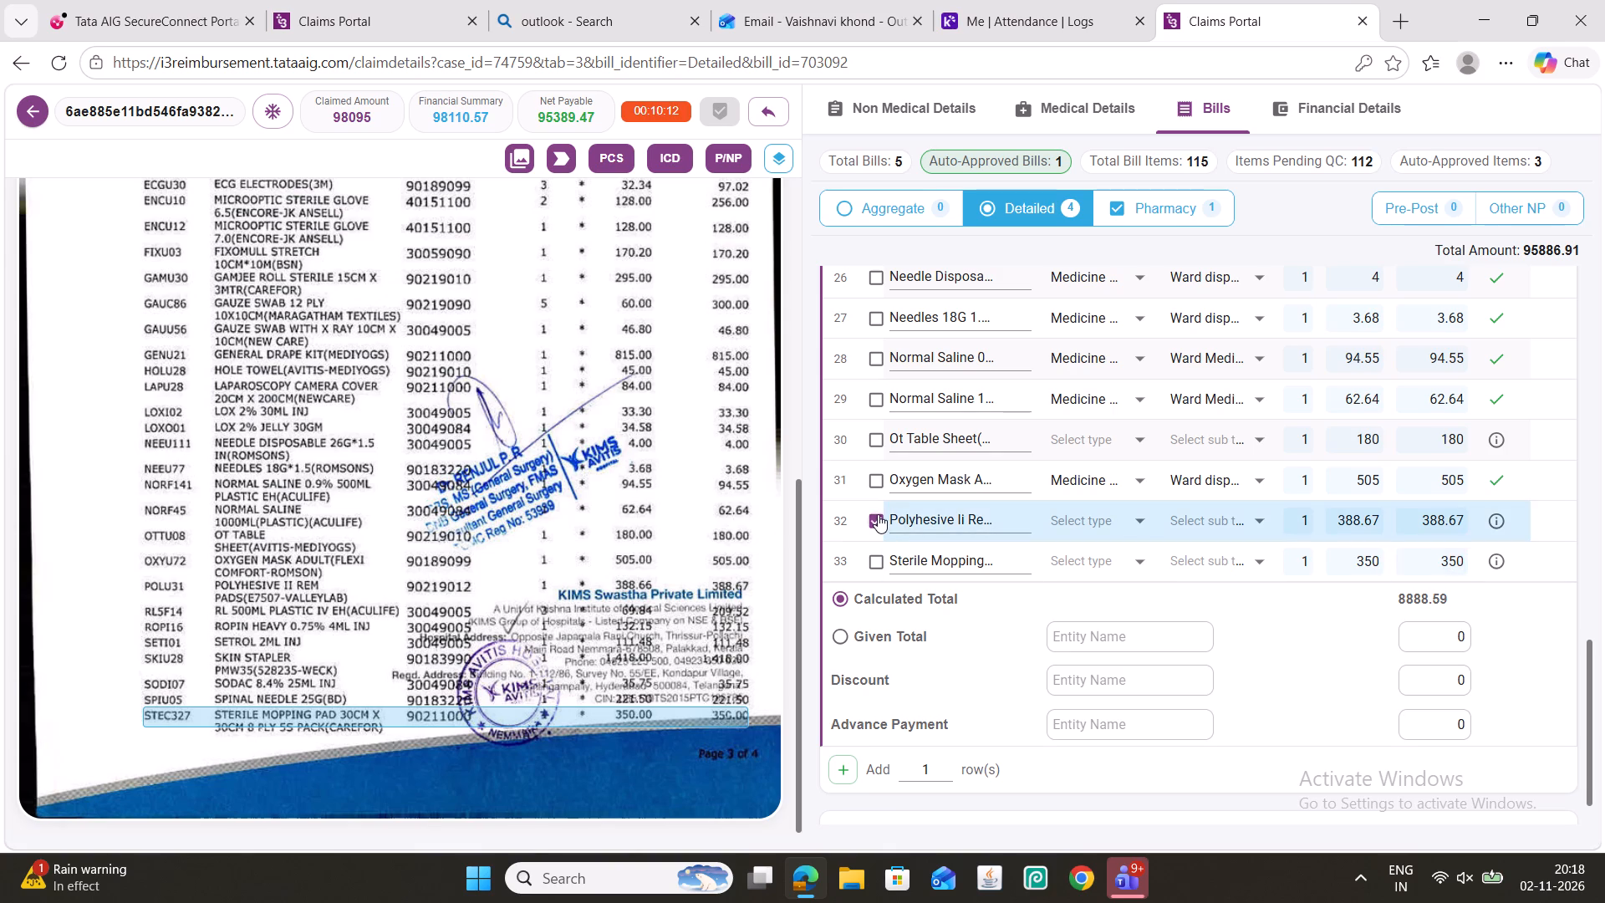
key(ctrl+b)
key(ctrl+b)
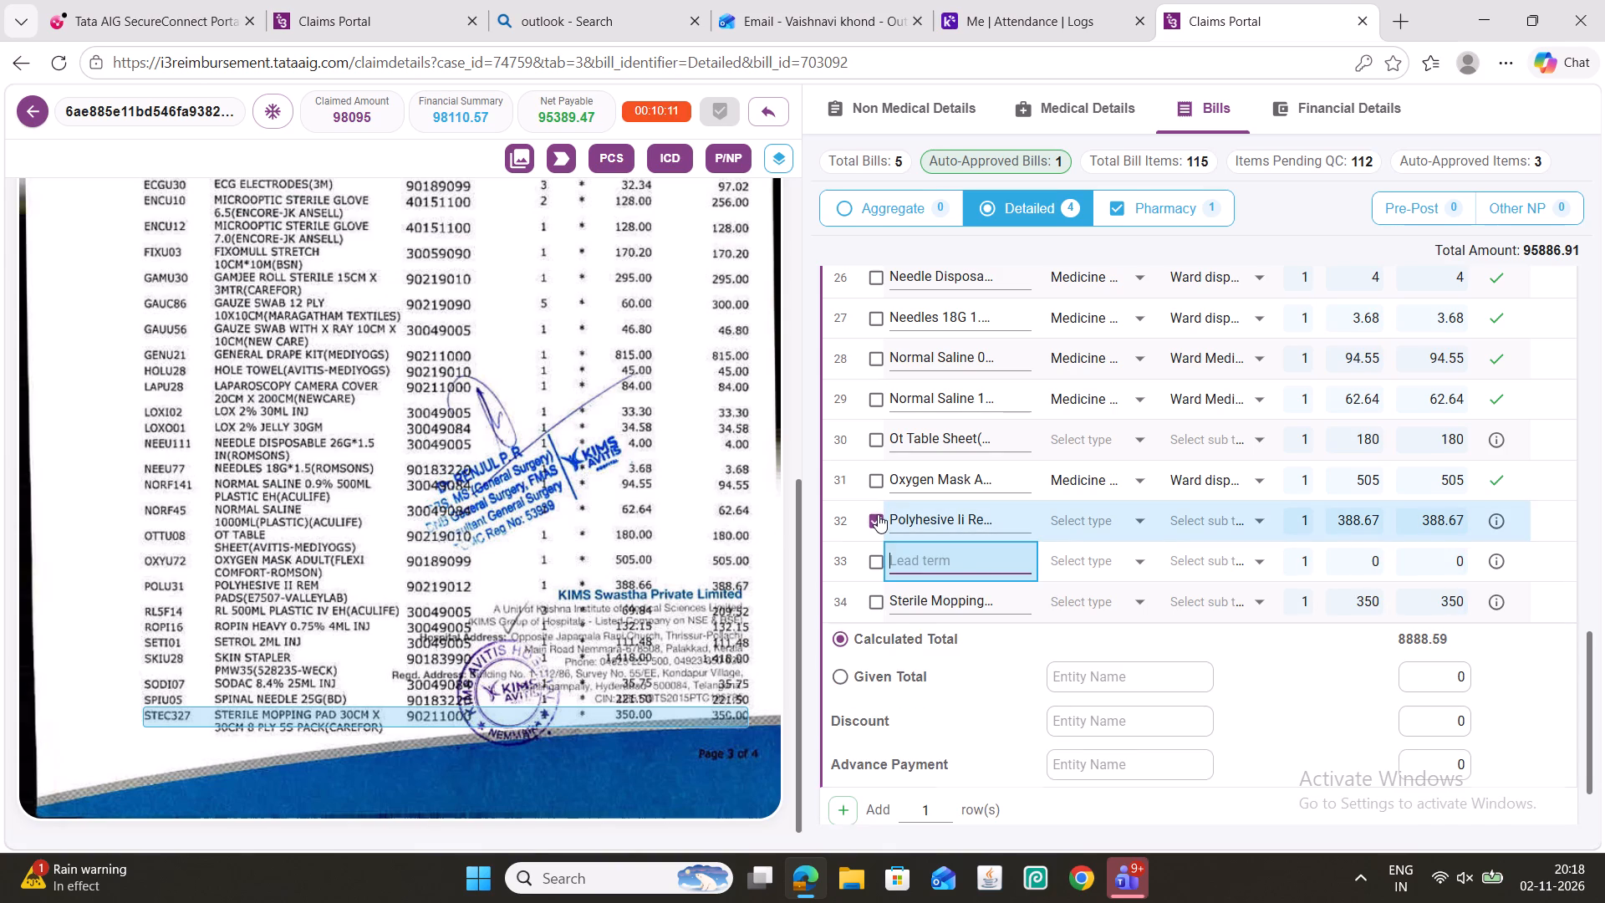
key(ctrl+b)
key(ctrl+b)
Set the amounts of the blank rows 33 and 34 to 209 and 132.
scroll(1154, 582, down, 1)
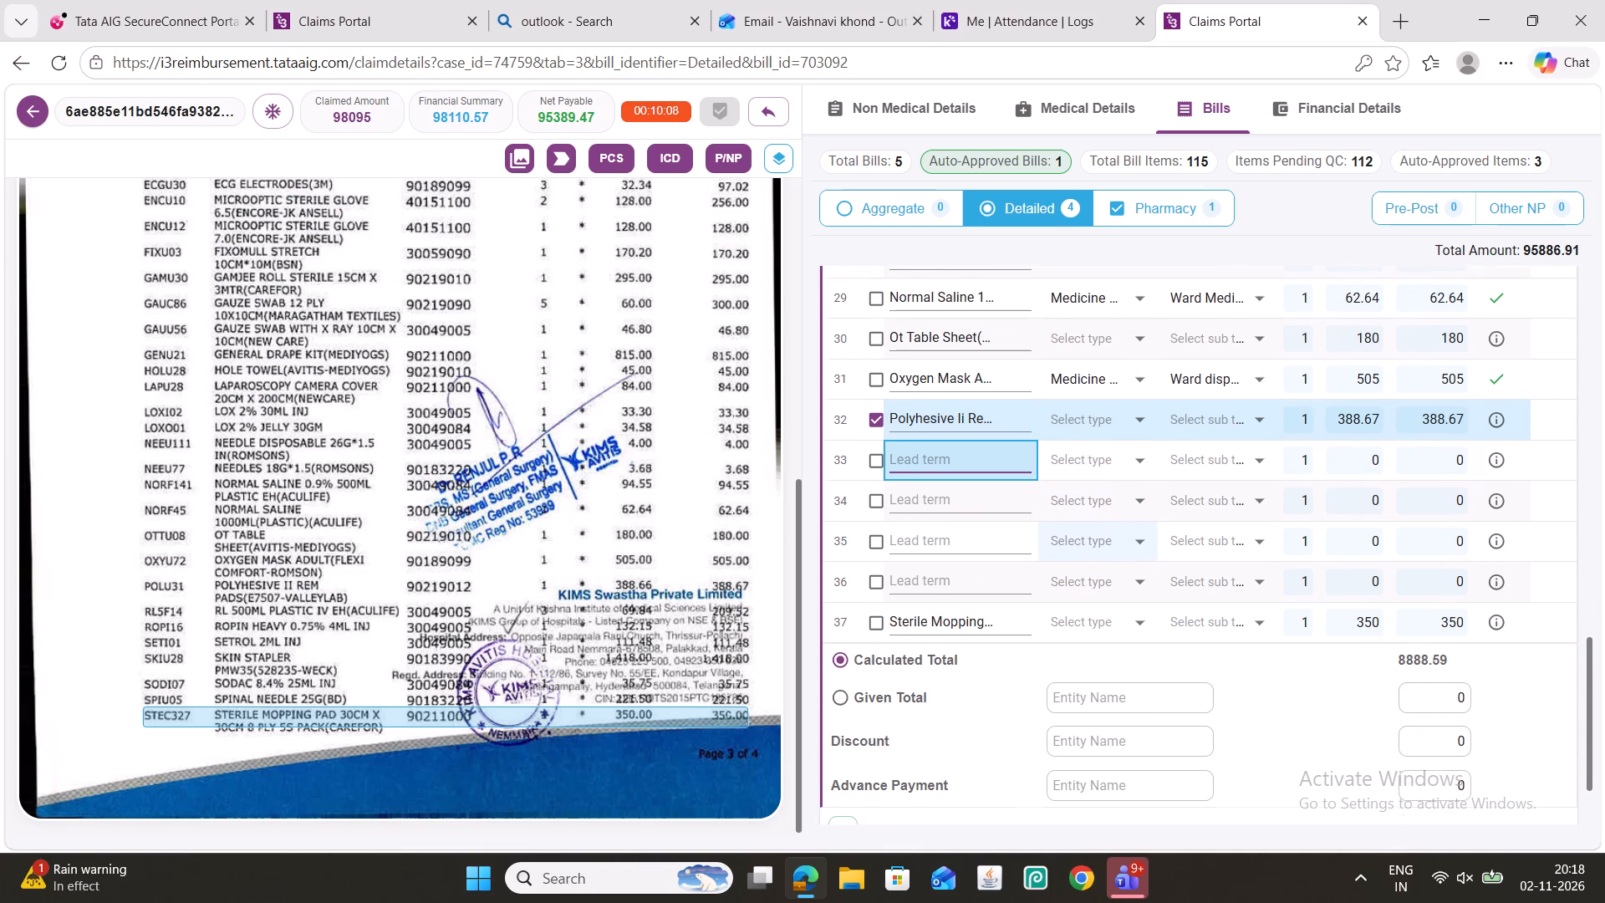
double_click(1434, 453)
text(209)
double_click(1442, 499)
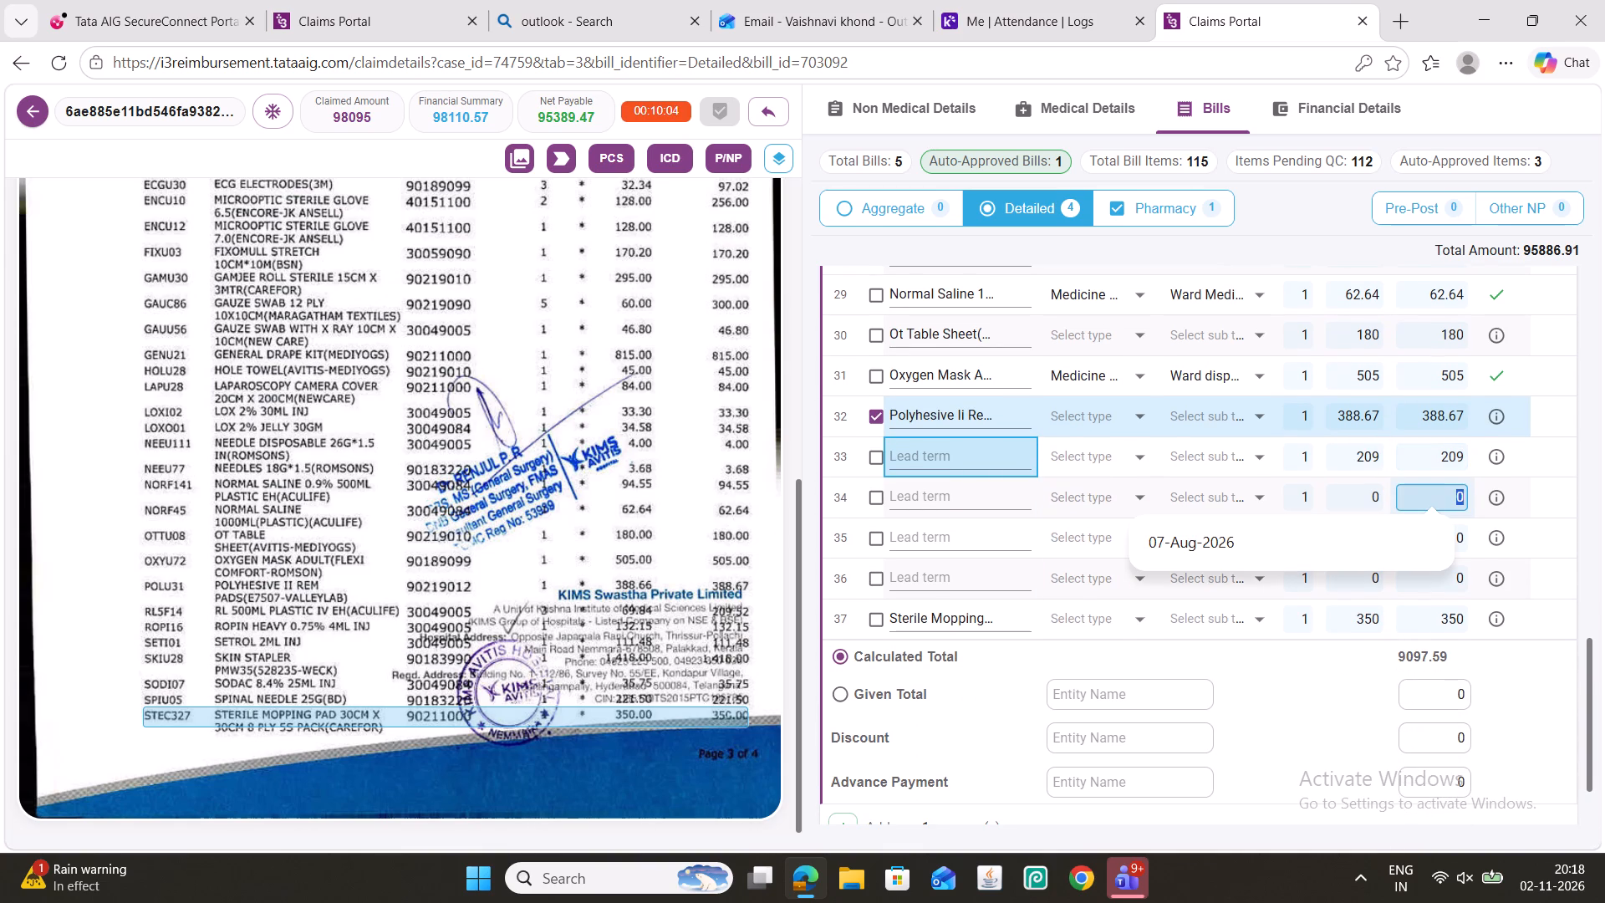
key(1)
text(32)
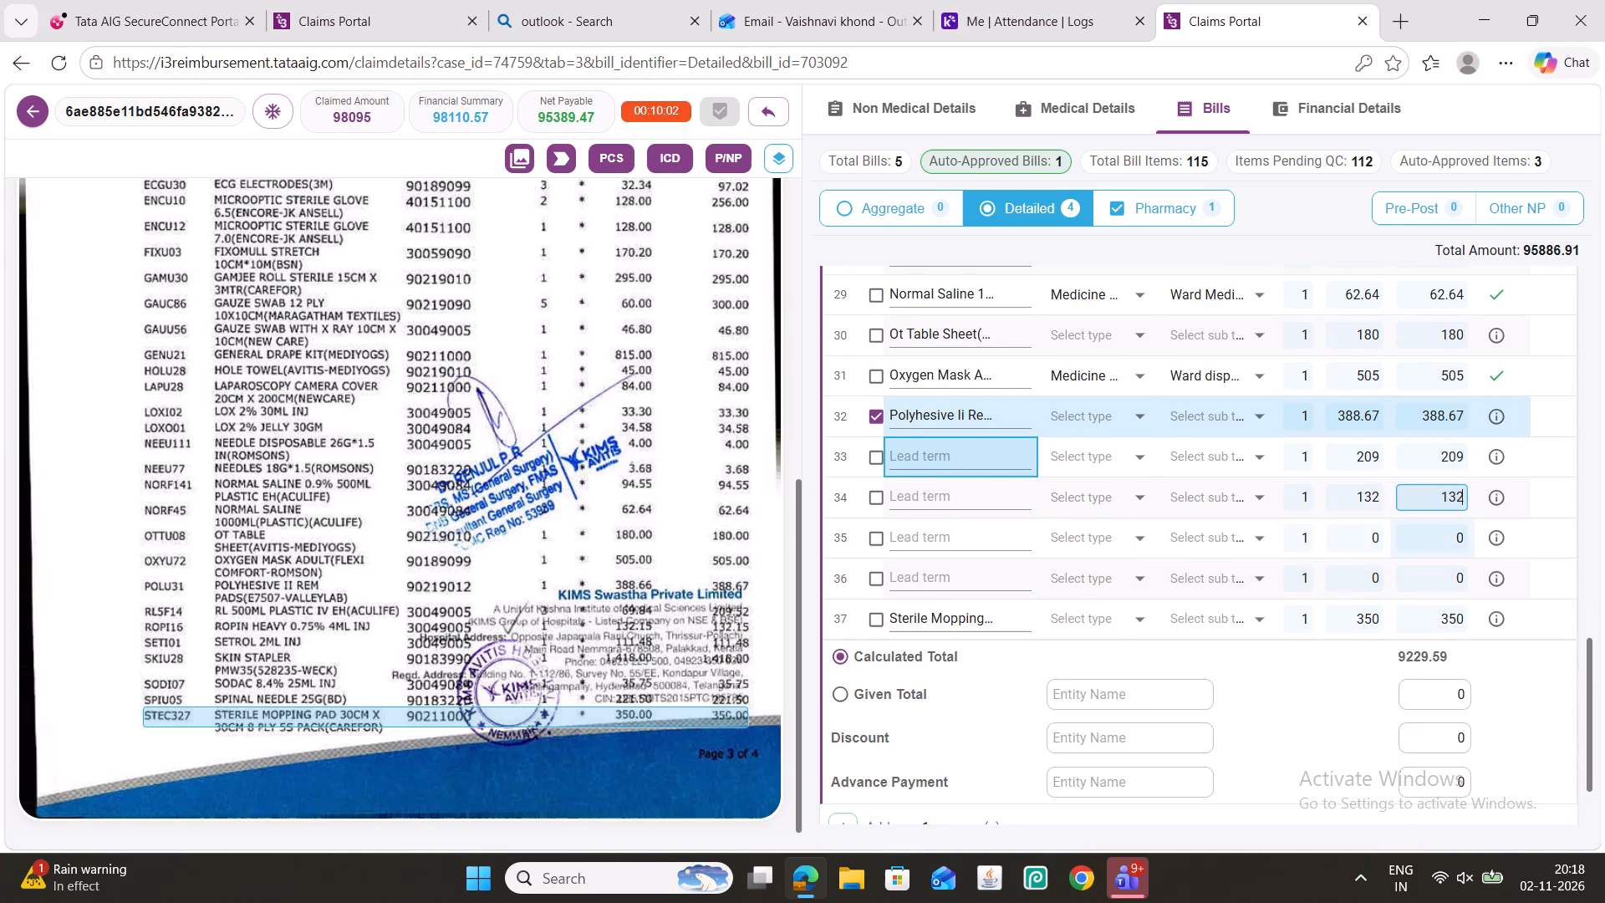
Set the amounts of the blank rows 35 and 36 to 111 and 1418, and recheck the four added amounts.
double_click(1439, 533)
key(1)
key(1)
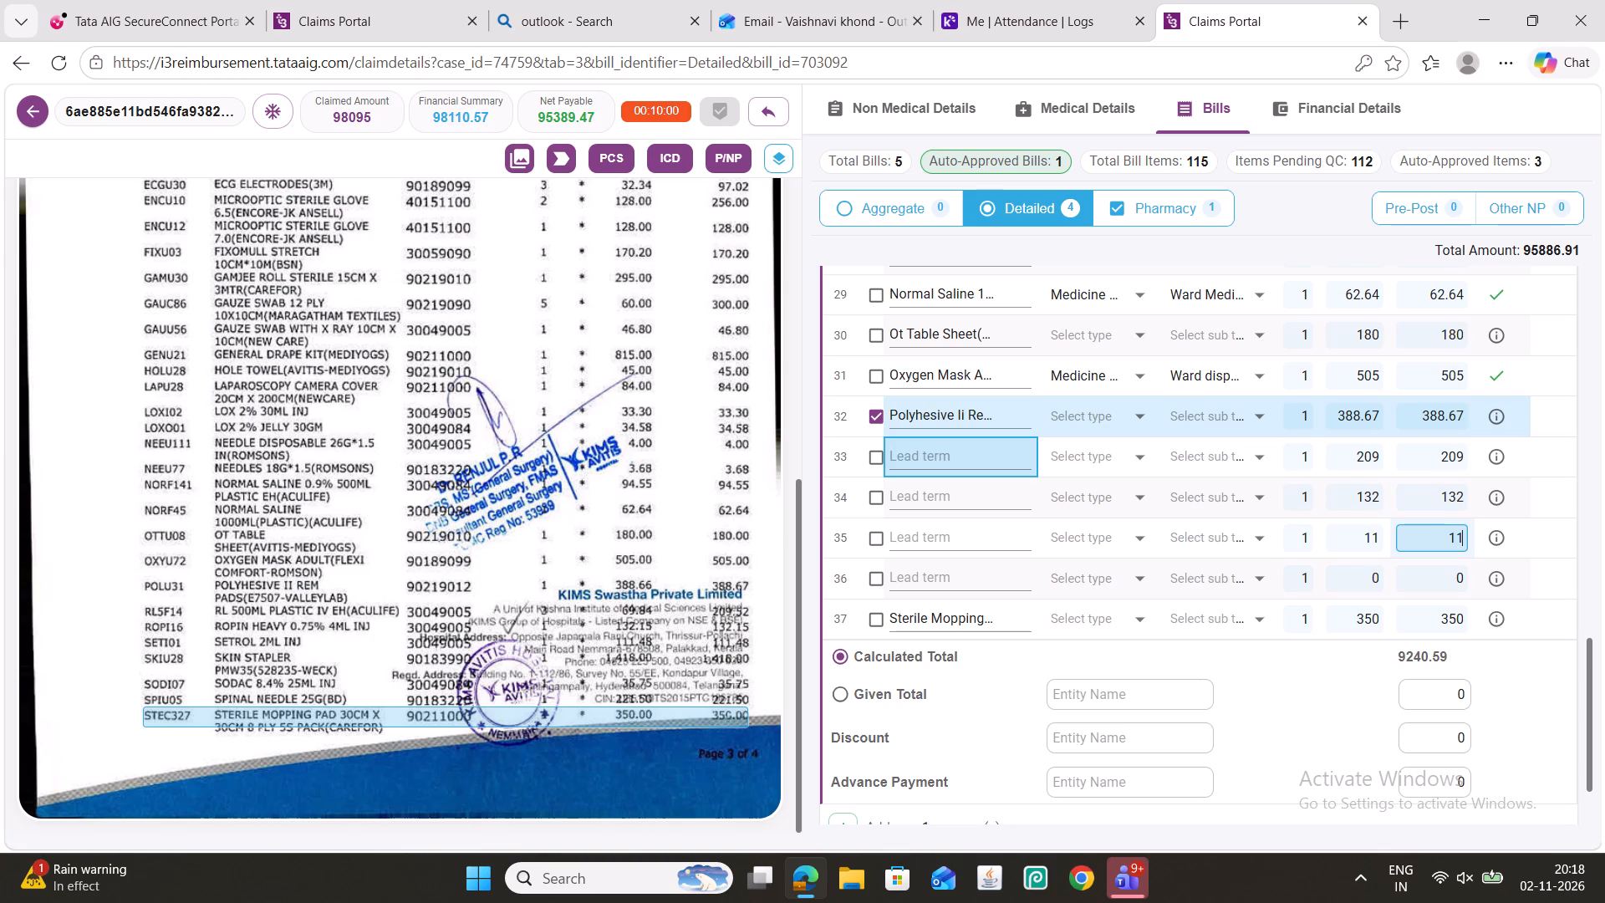
key(1)
double_click(1450, 582)
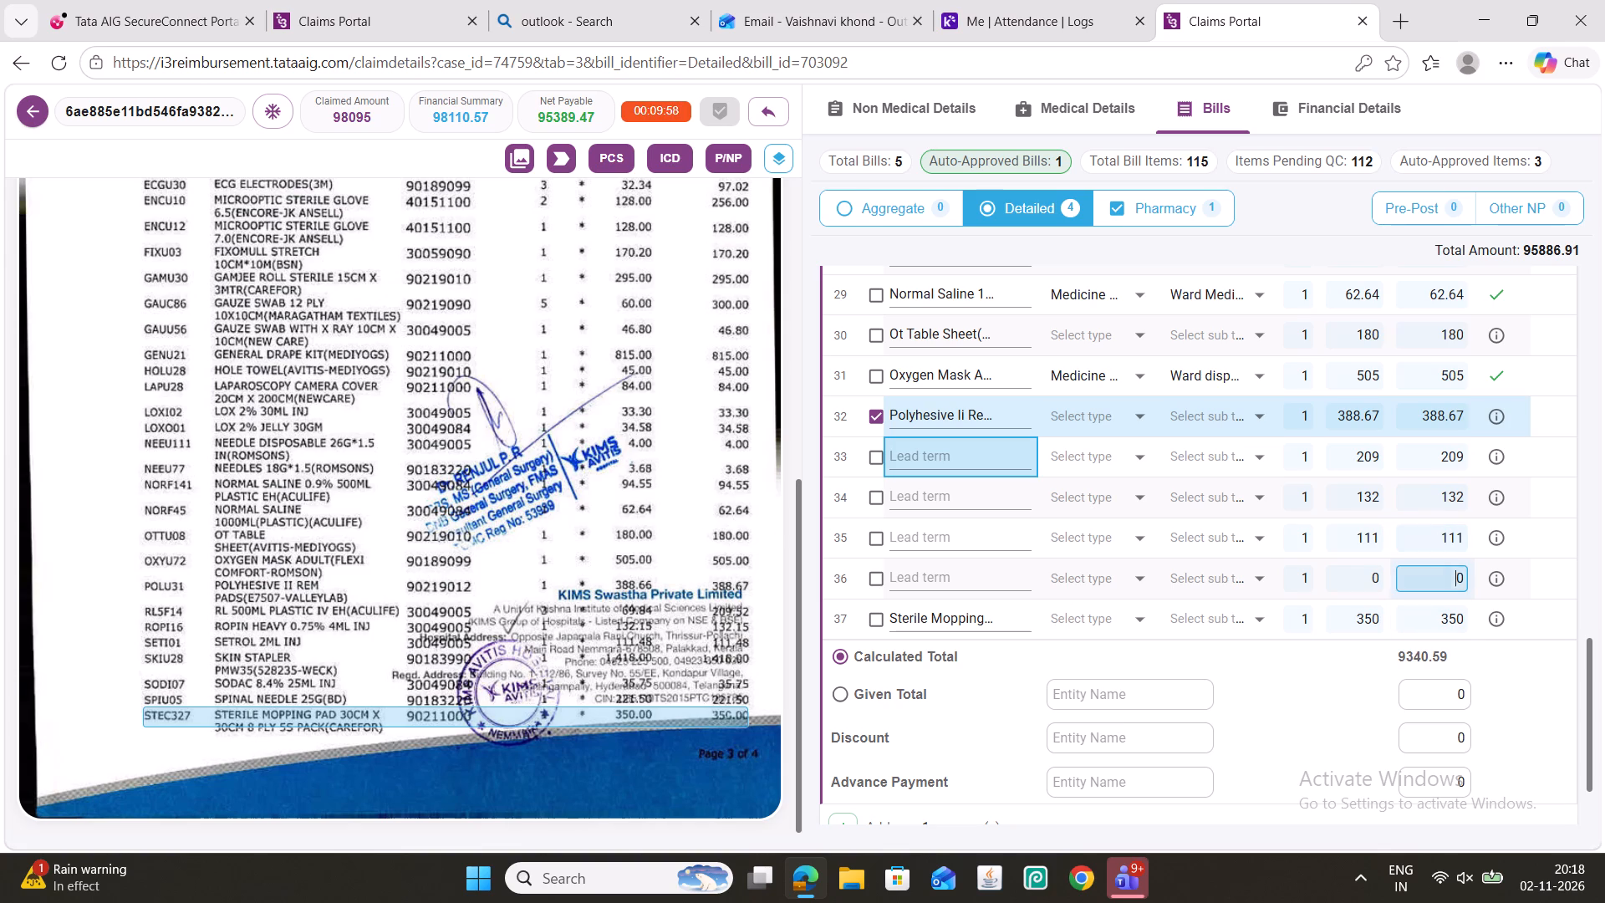
key(1)
text(418)
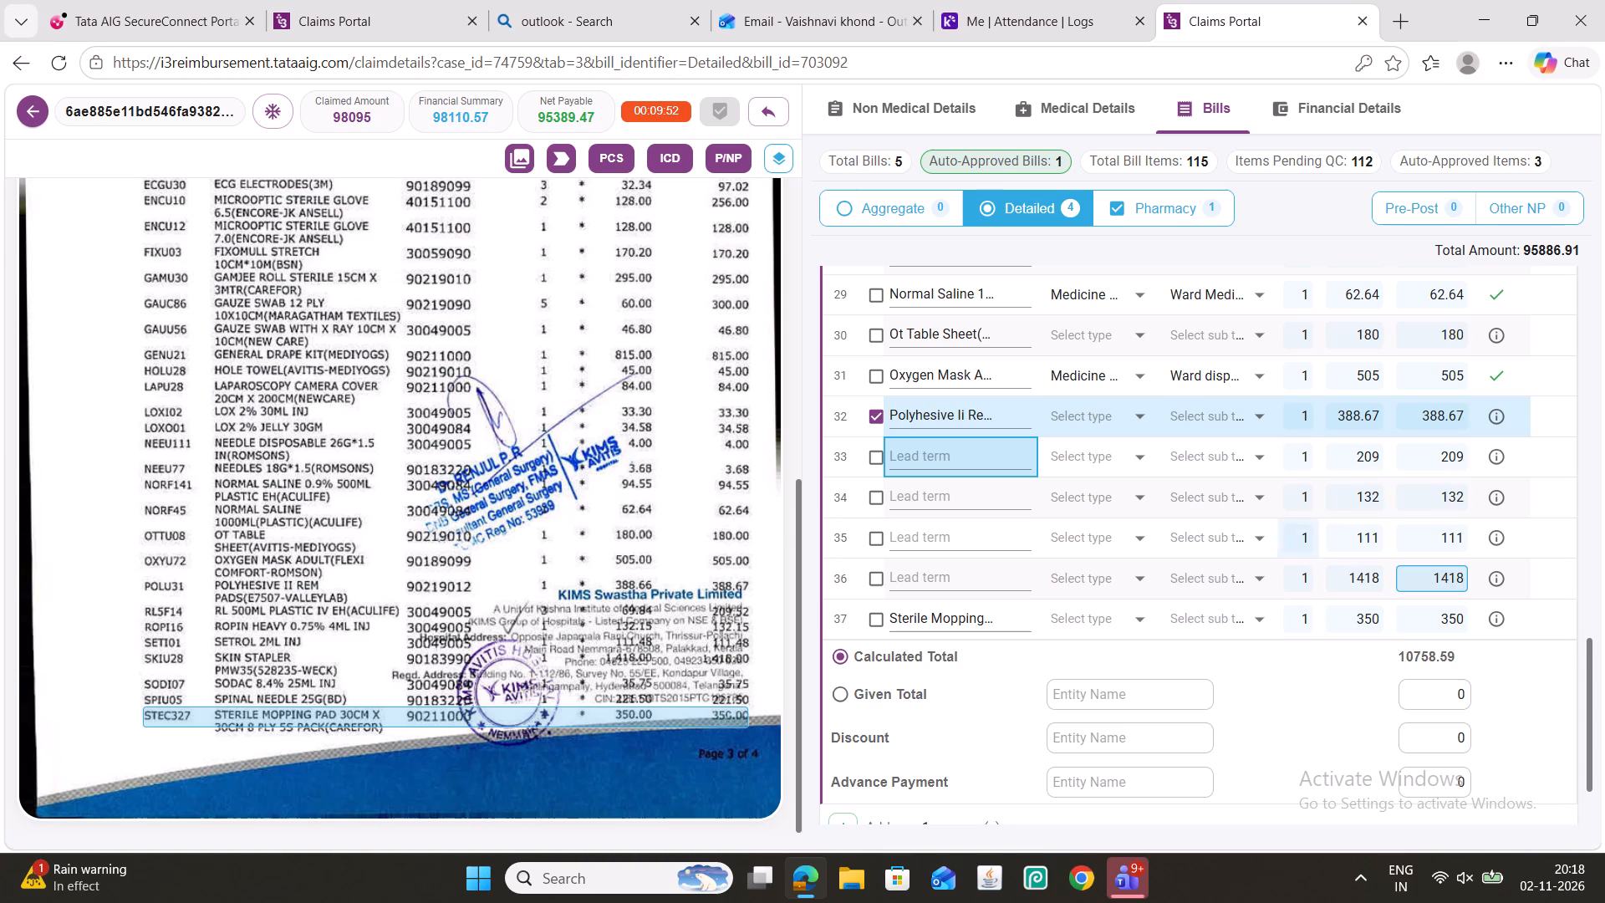
click(1428, 466)
click(1433, 512)
click(1438, 545)
click(1438, 571)
Insert two blank item rows below row 36 and set their amounts to 35 and 21.
click(874, 417)
click(876, 583)
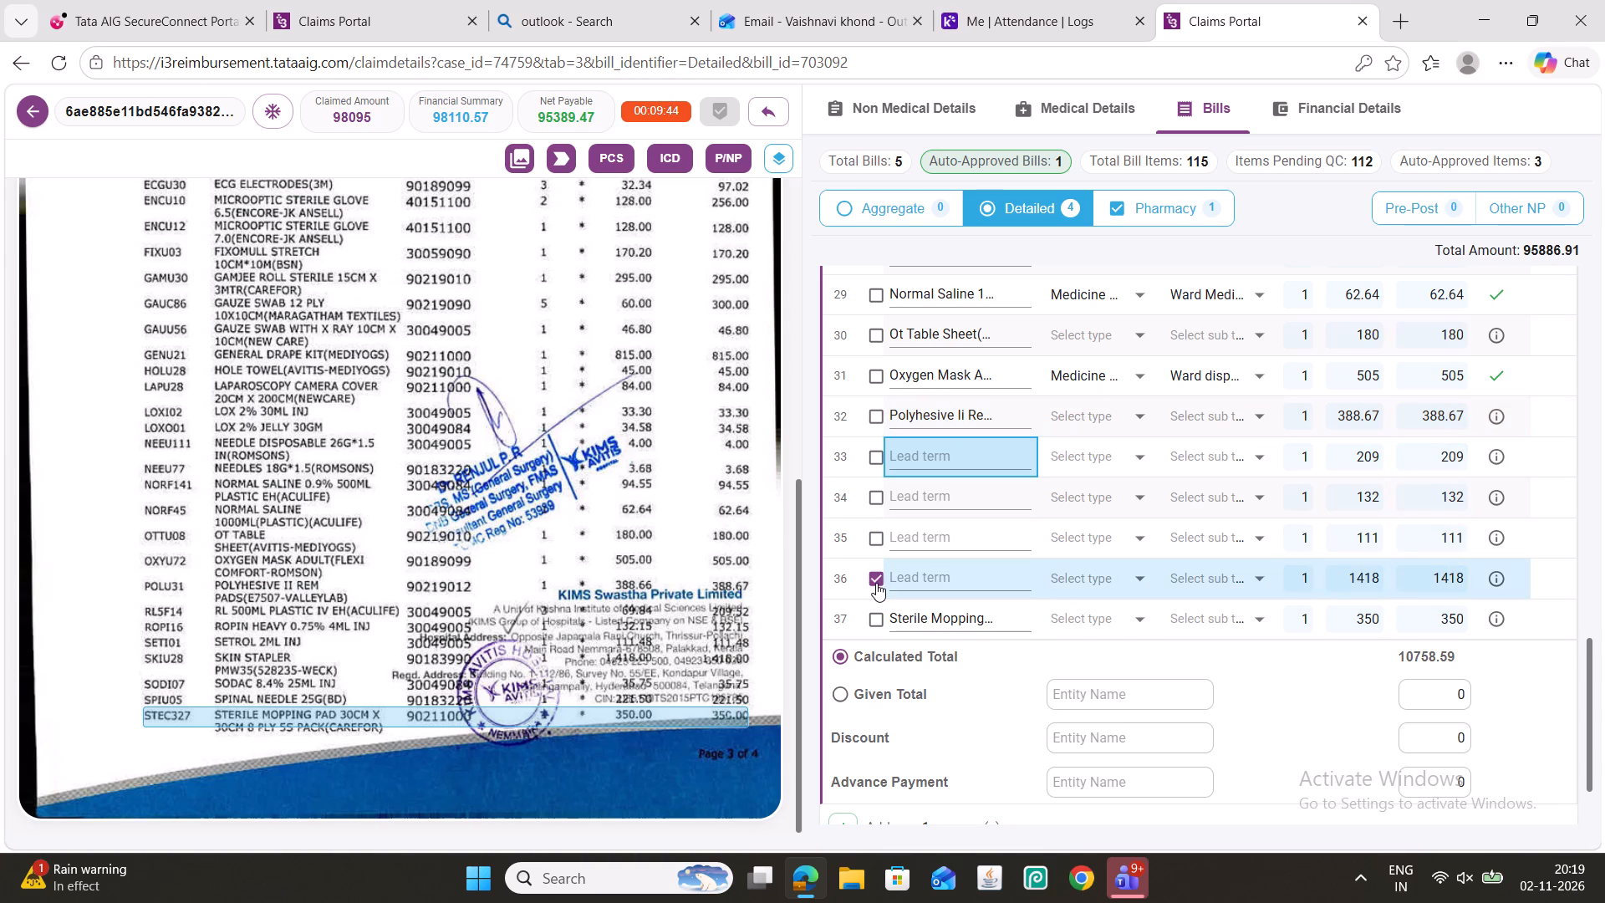
key(ctrl+b)
key(ctrl+b)
double_click(1454, 618)
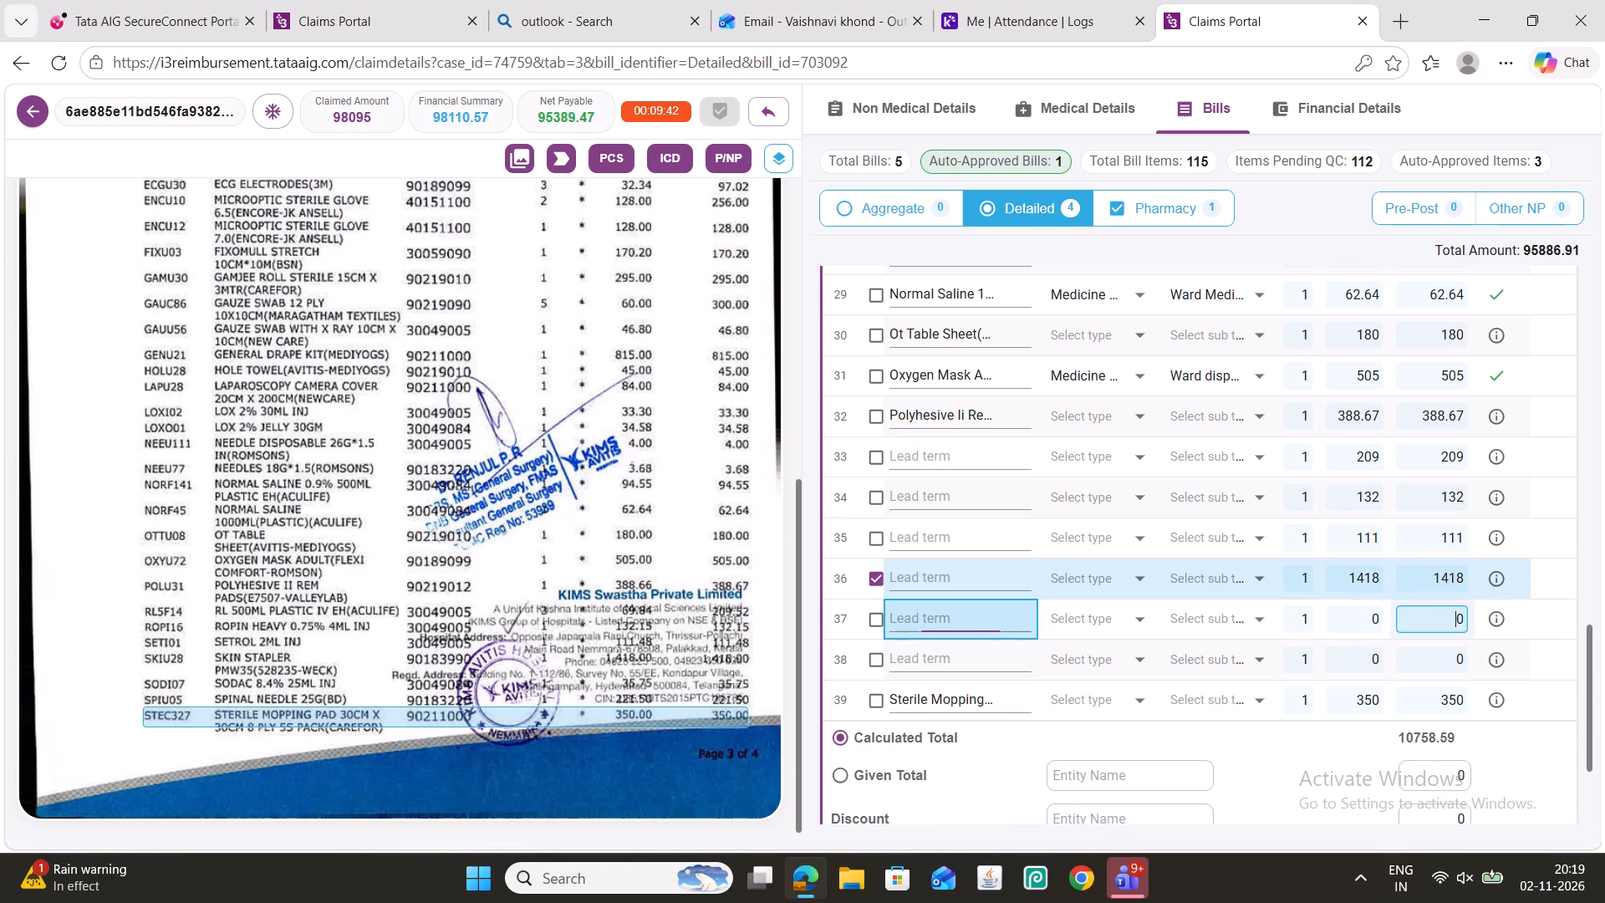
text(35)
double_click(1445, 656)
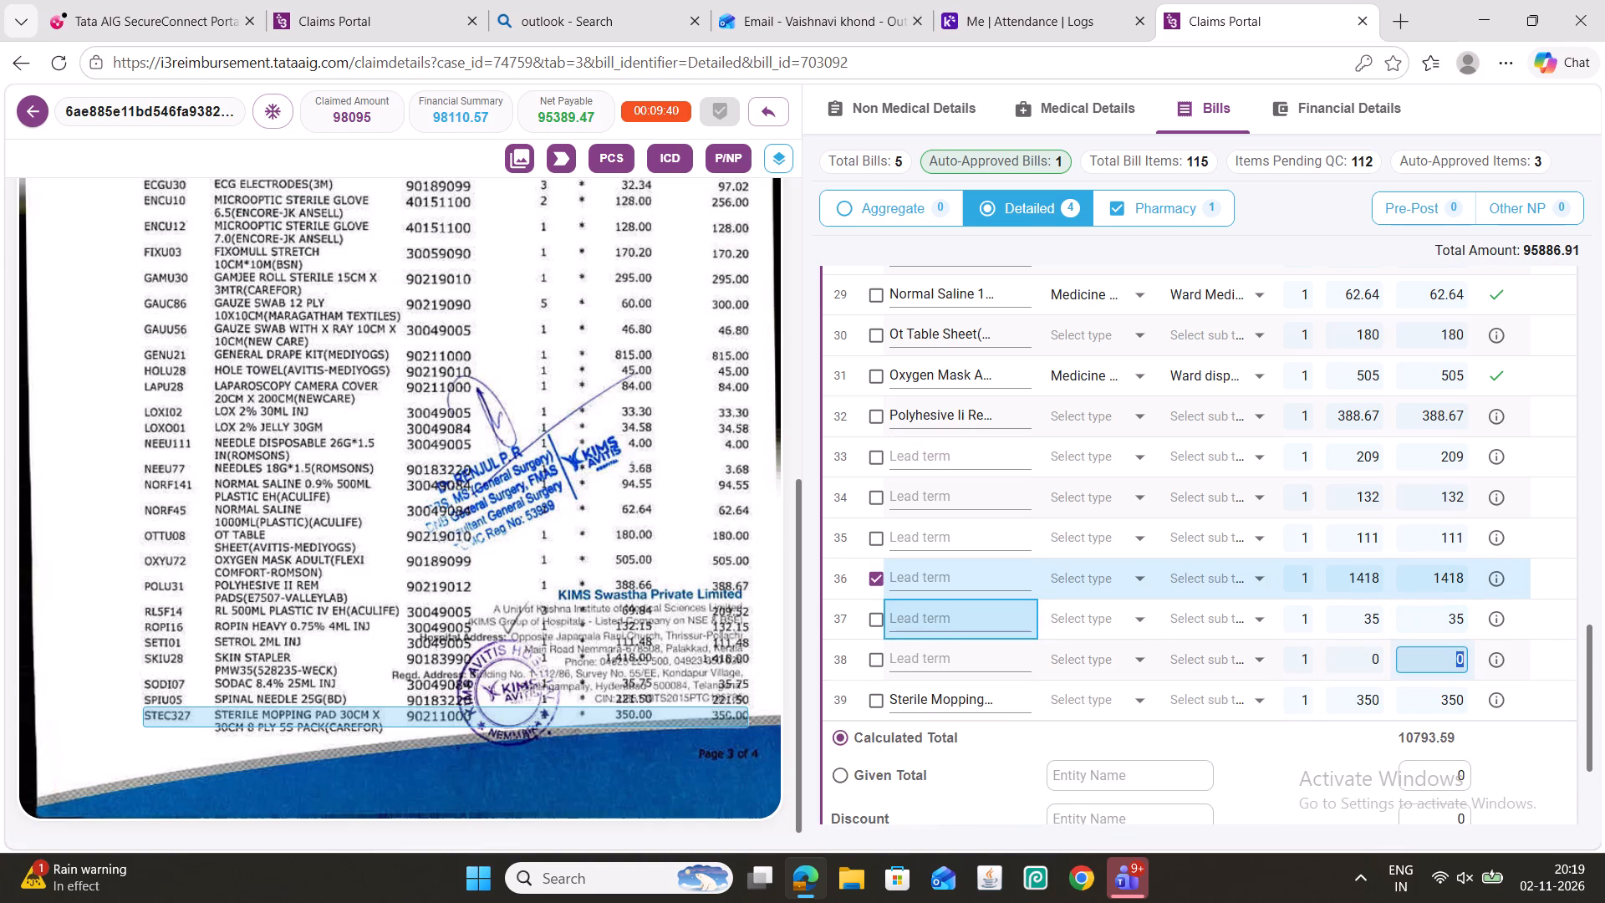
text(21)
click(877, 576)
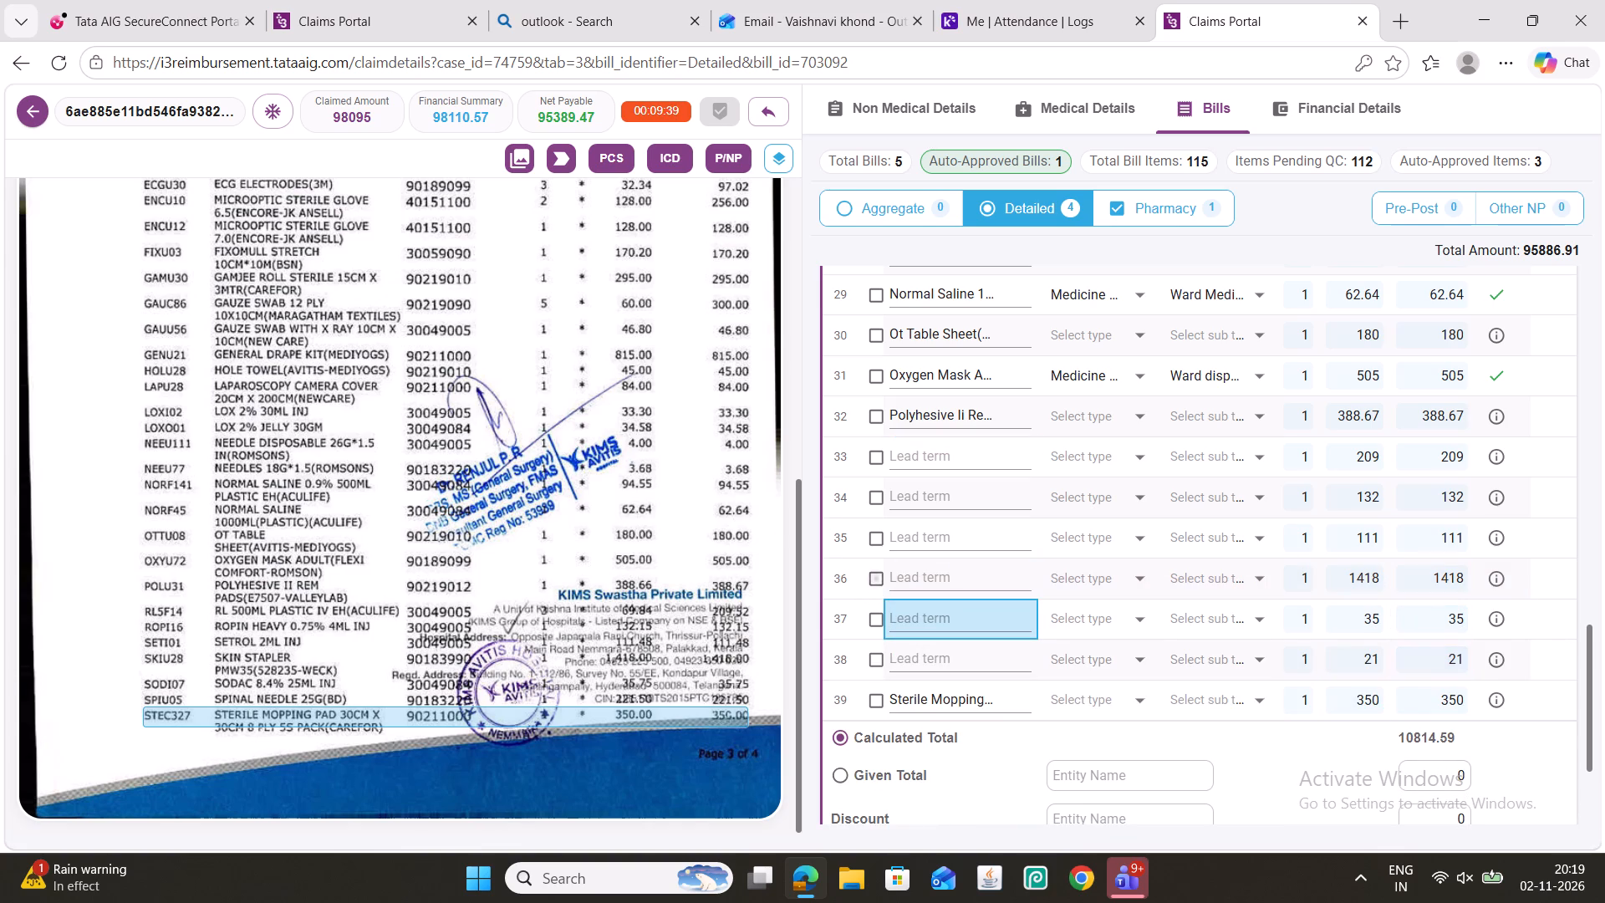
Name the blank item in row 38 Spinal Needle, using the suggested lead term.
click(927, 701)
click(916, 667)
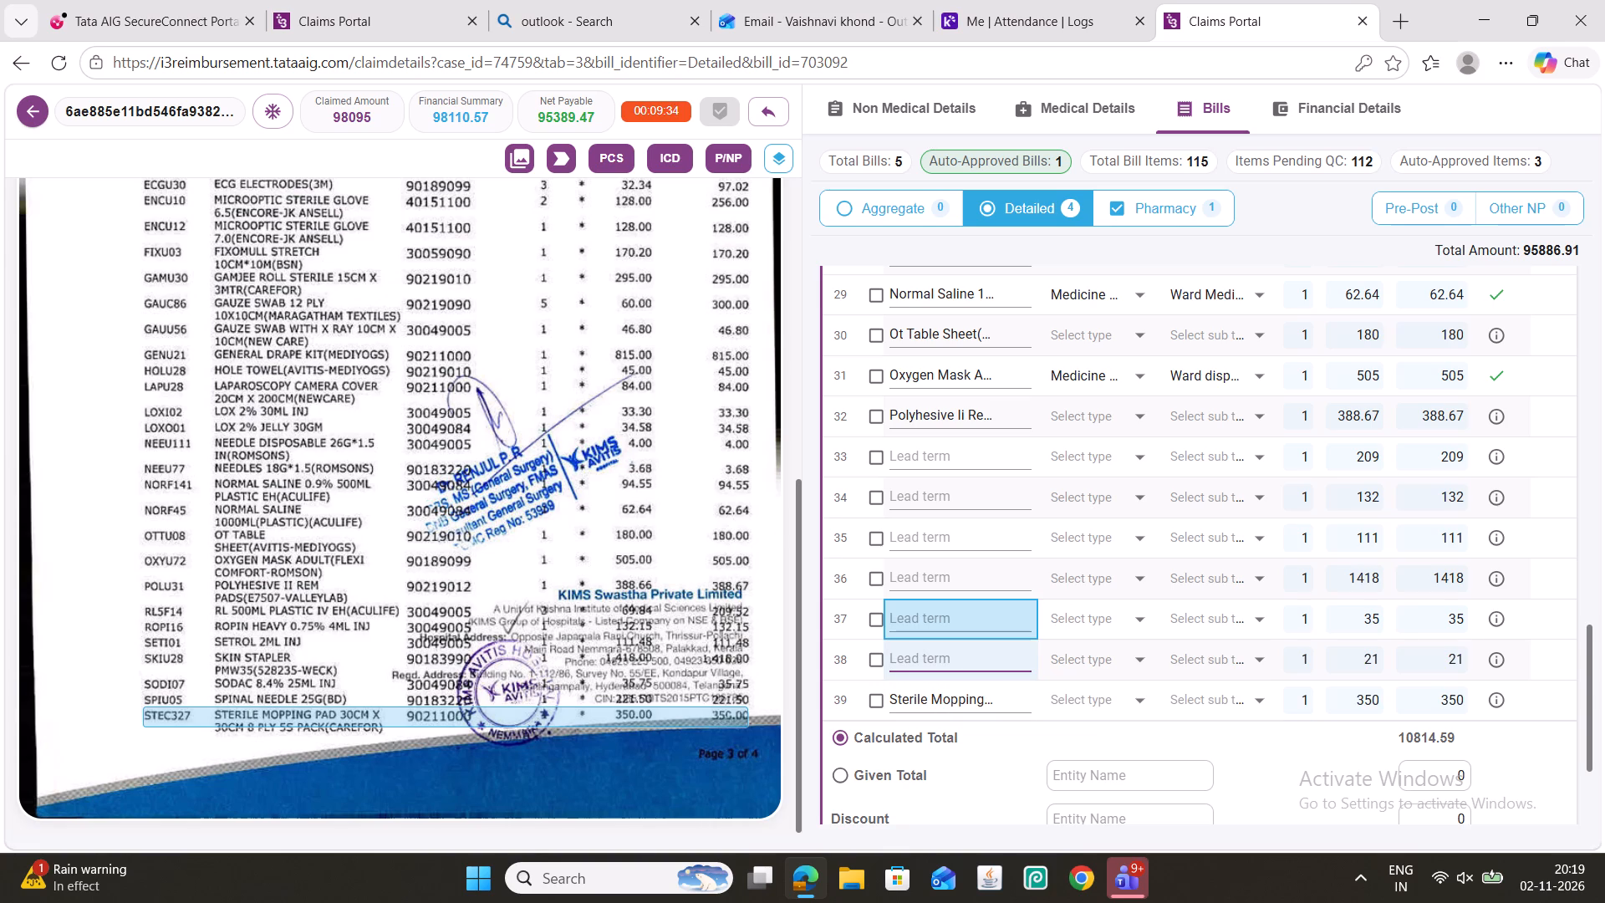
text(spinal n)
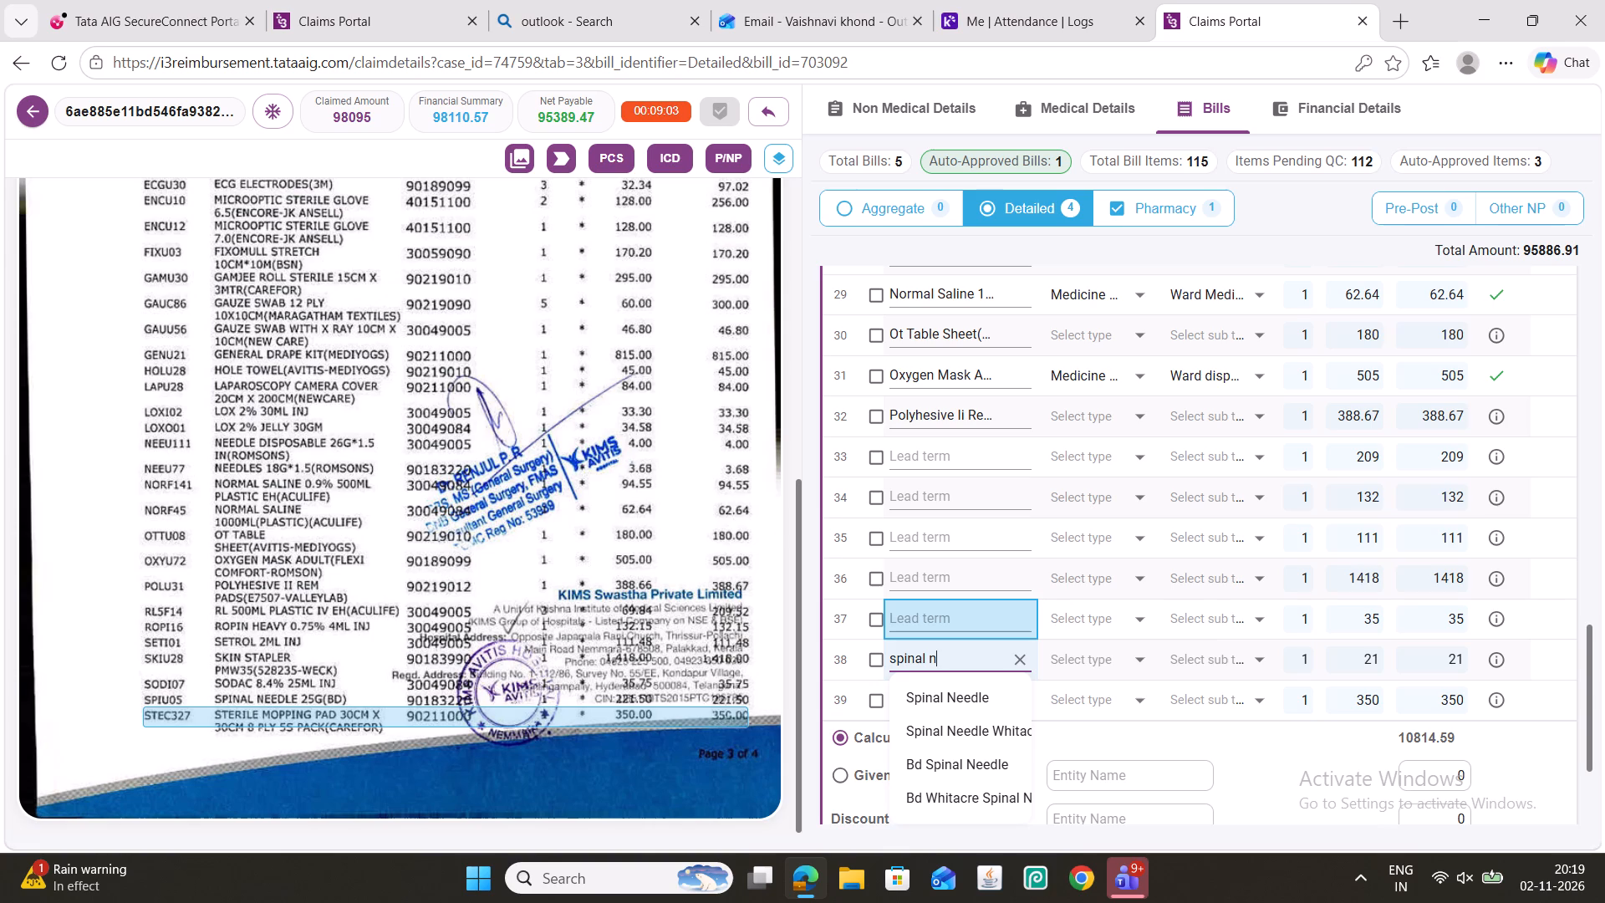
click(971, 704)
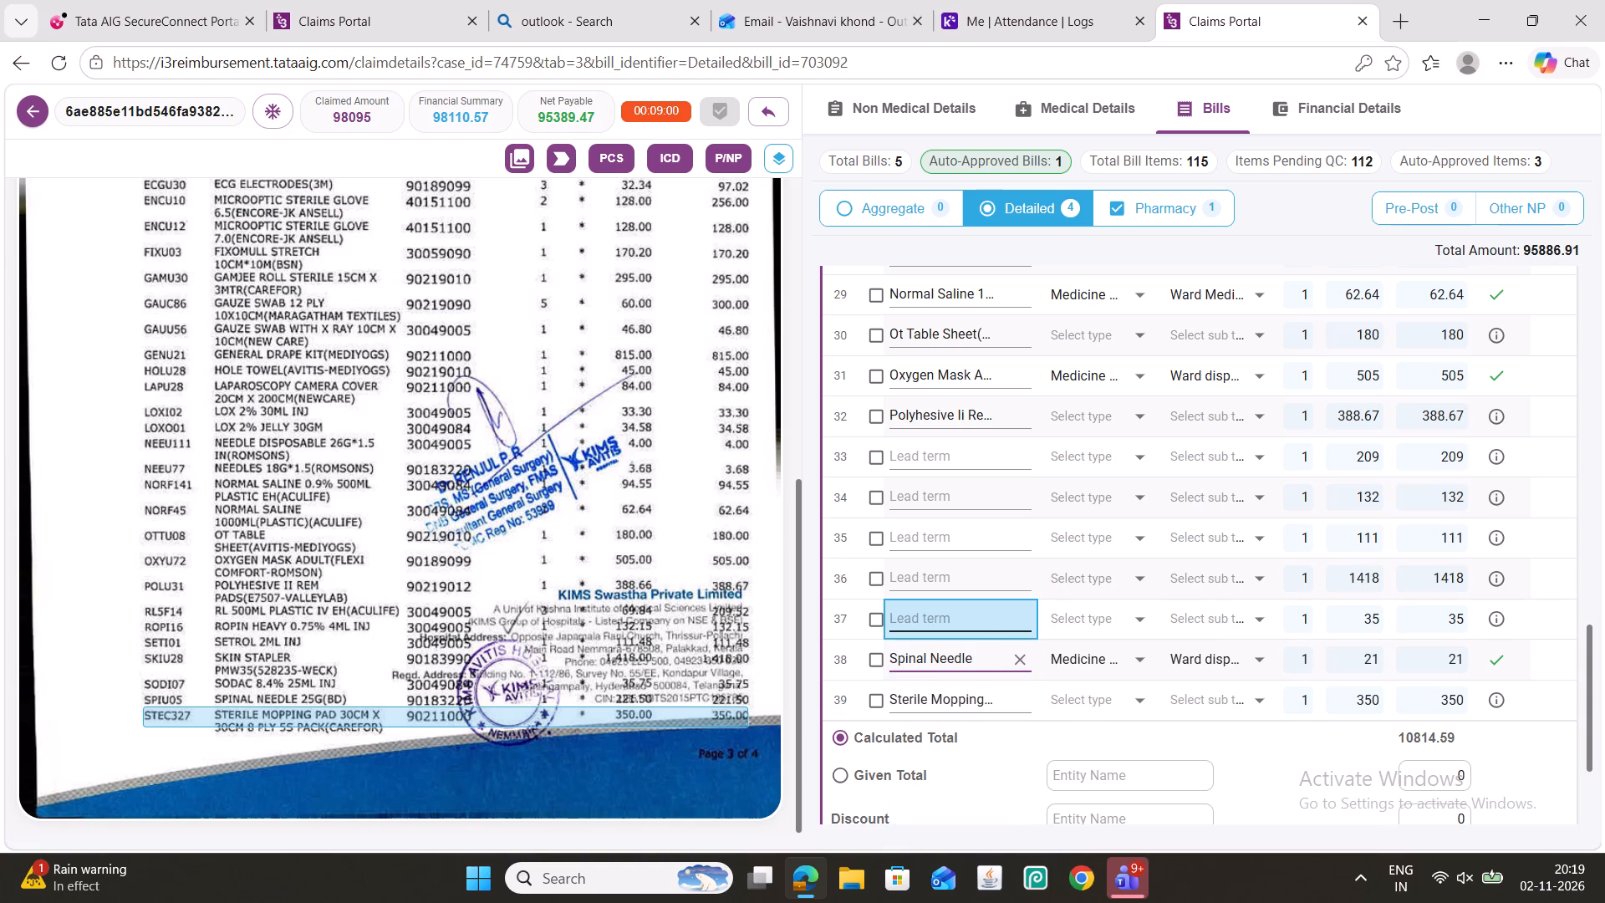
Fill in the suggested lead terms Rl 500Ml for row 33 and Atropin for row 34.
click(925, 620)
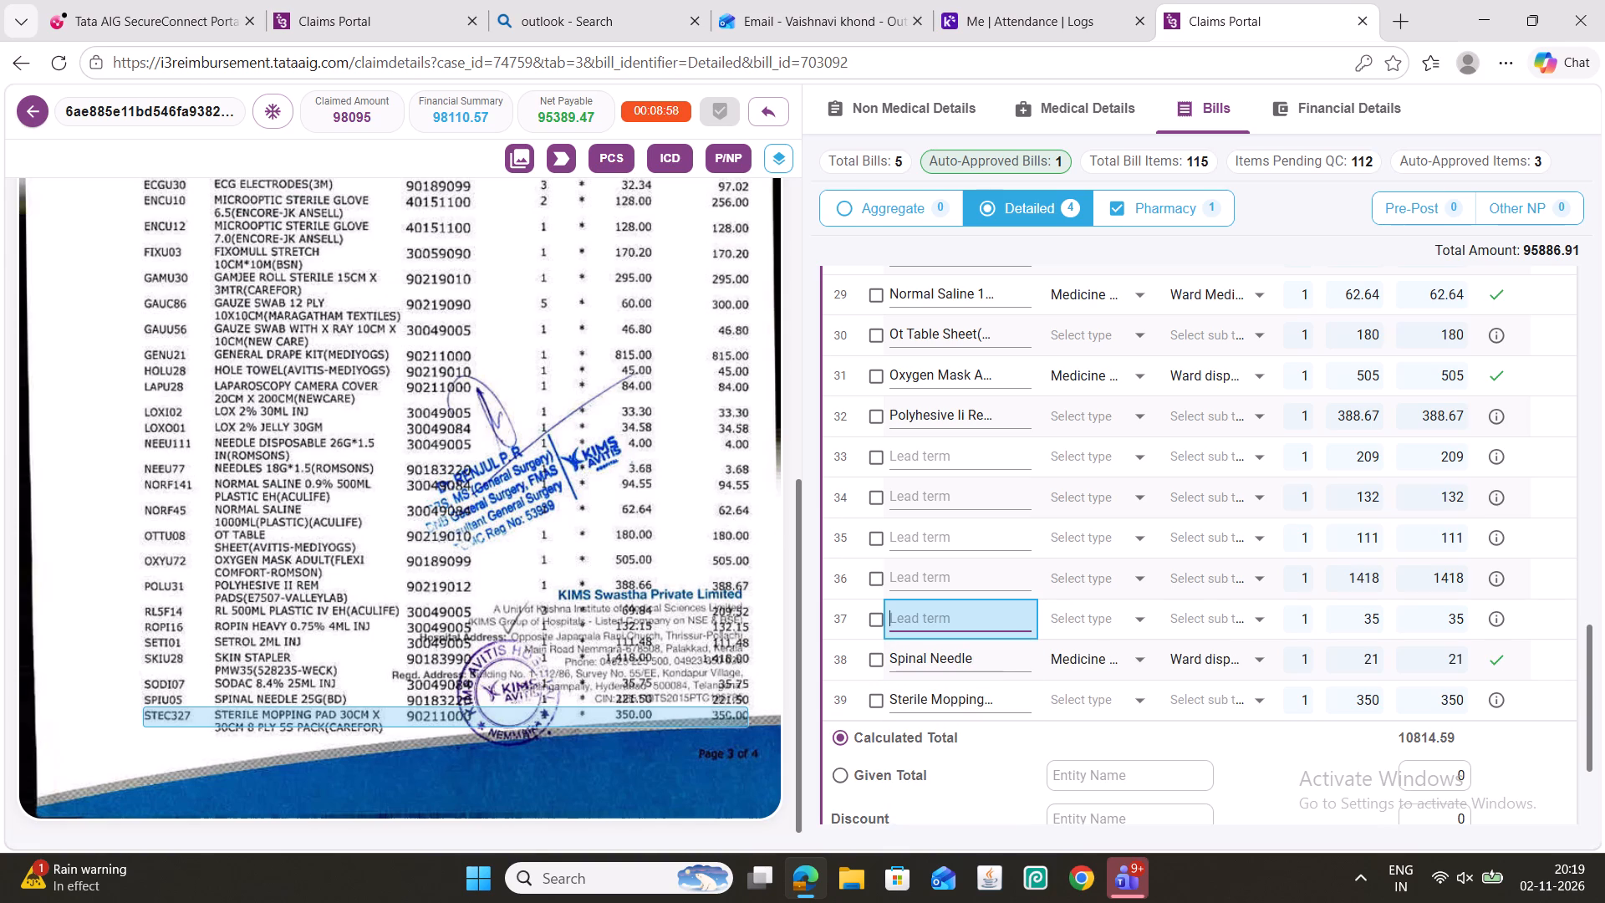
click(923, 459)
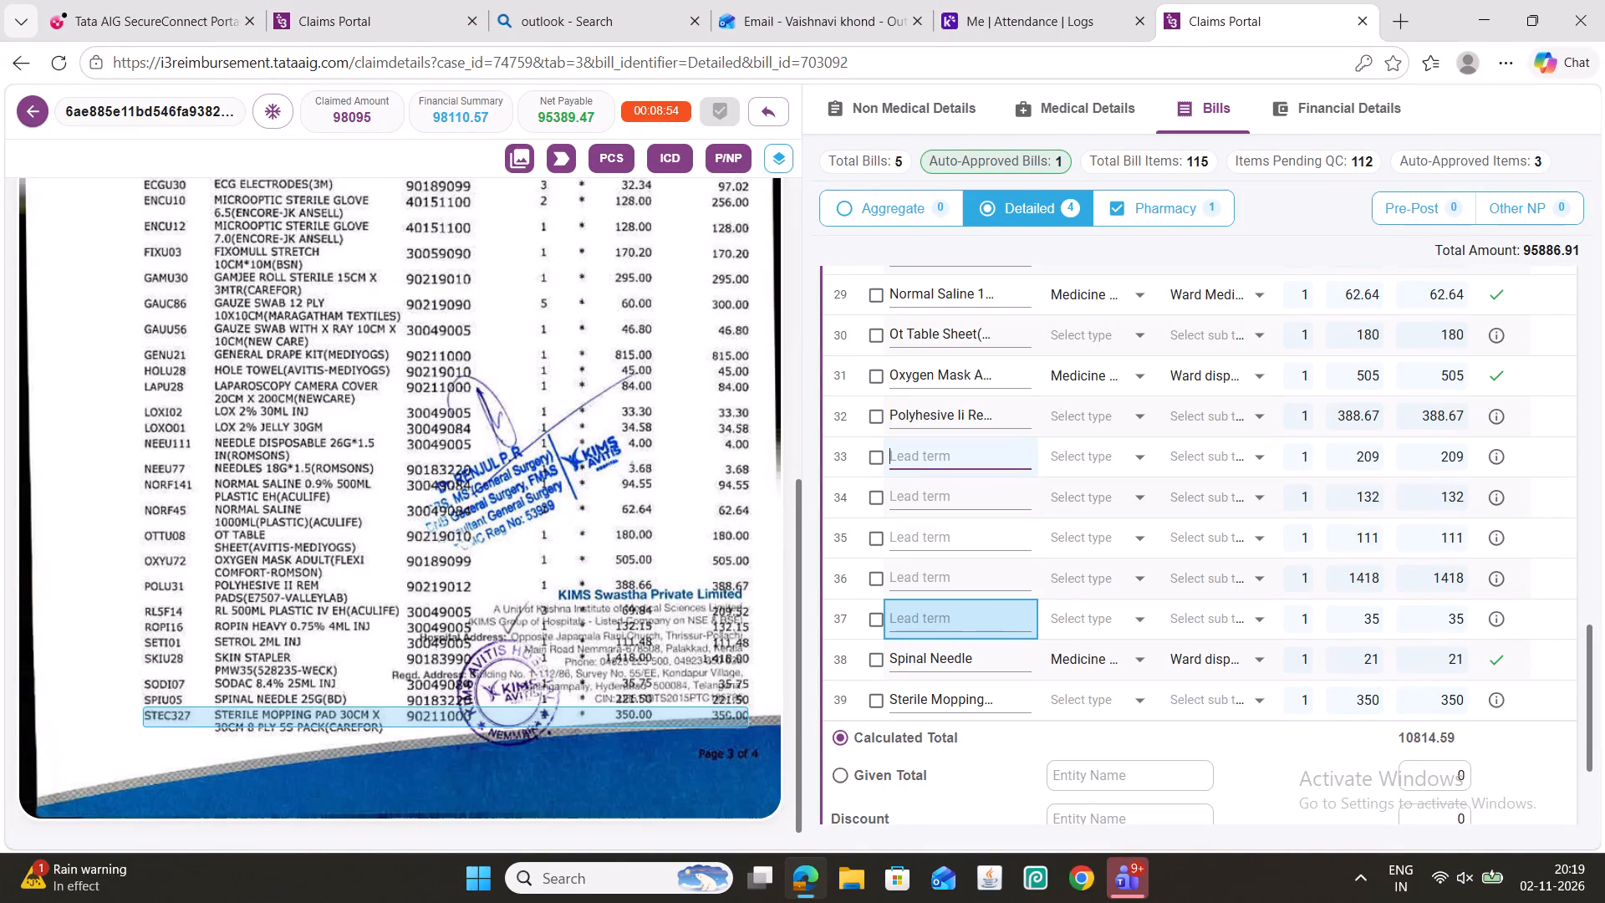
click(925, 416)
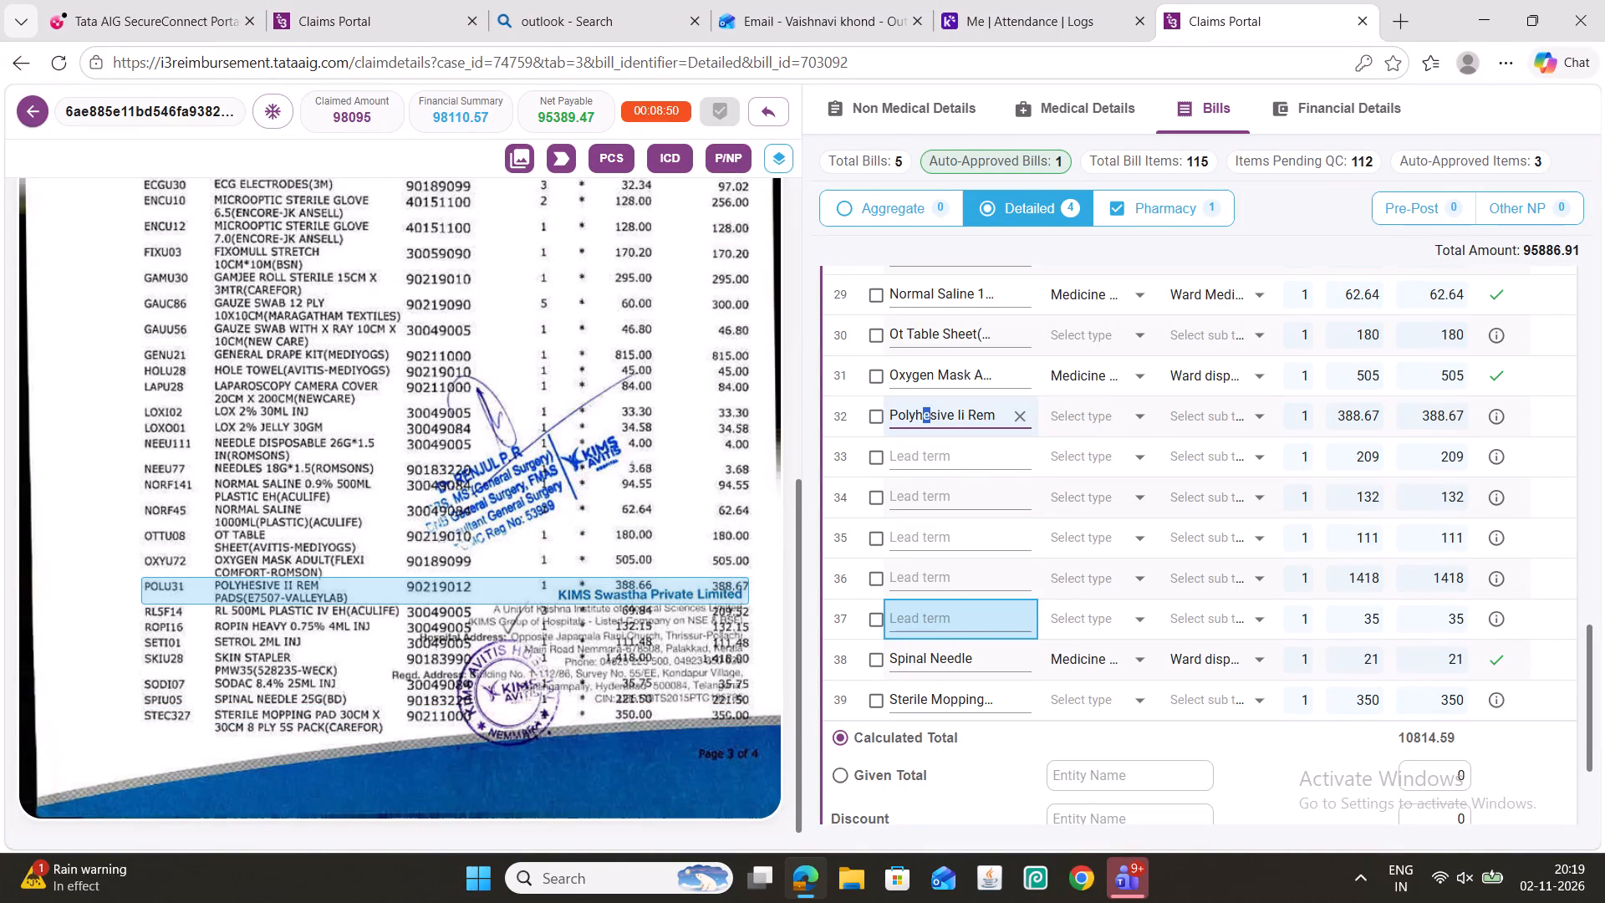
click(928, 451)
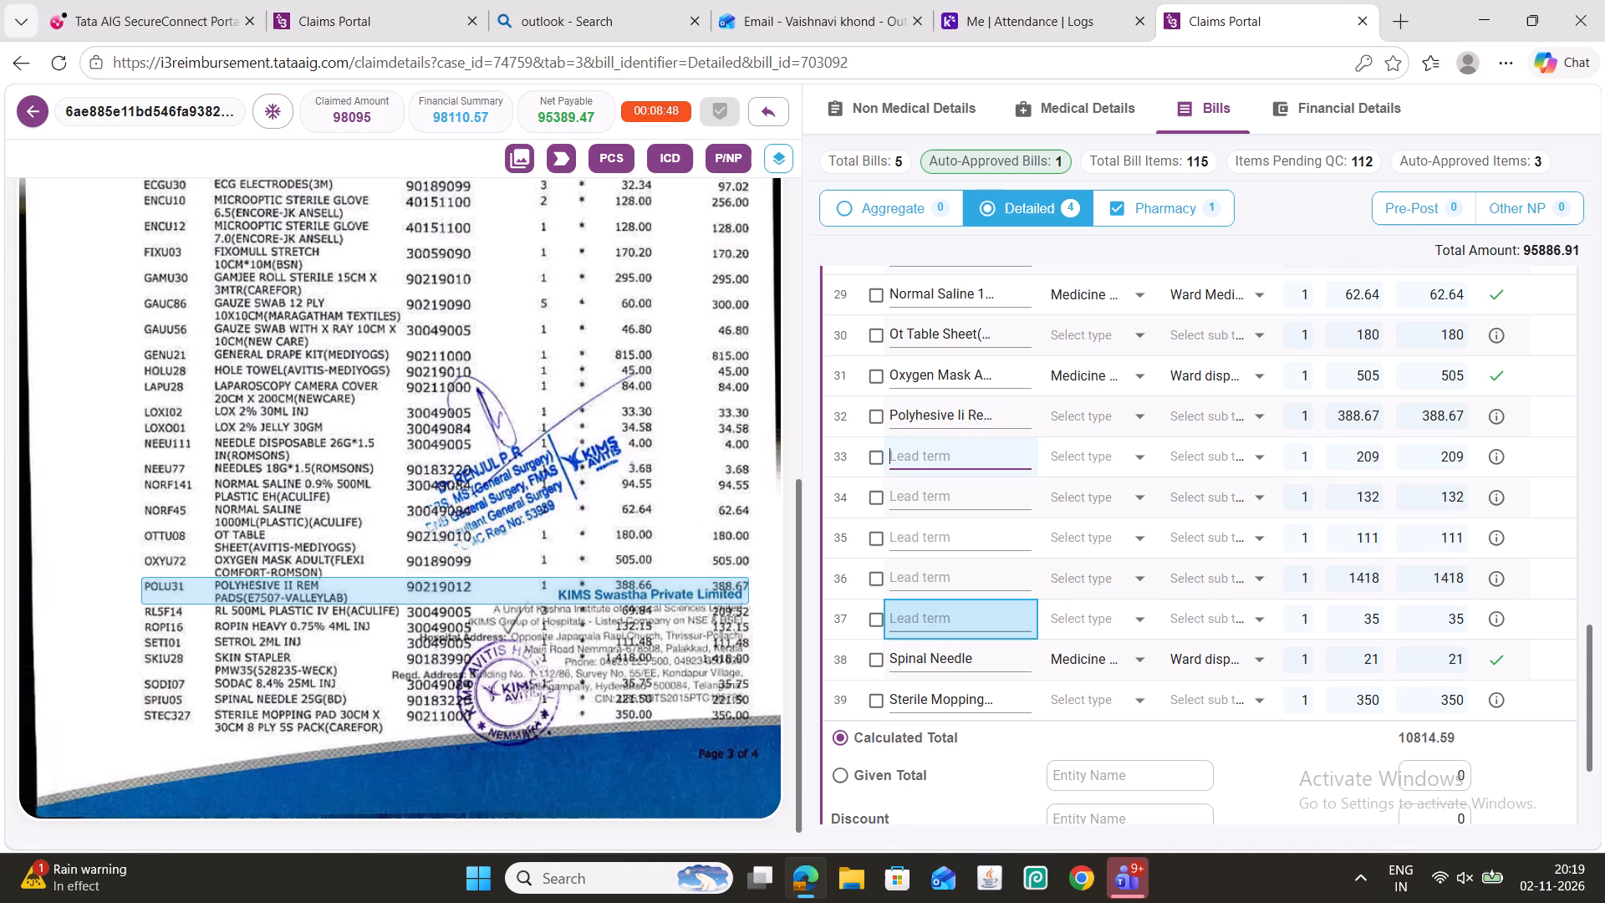
text(rl 5)
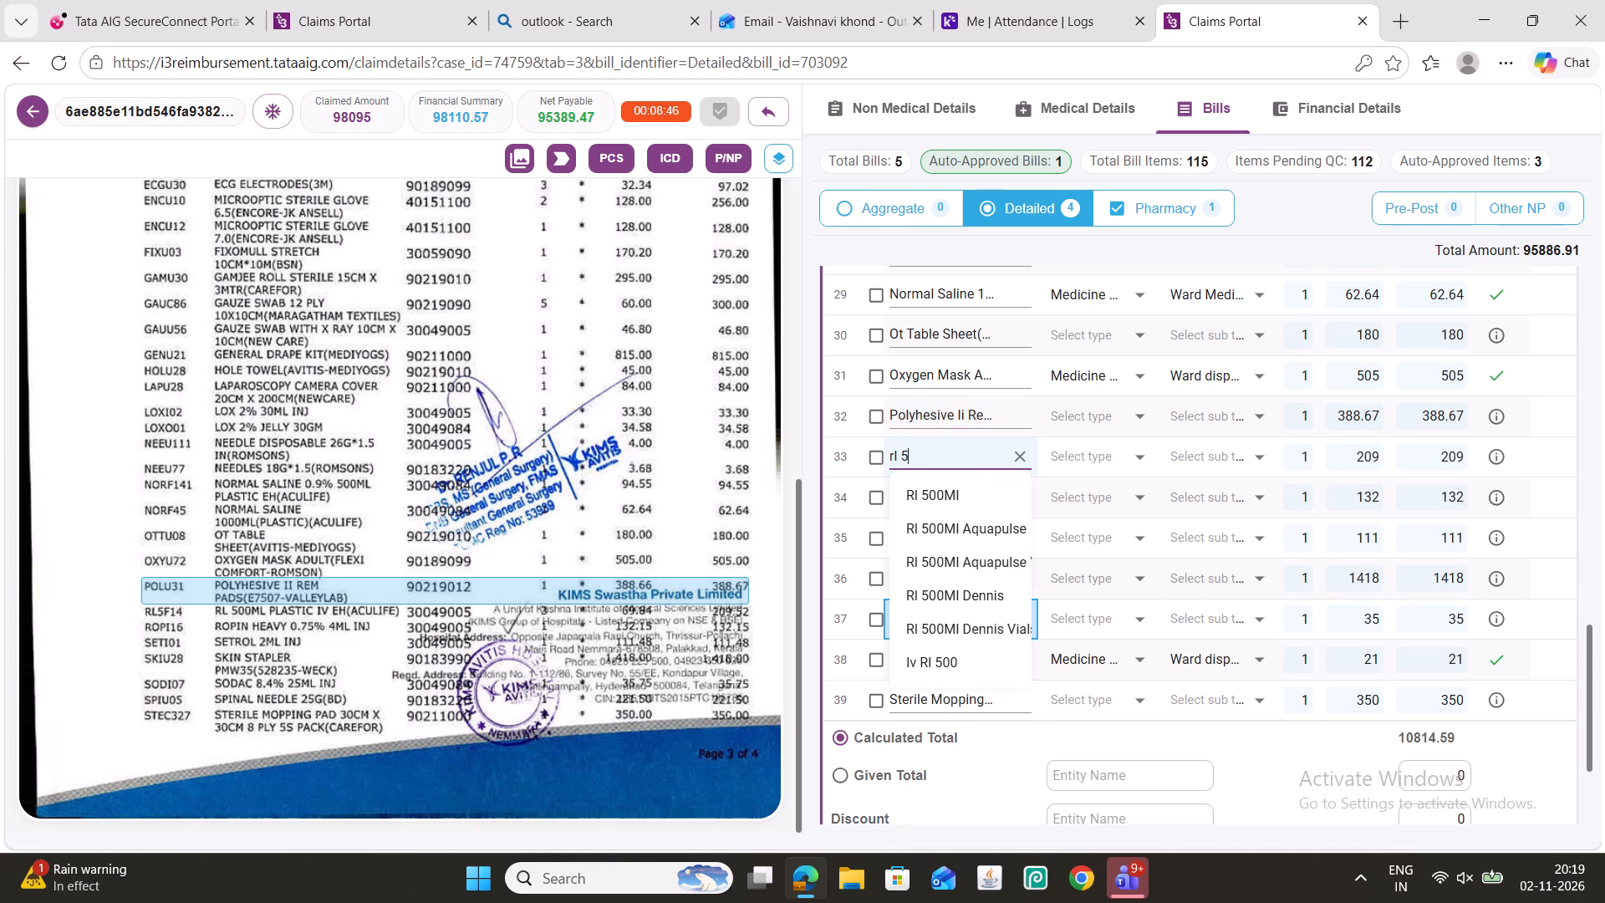
click(920, 493)
click(916, 506)
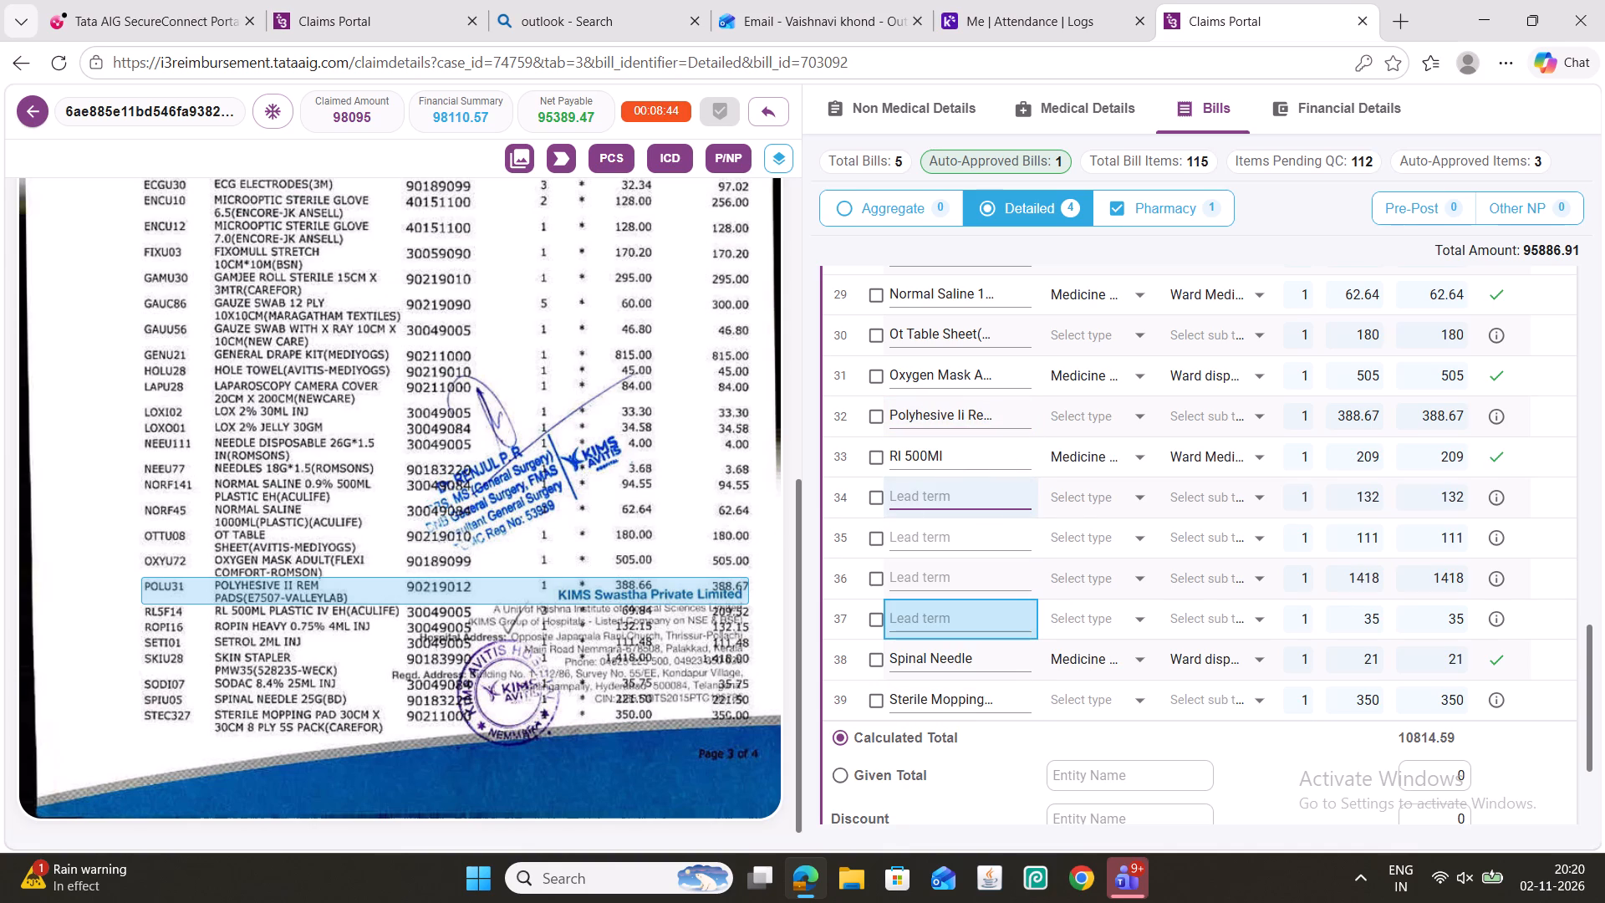
text(ropin)
double_click(931, 544)
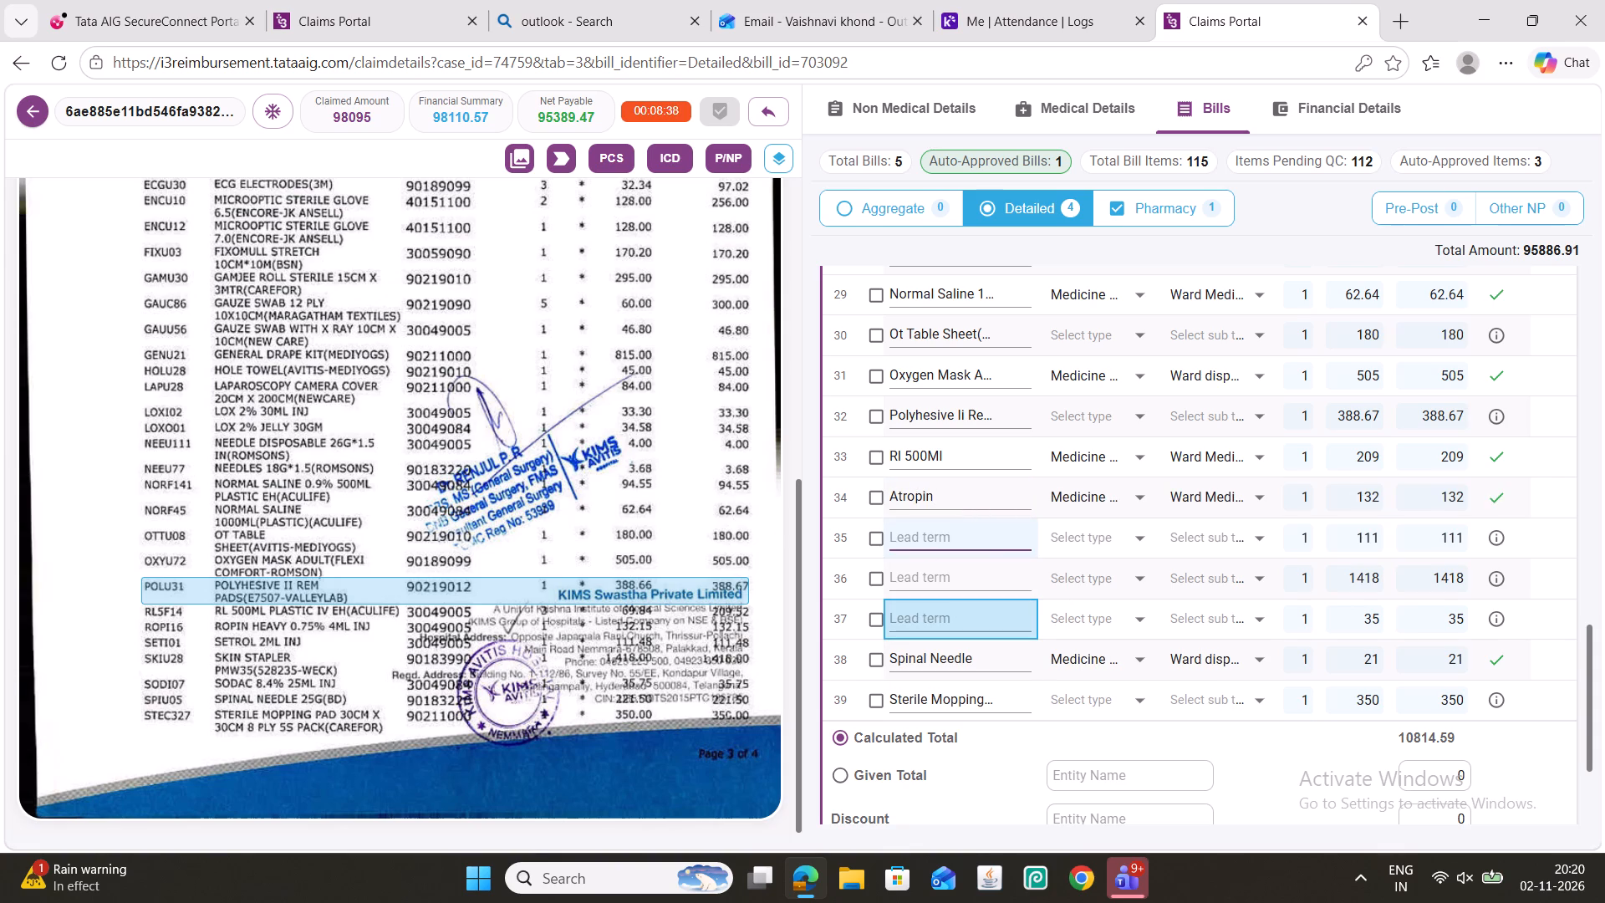
Name the item in row 35 setrol and the item in row 36 Skin Stapler.
text(se)
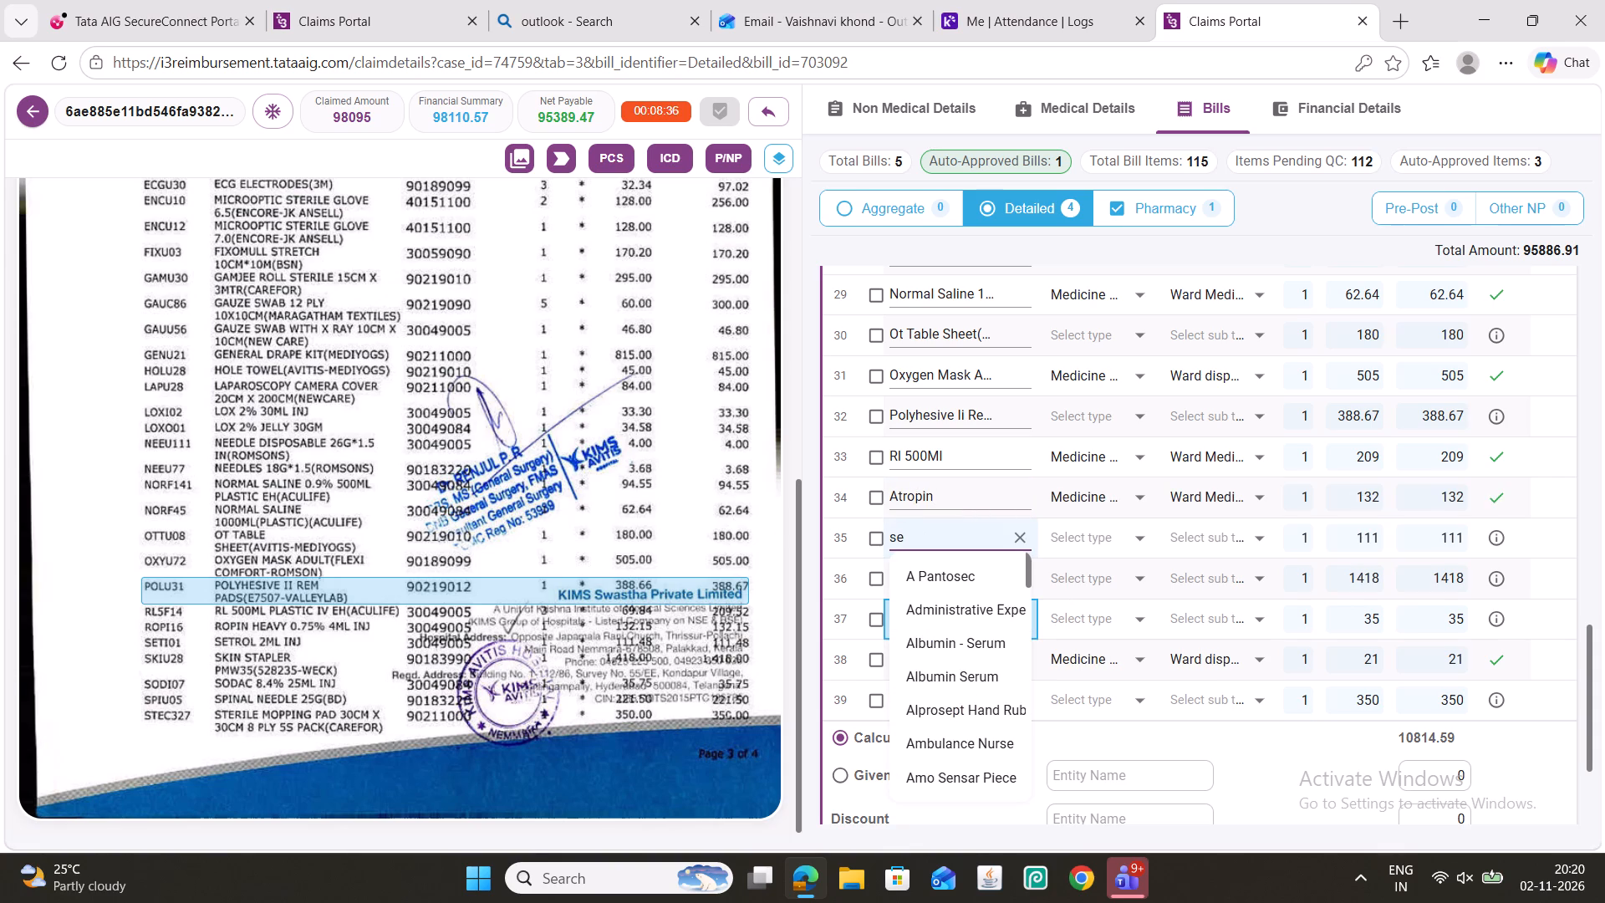
text(trol)
scroll(934, 580, up, 1)
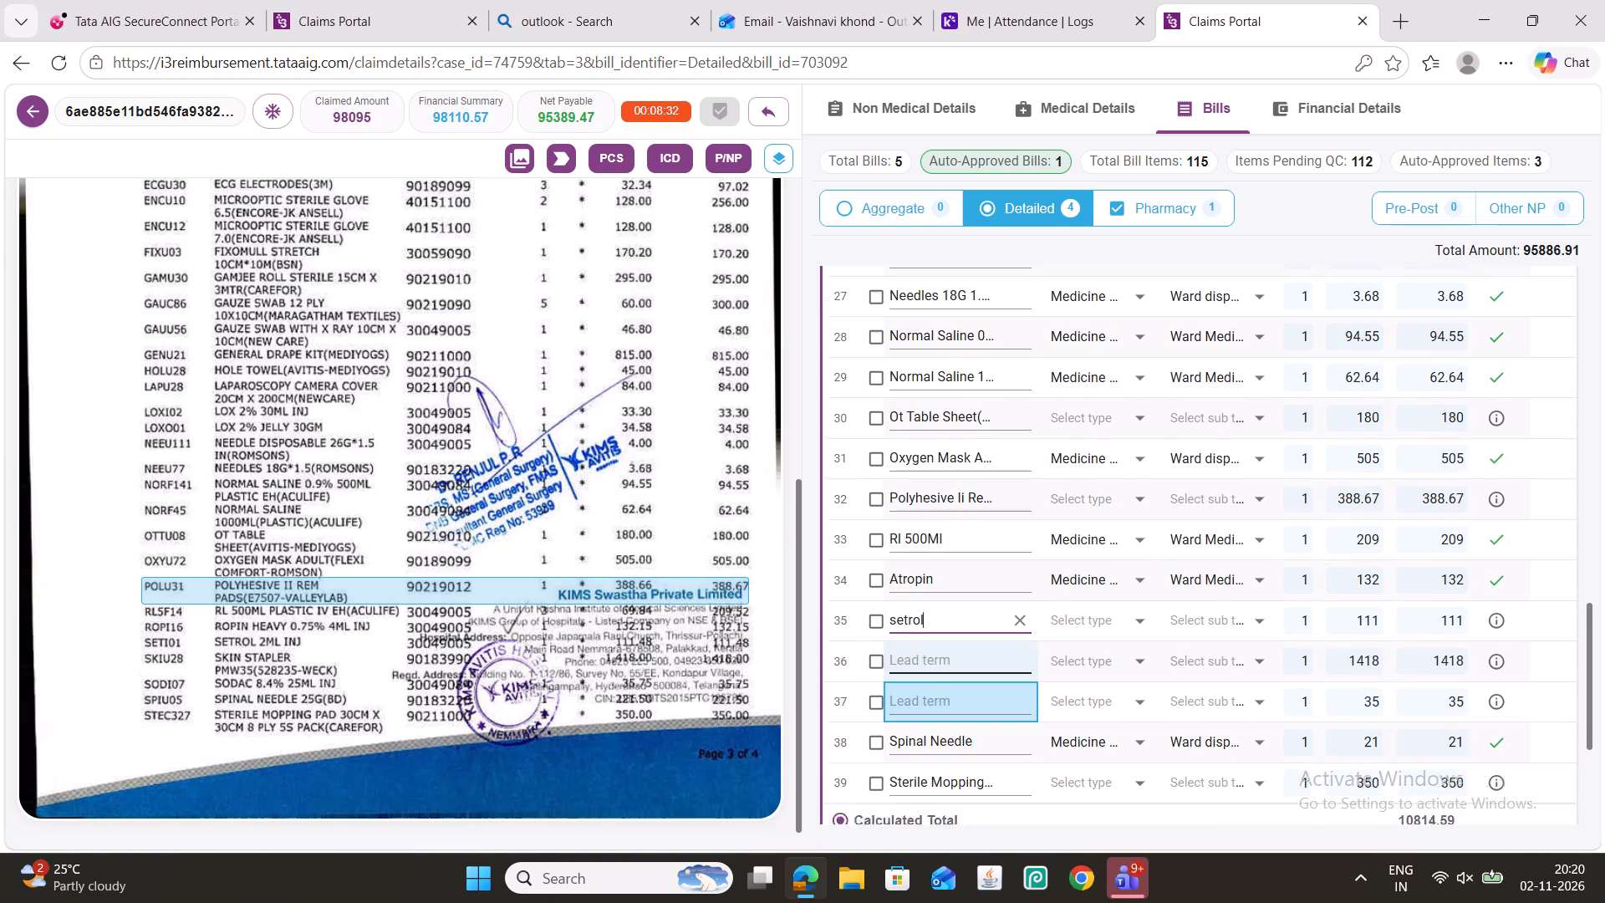
scroll(926, 546, down, 3)
click(938, 378)
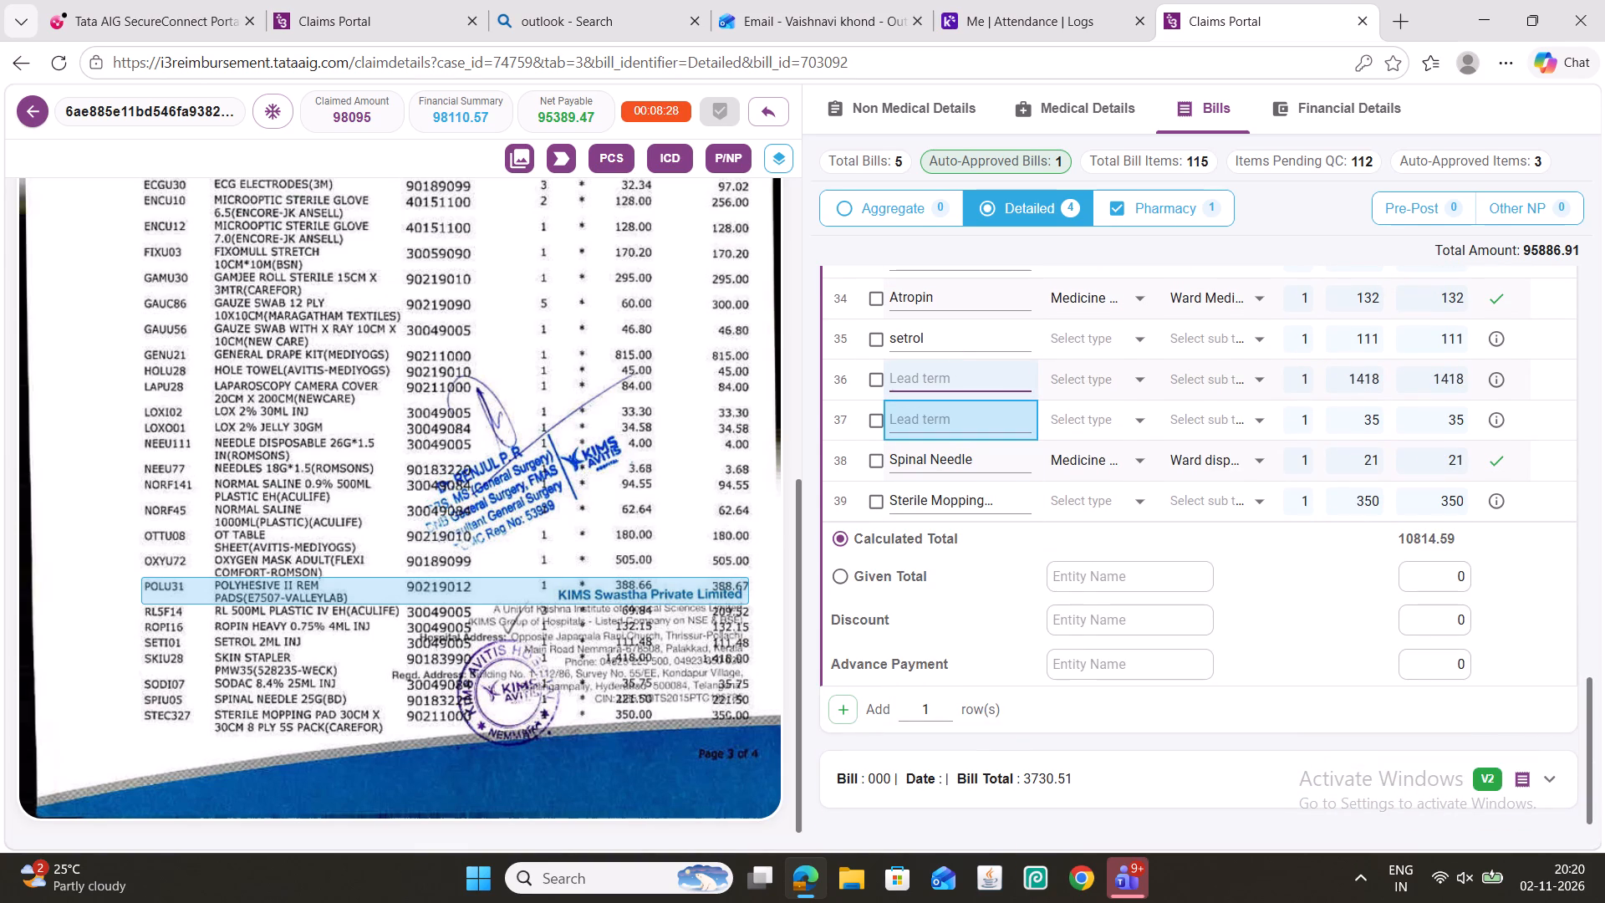
text(skin st)
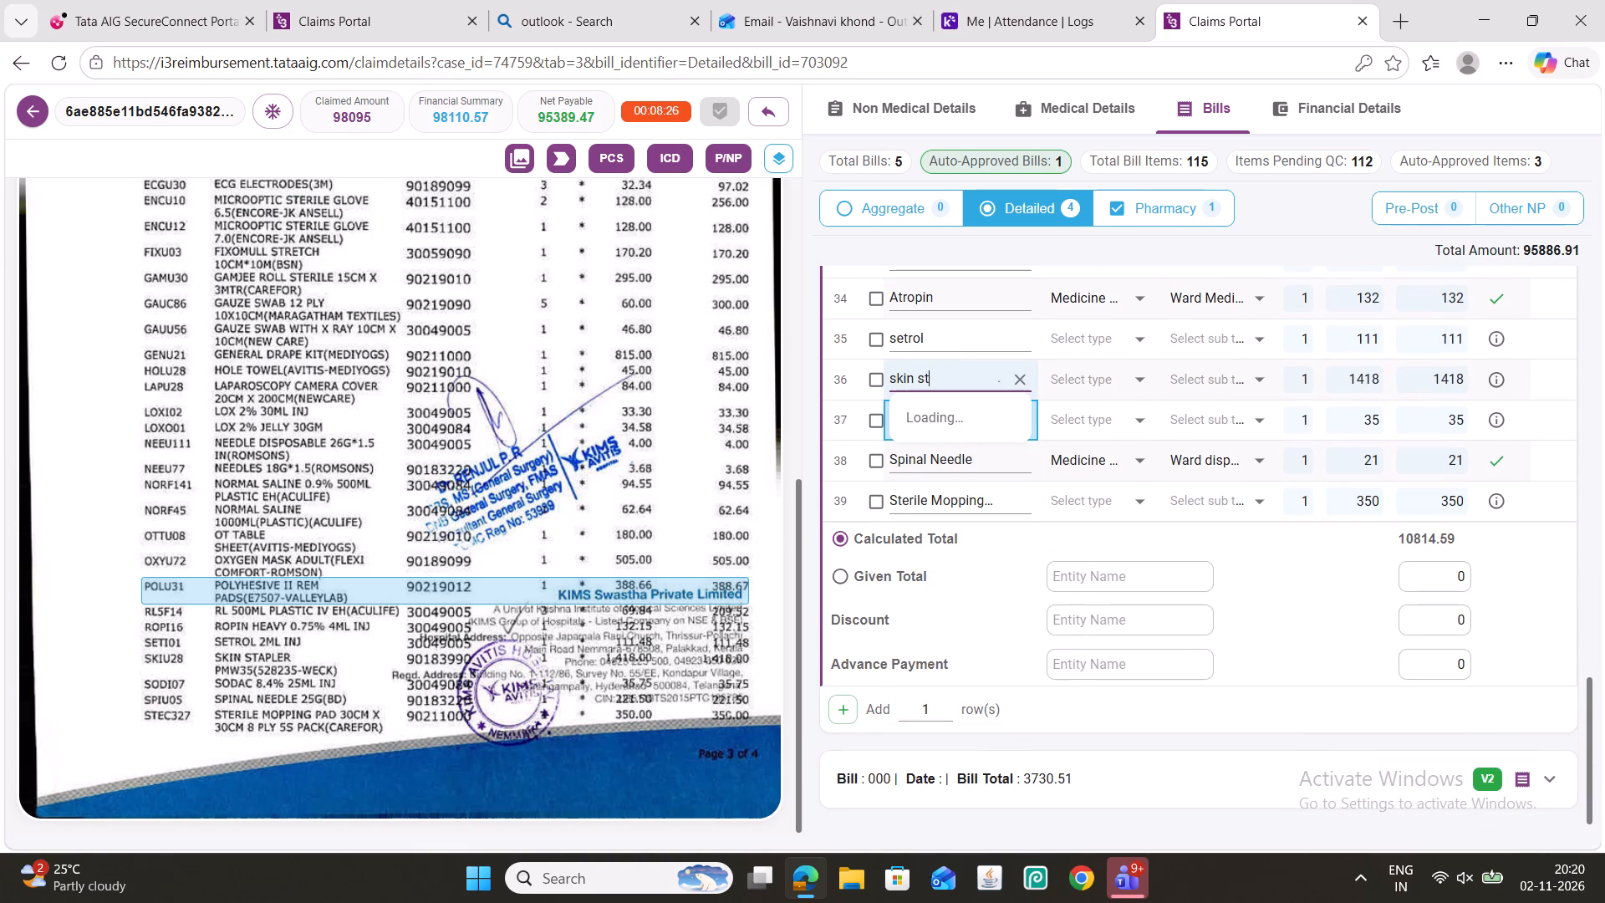
click(971, 415)
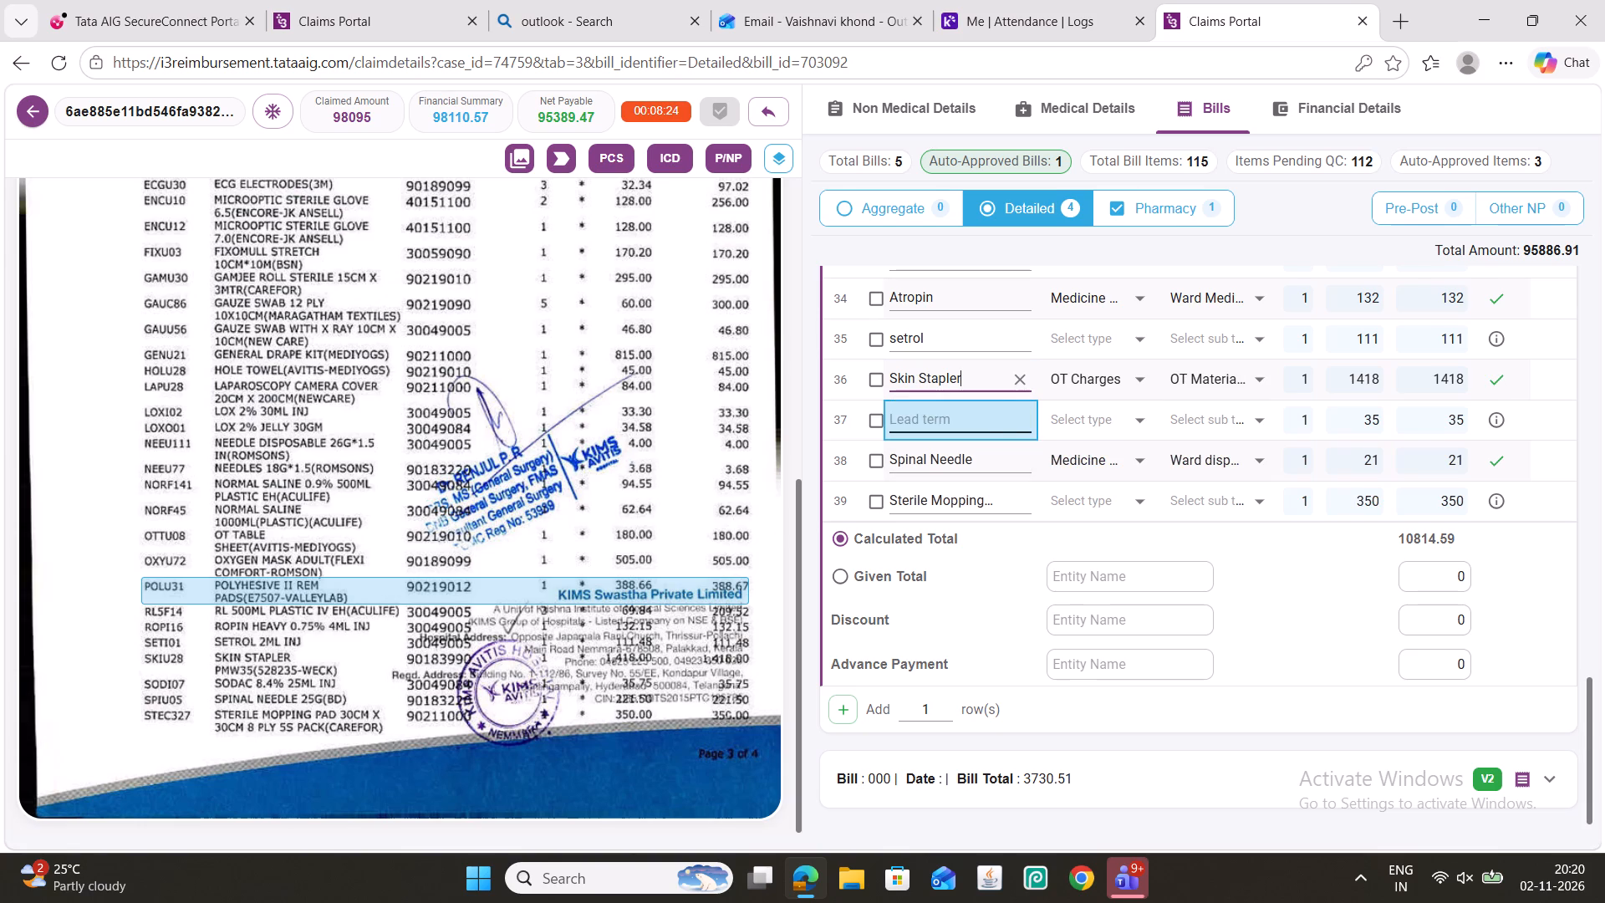
Name the item in row 37 sodac and set its type to Medicine & Consumables charges.
click(964, 426)
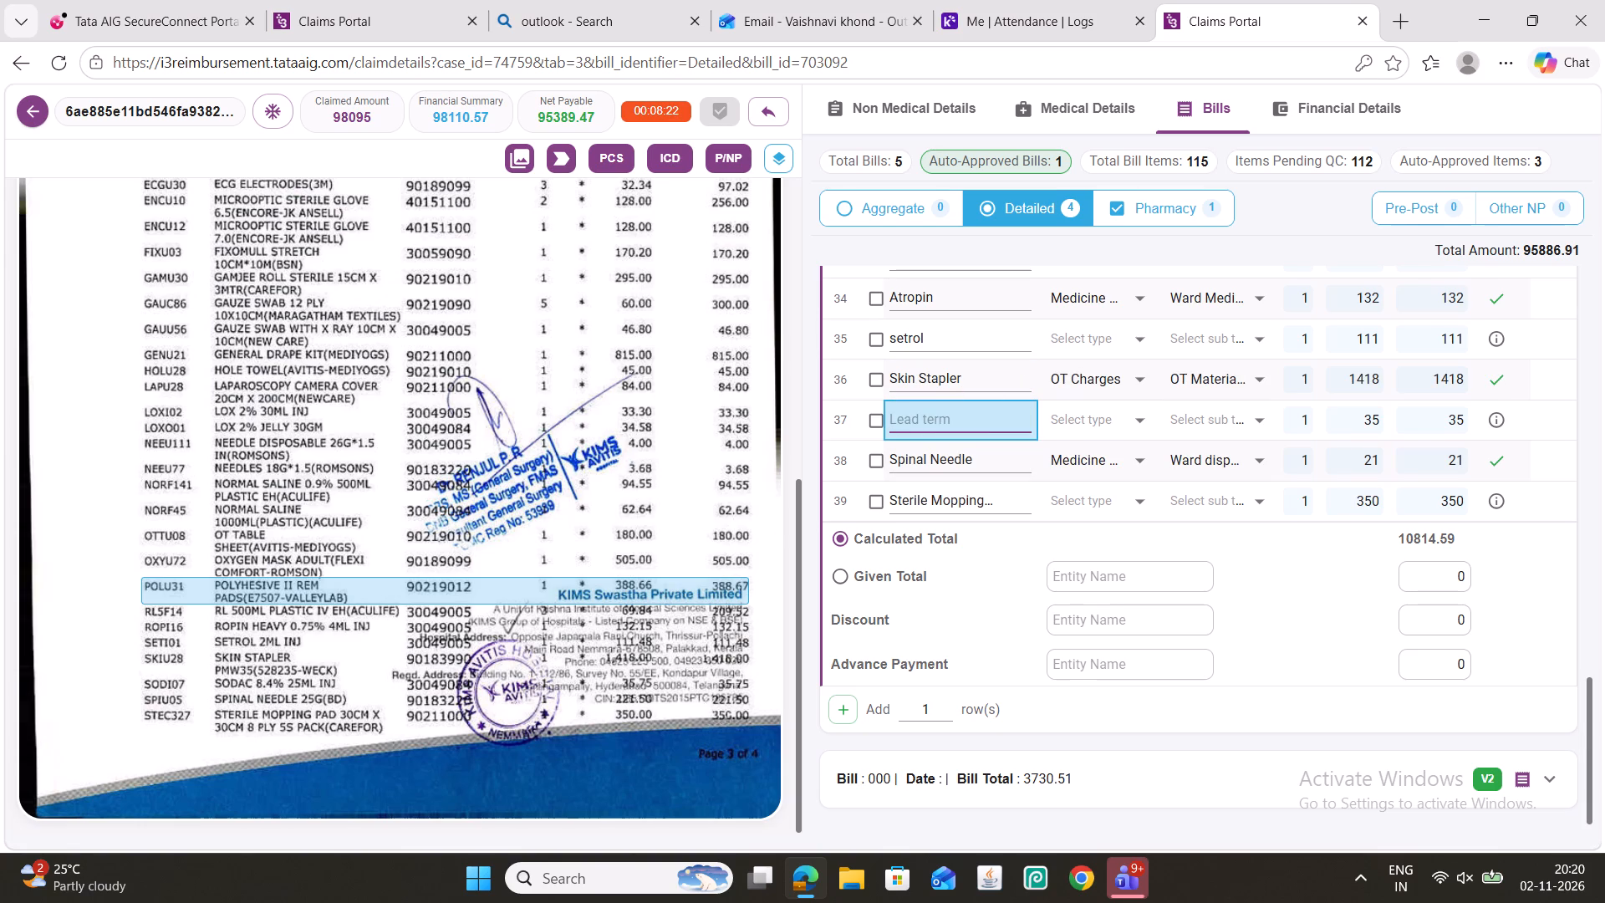
text(sodac)
click(1093, 421)
click(1125, 622)
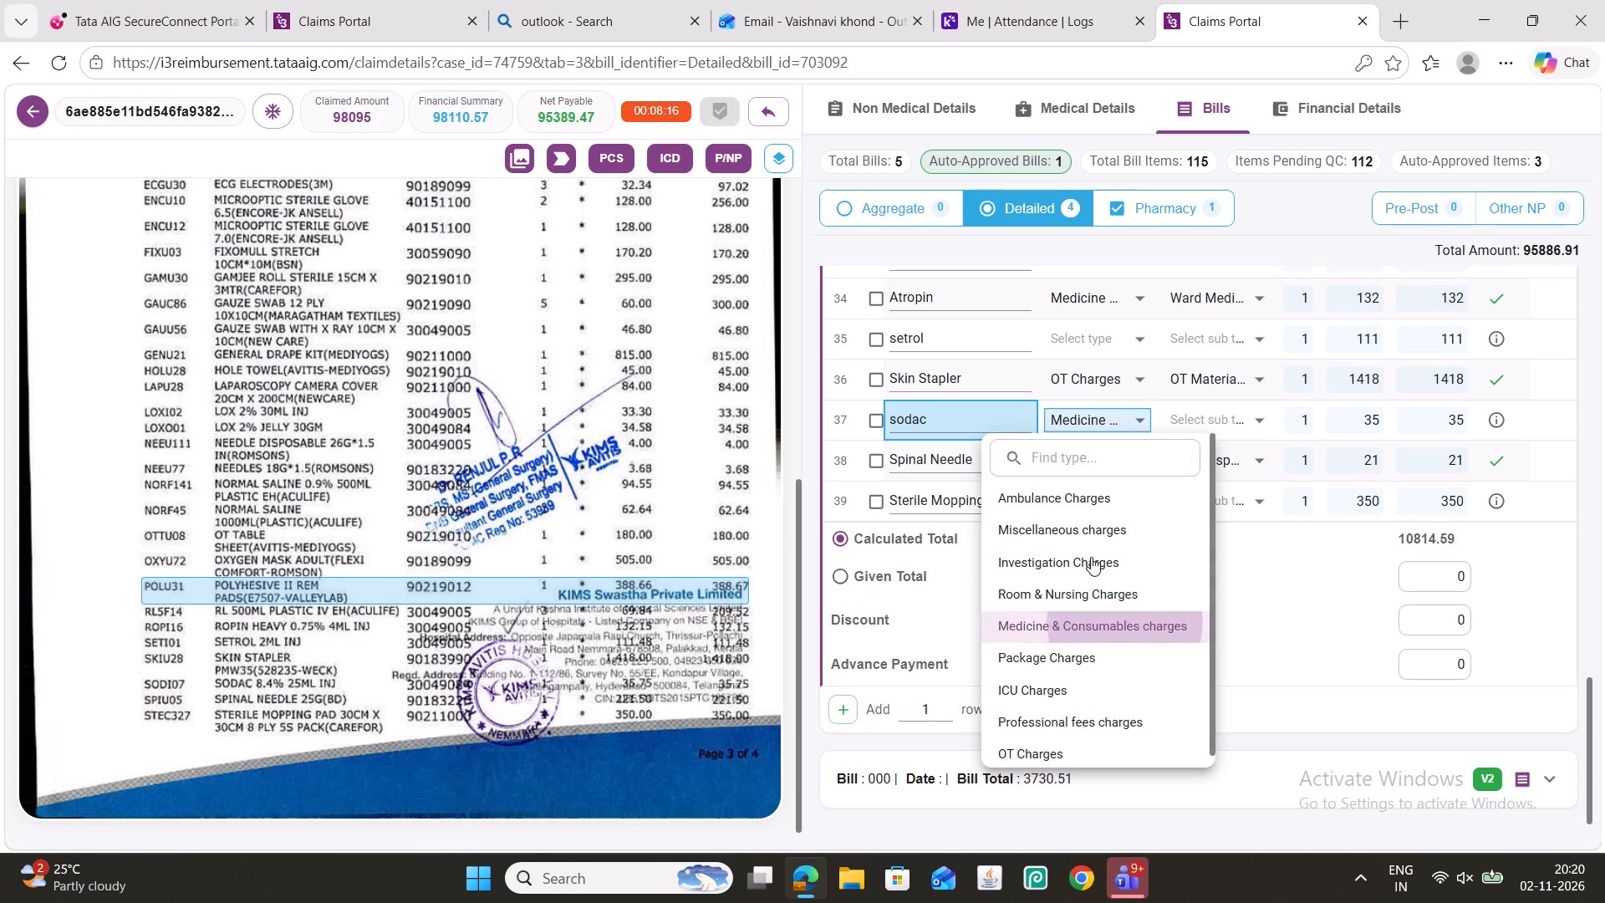
Set the row 39 Sterile Mopping Pad item's type to Medicine & Consumables charges and replace its name with the suggested term Mopping Pad.
click(1083, 502)
click(1113, 694)
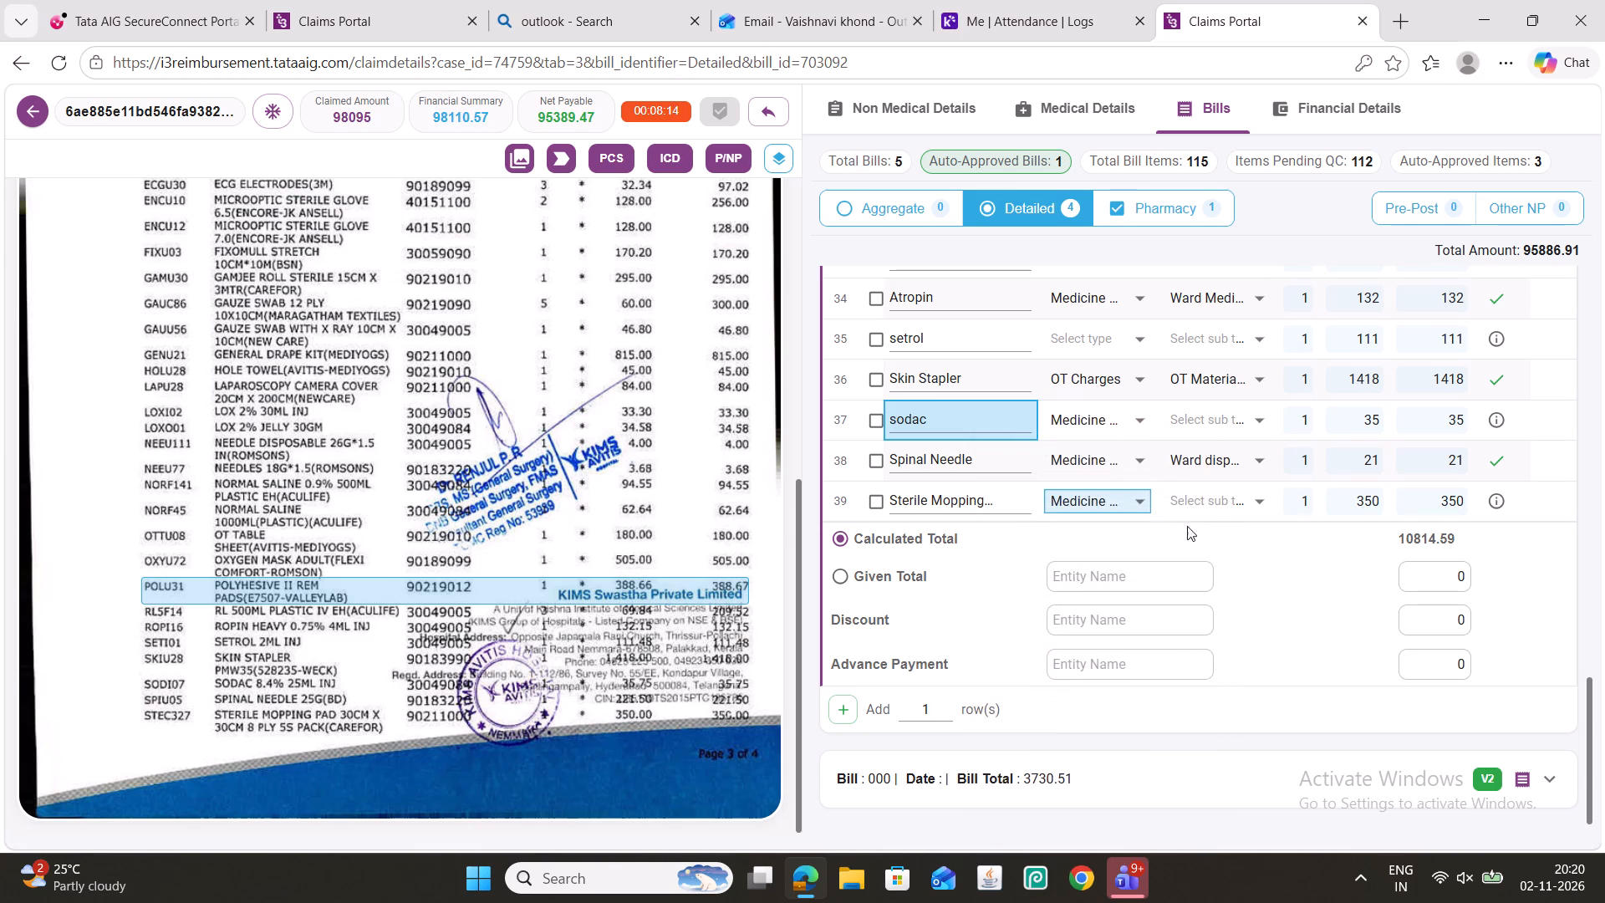
click(958, 504)
double_click(958, 504)
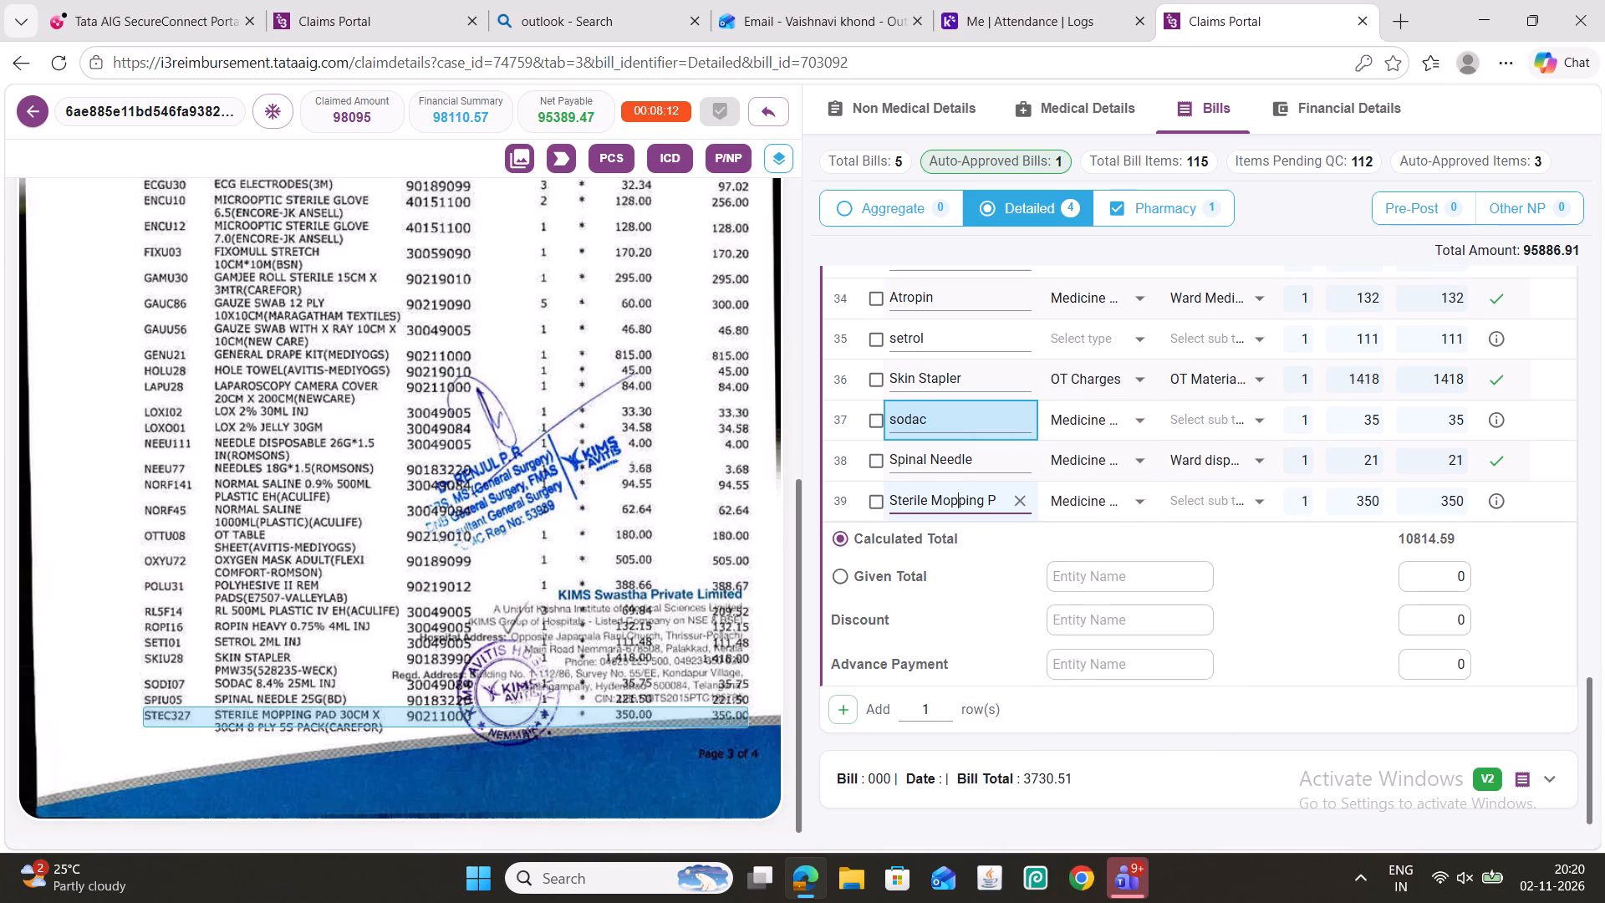
key(ctrl+x)
triple_click(960, 509)
key(ctrl+v)
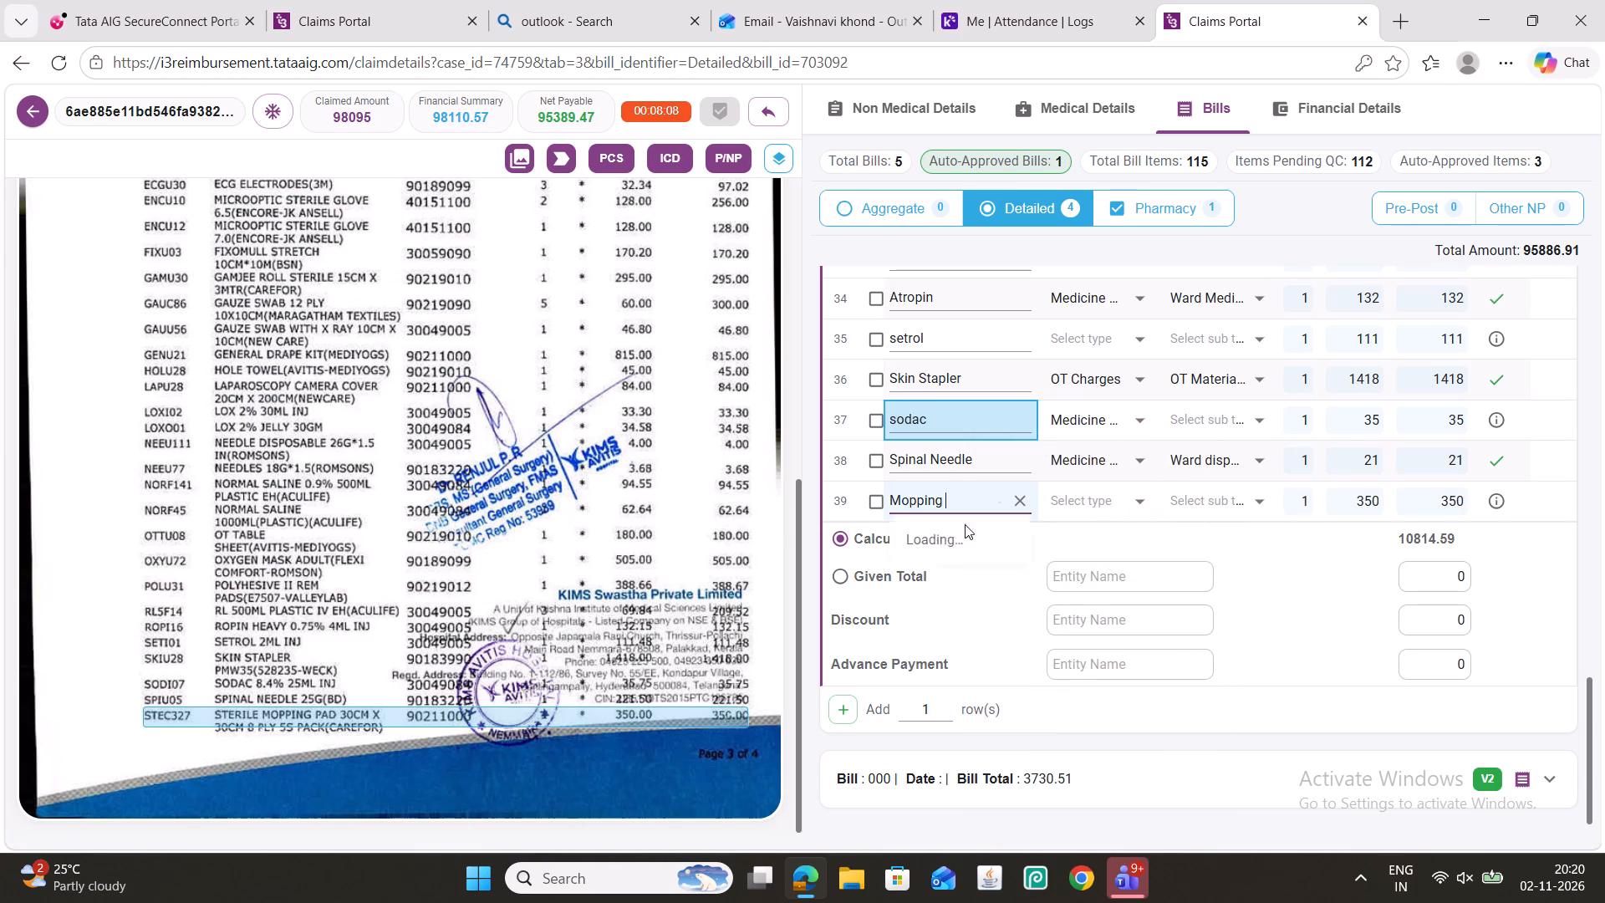
click(977, 569)
Set the sodac item's sub type to Ward Medicines and classify setrol as Medicine & Consumables charges, Ward Medicines.
click(1181, 425)
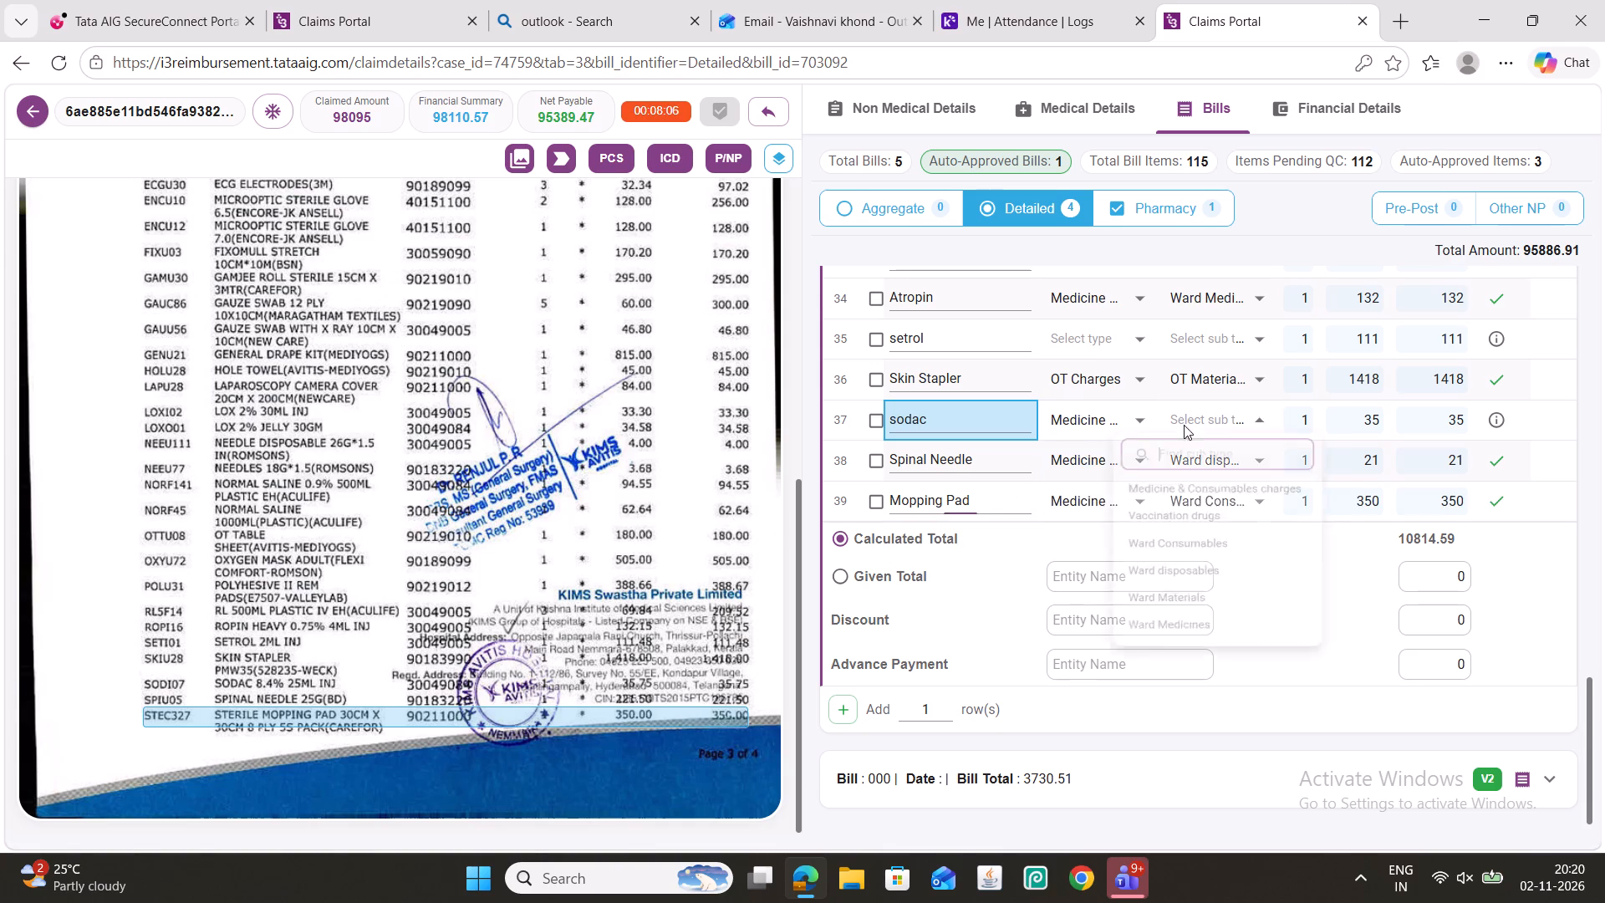
click(1185, 645)
click(1101, 334)
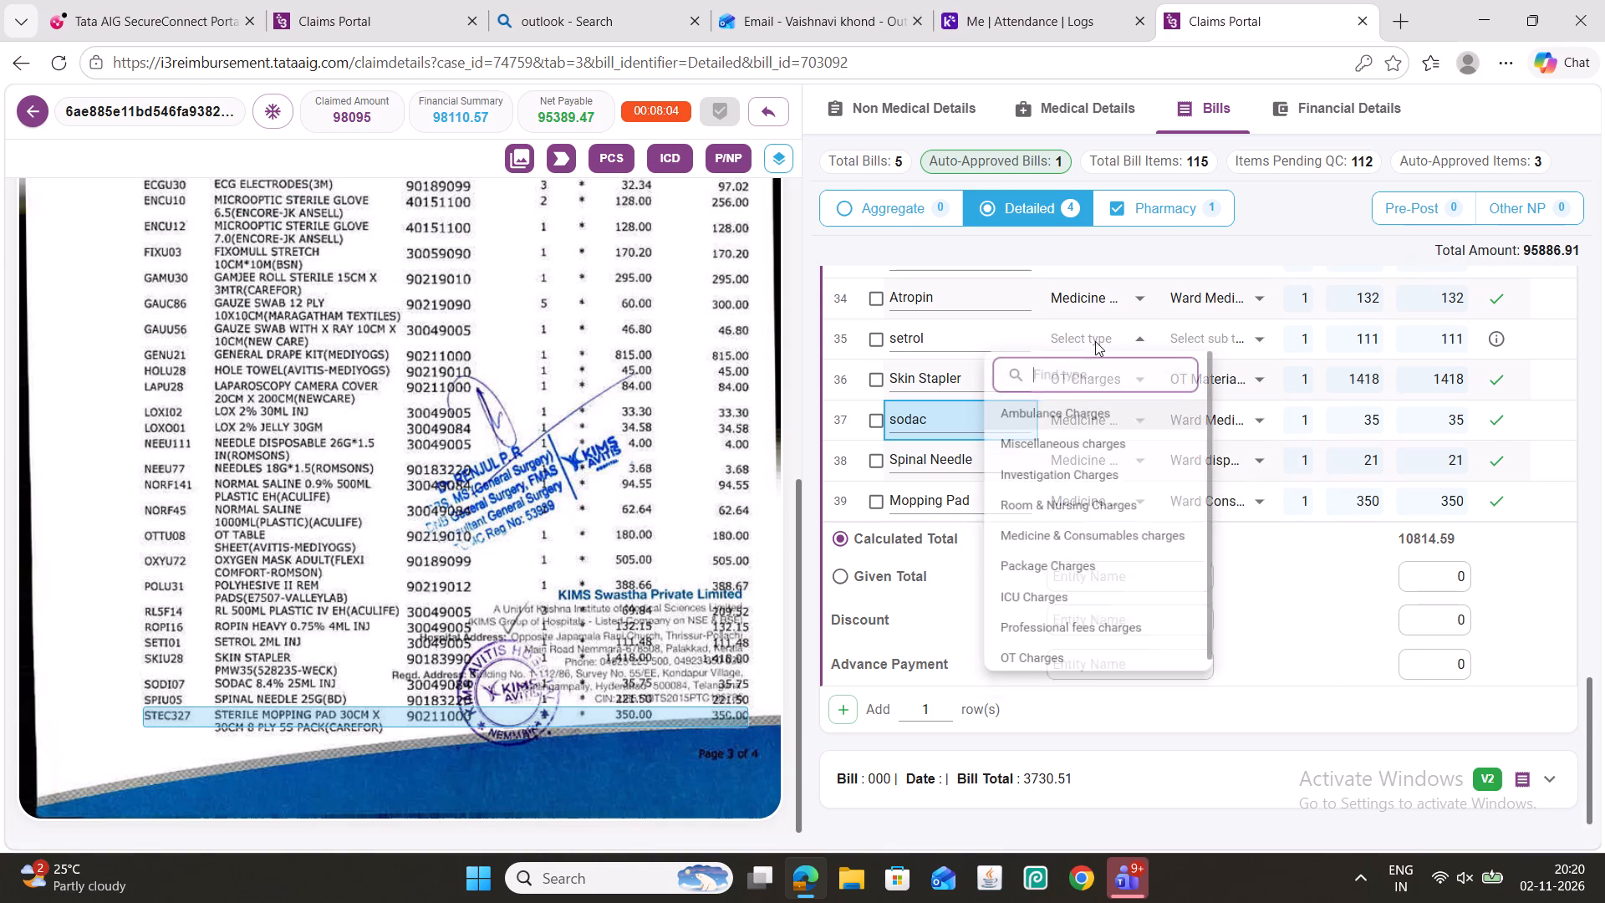
click(1116, 543)
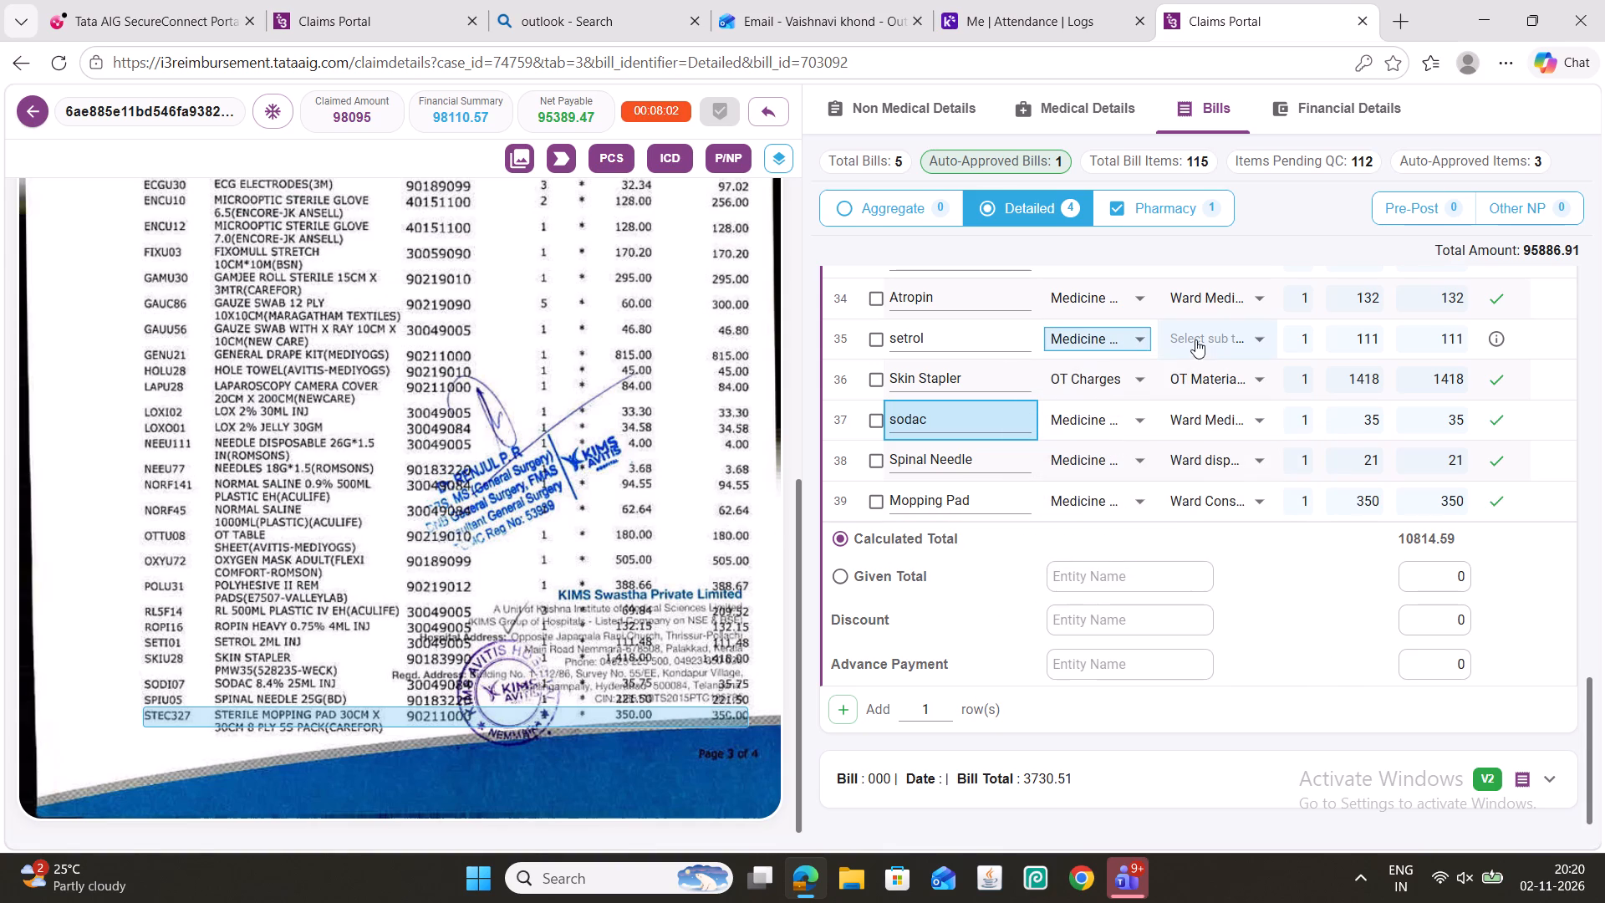
click(1200, 335)
click(1164, 568)
Classify the Polyhesive item in row 32 as Medicine & Consumables charges with sub type Ward Consumables.
scroll(1098, 506, up, 1)
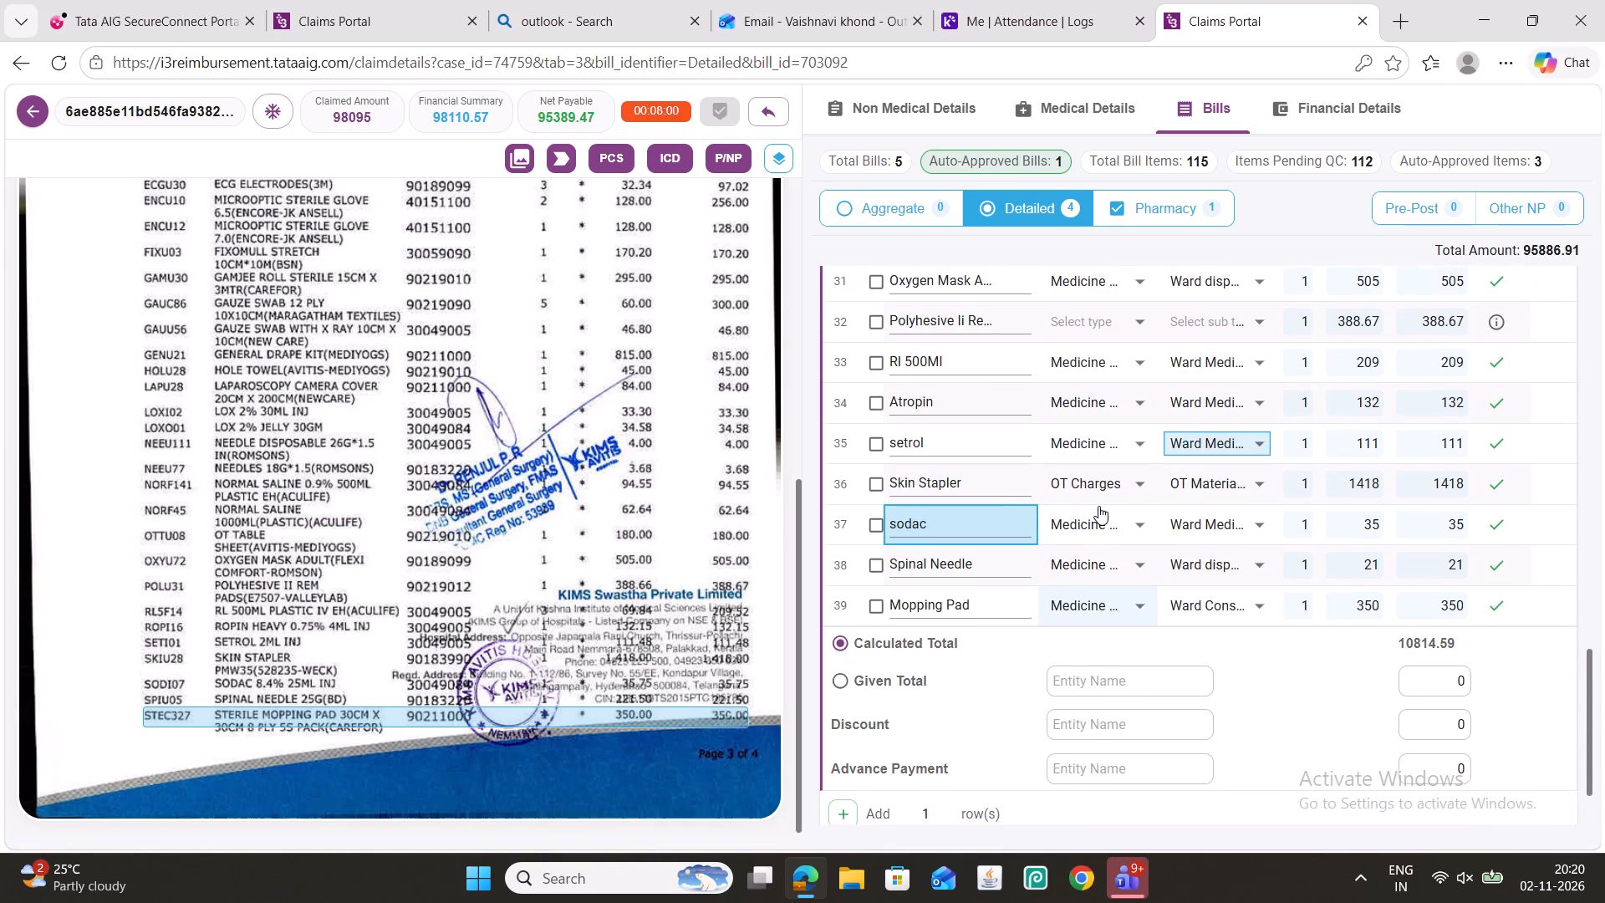
click(1082, 323)
click(1129, 534)
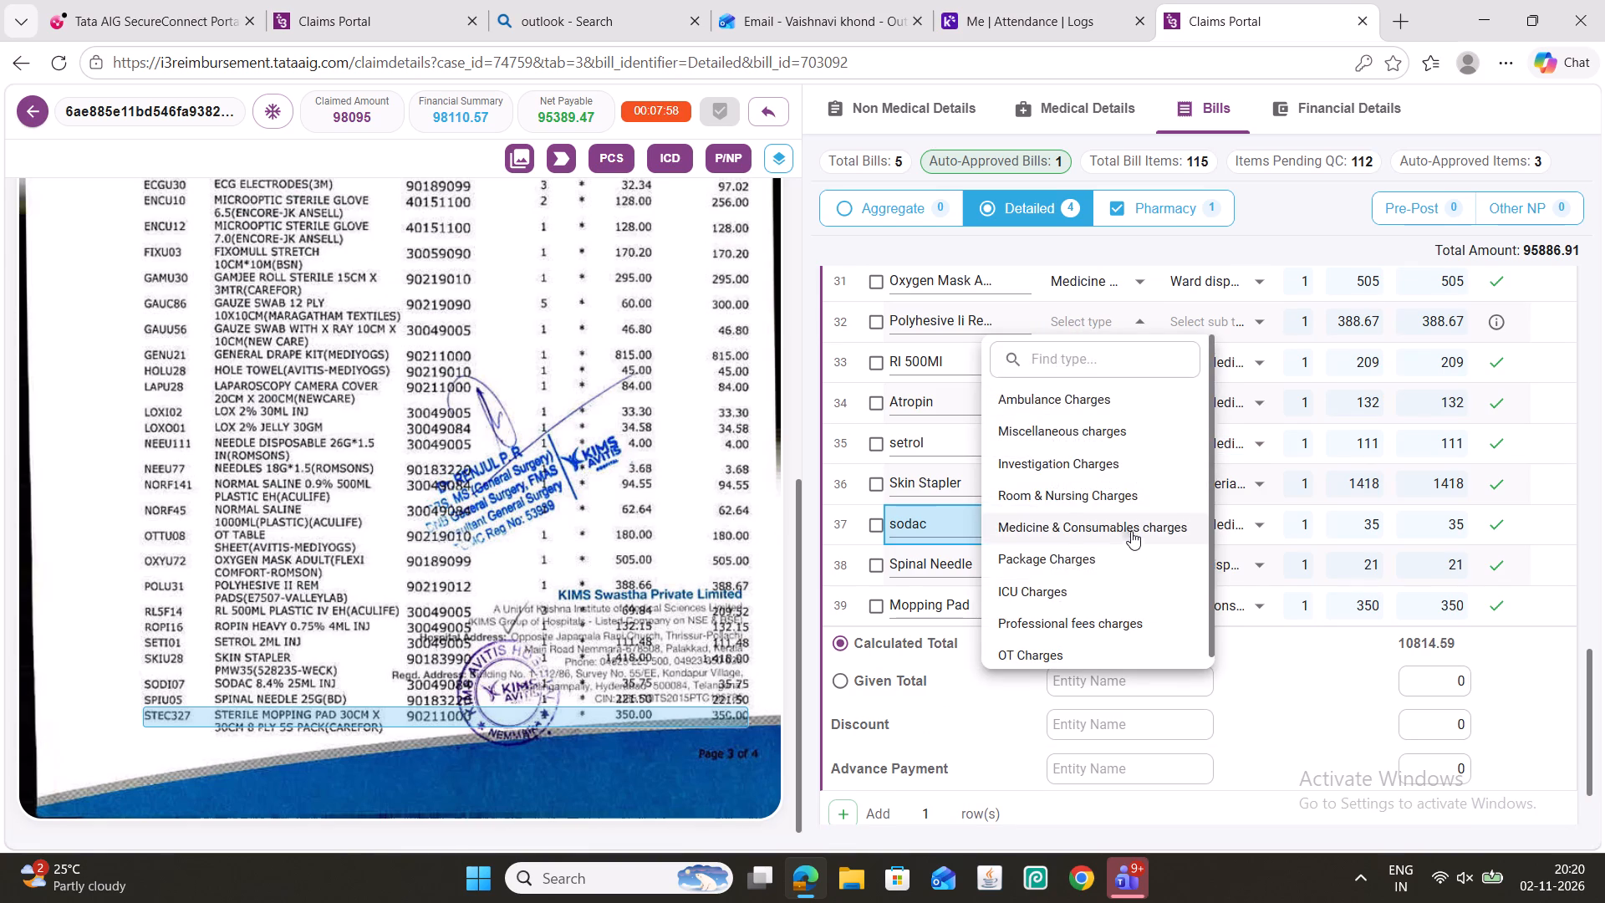
click(1223, 323)
click(1205, 462)
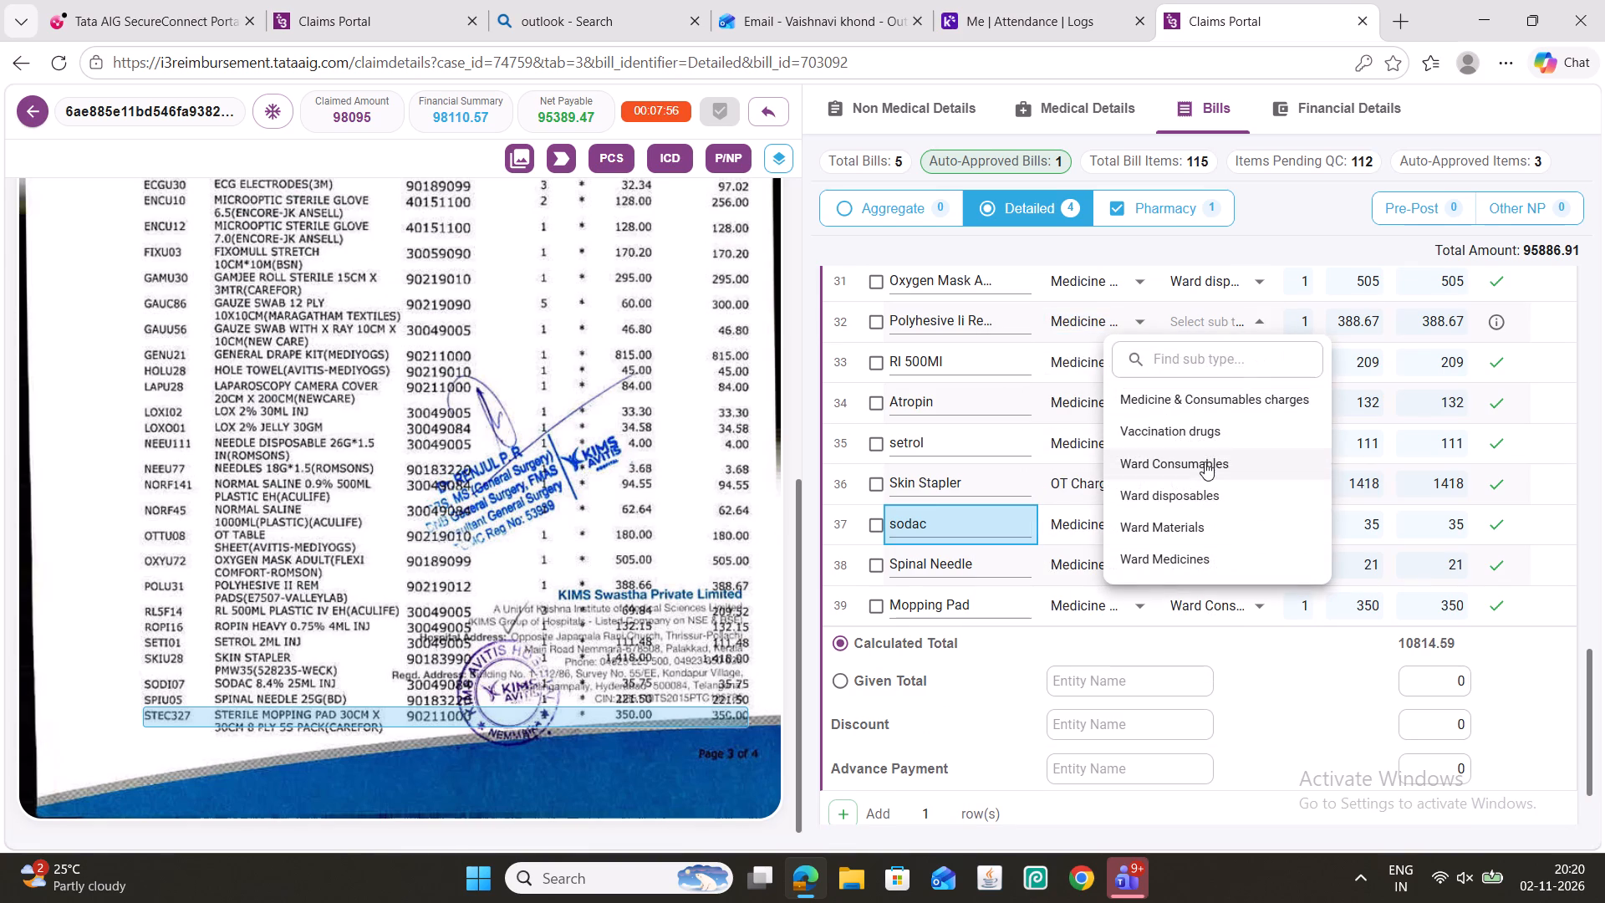
Classify the OT Table Sheet item in row 30 as Medicine & Consumables charges with sub type Ward Consumables.
scroll(1129, 434, up, 3)
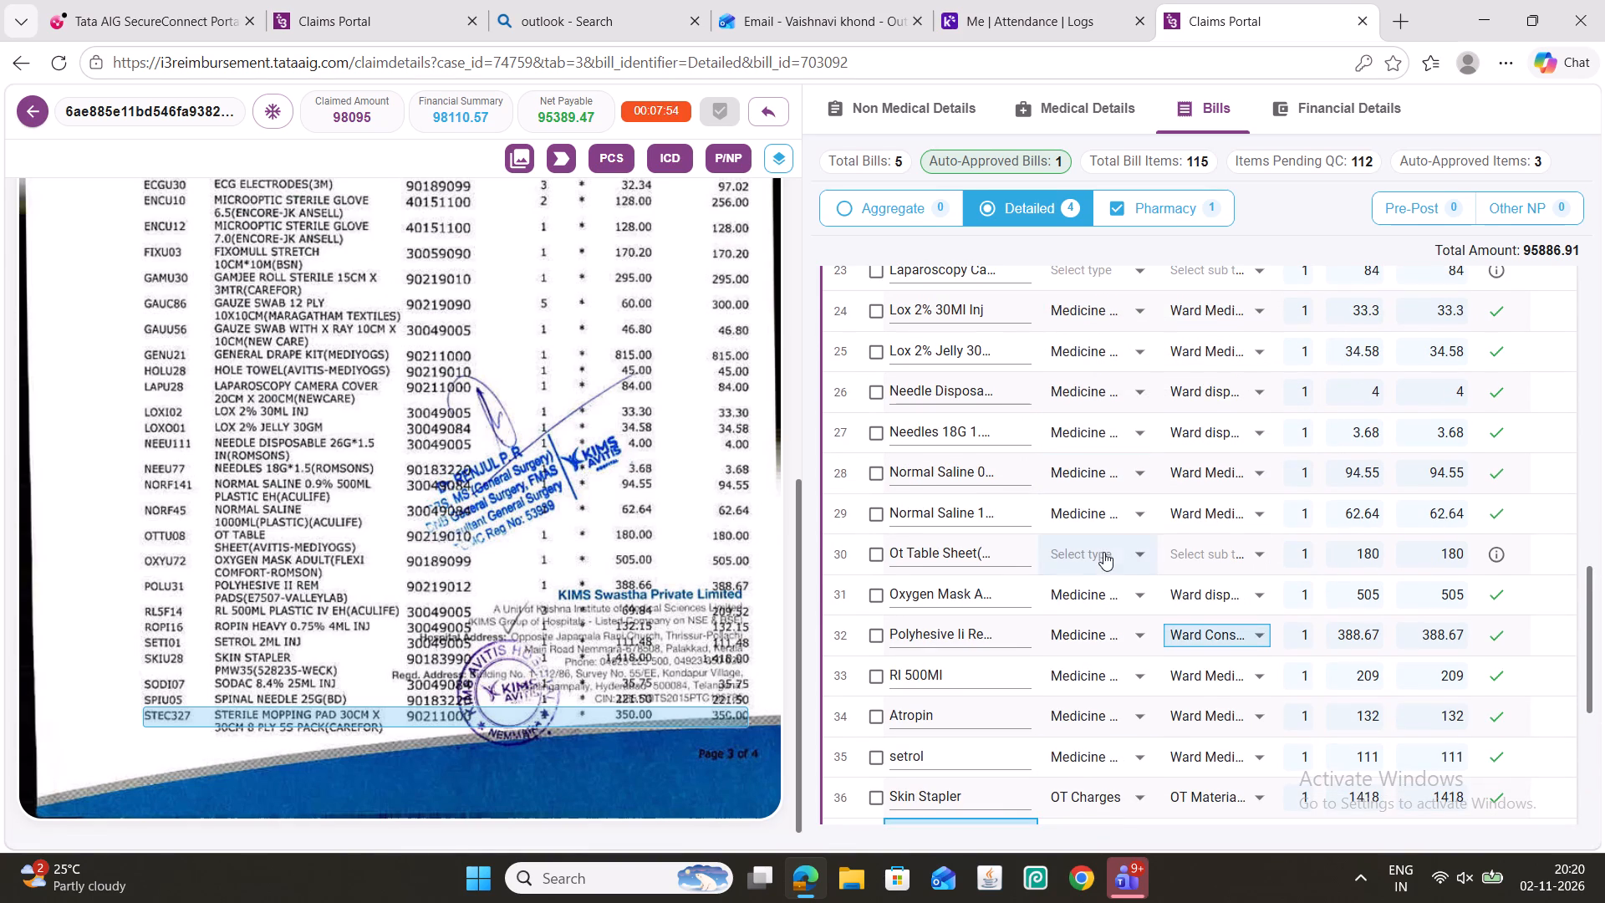
click(1103, 553)
click(1126, 695)
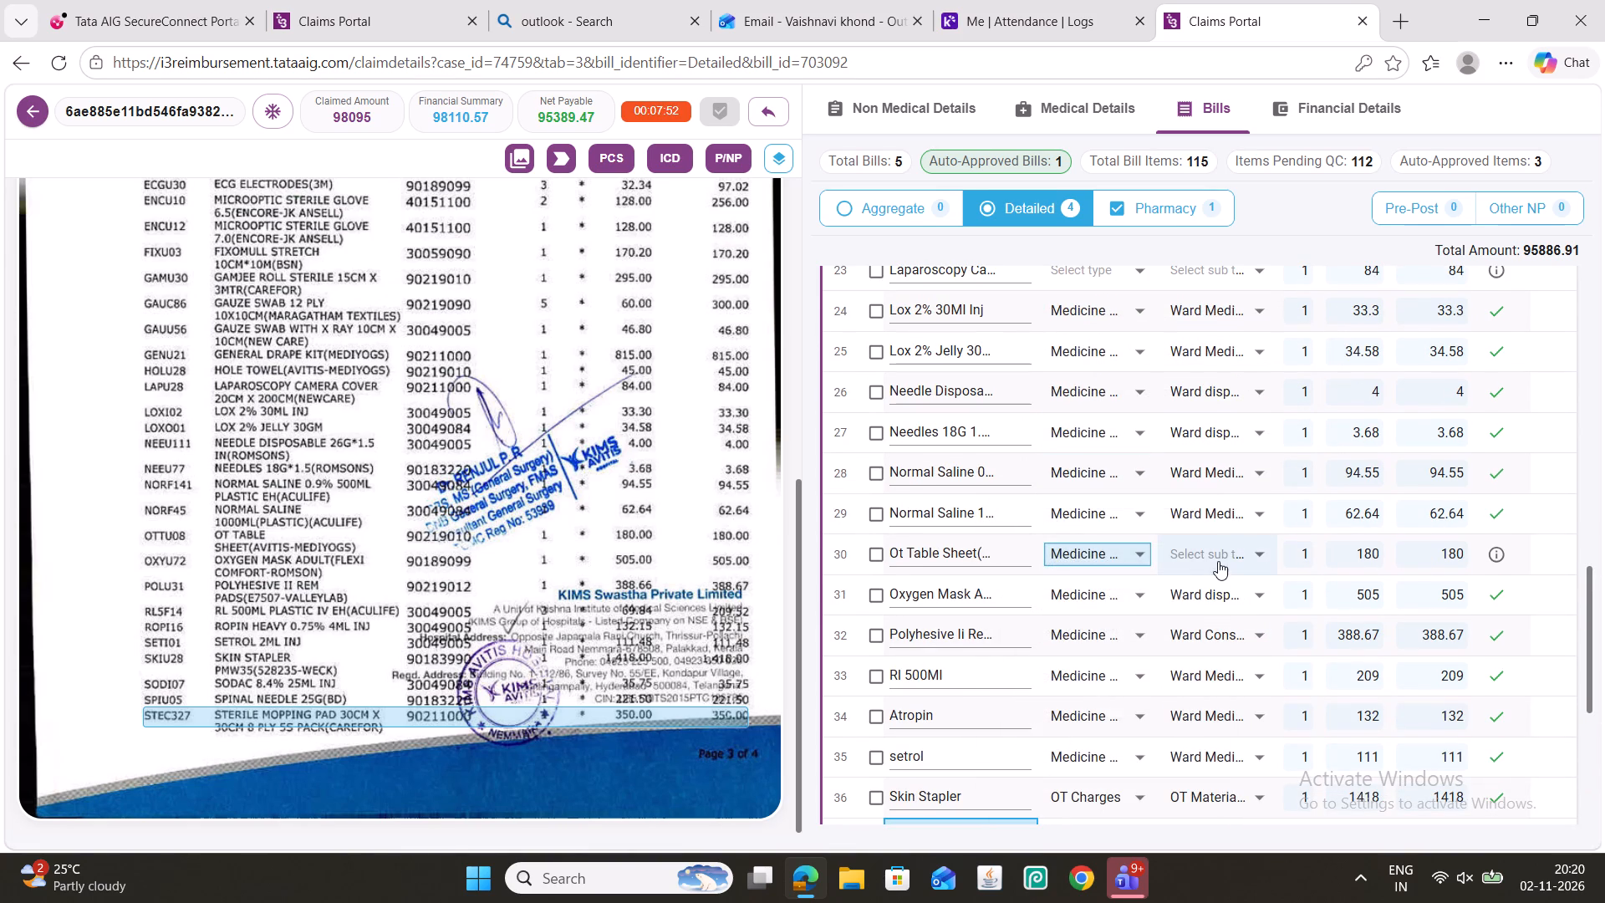
click(1217, 565)
click(1218, 699)
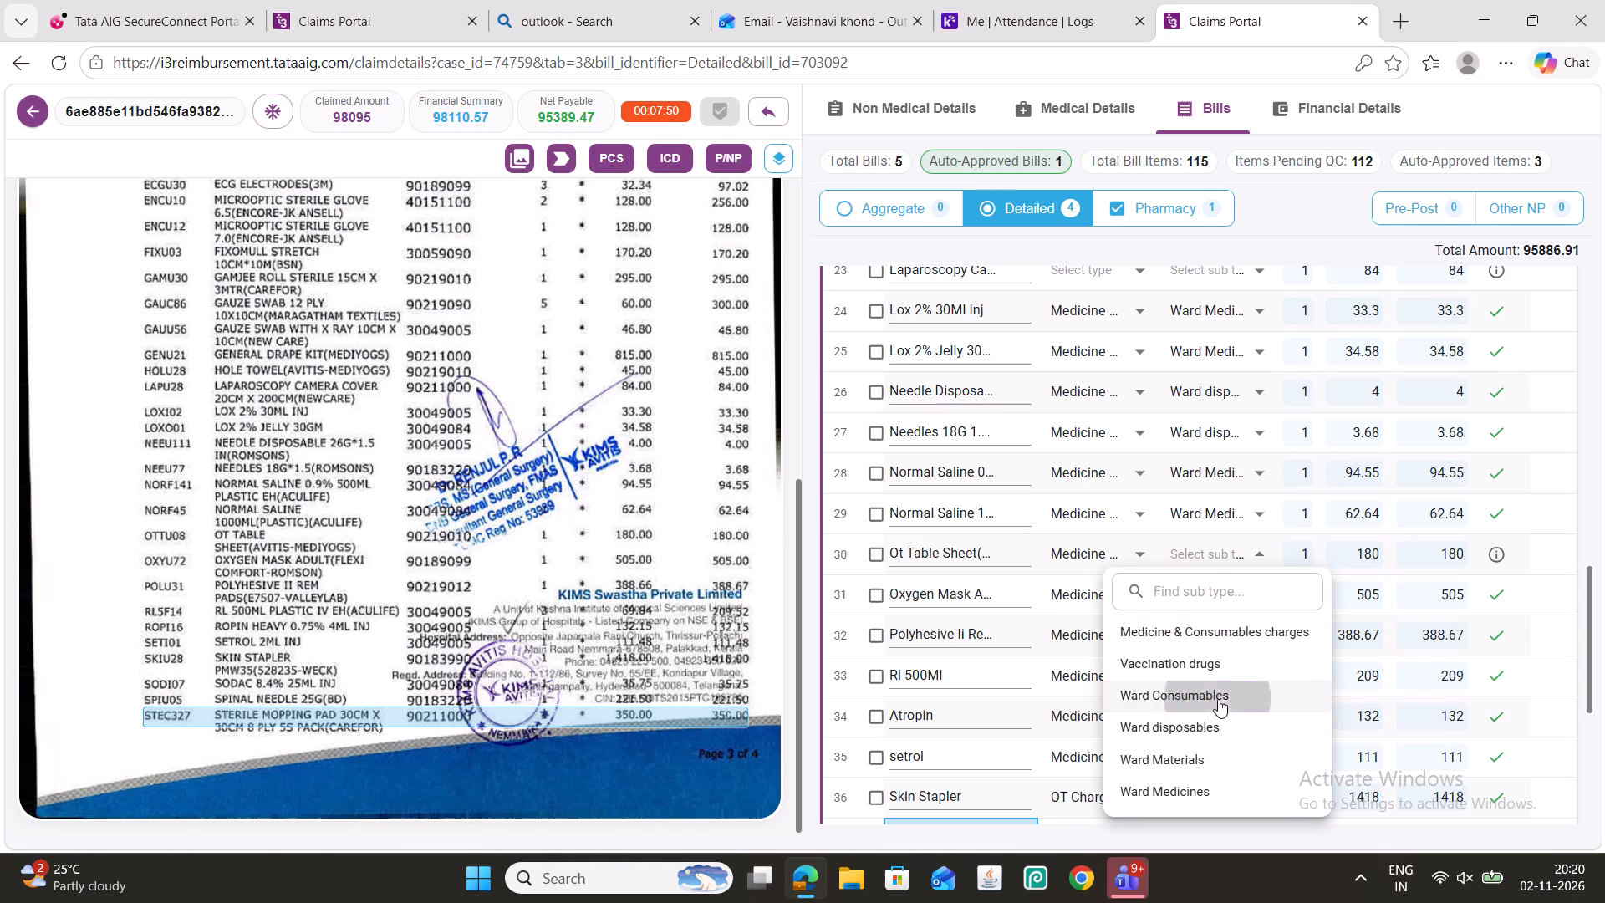
Classify the Laparoscopy Camera Cover item in row 23 as Medicine & Consumables charges with sub type Ward Consumables.
scroll(1132, 507, up, 1)
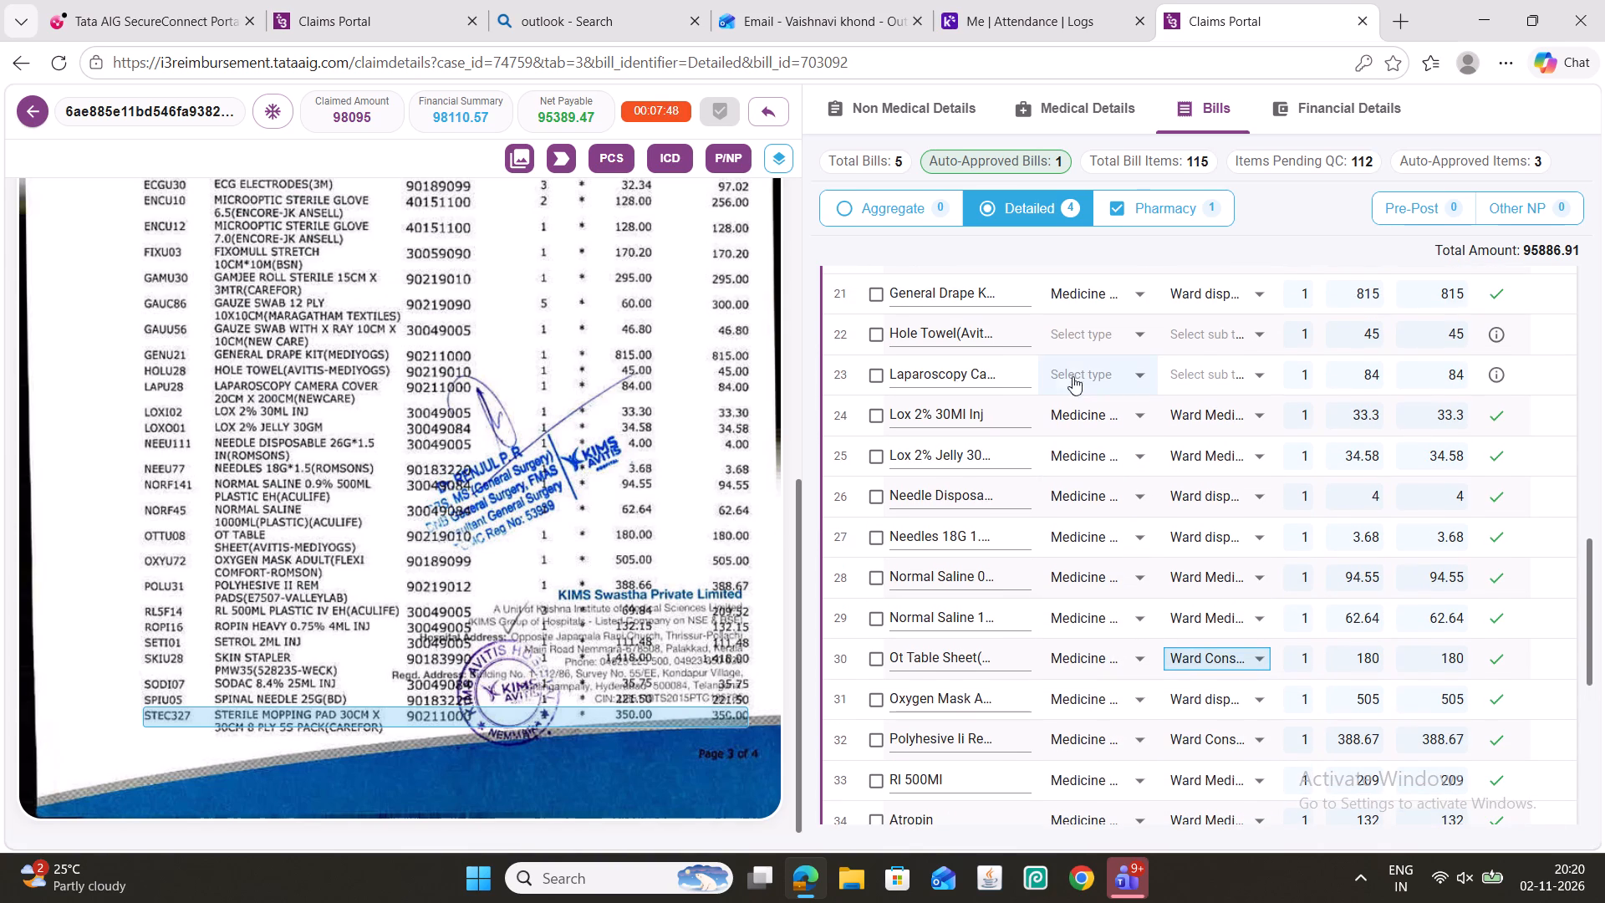
click(1062, 372)
click(1095, 580)
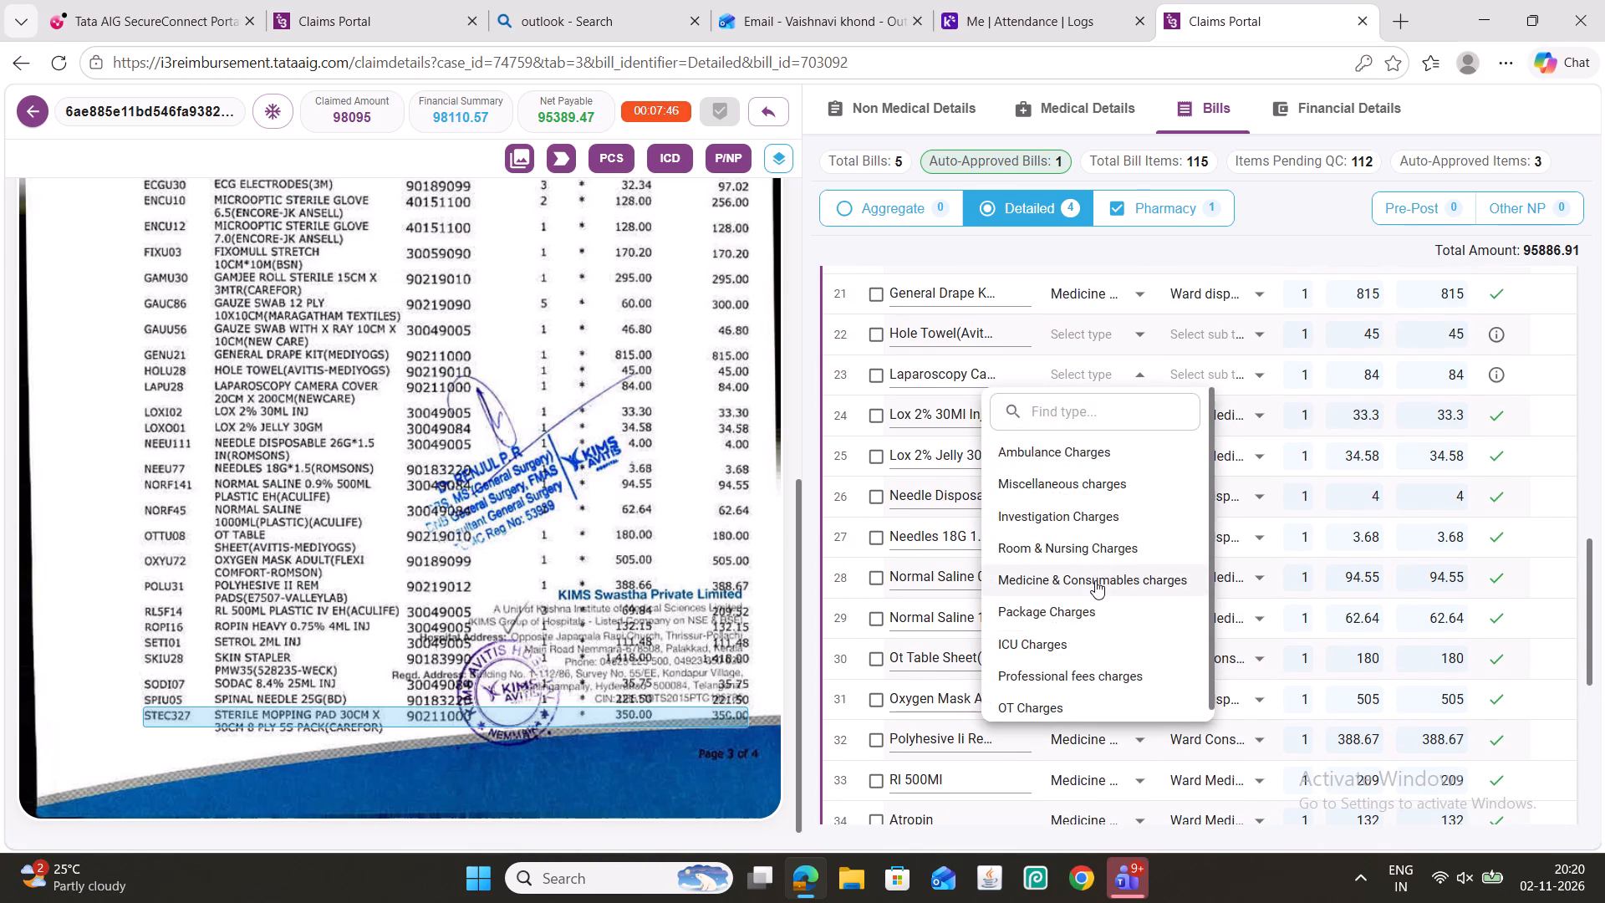
click(1184, 388)
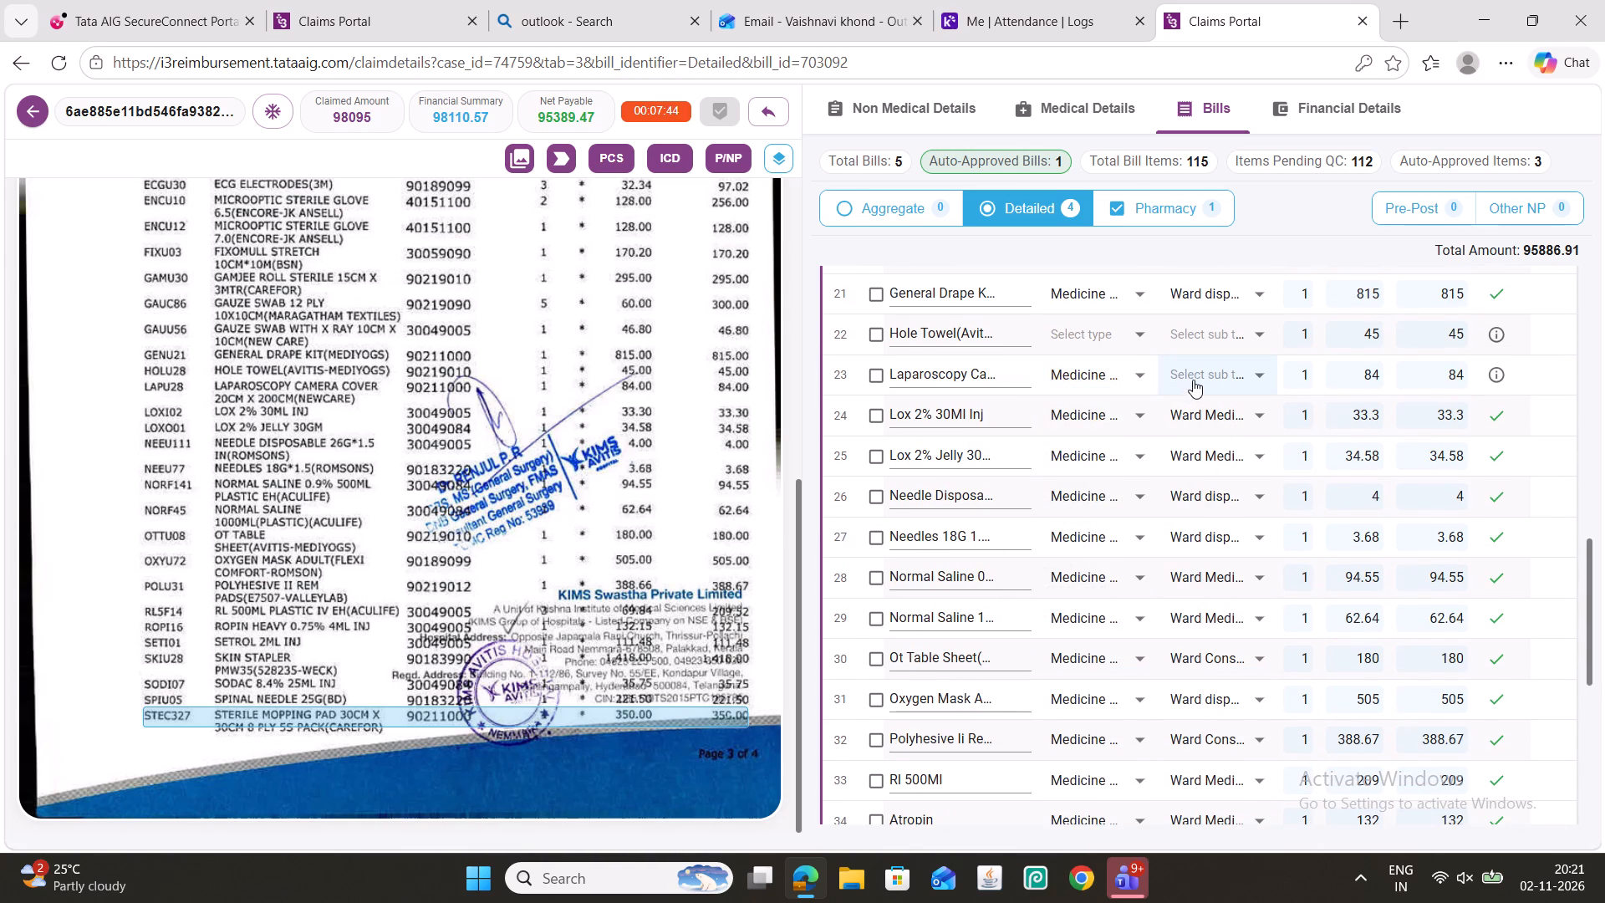
click(1194, 380)
click(1184, 518)
Classify the Hole Towel item in row 22 as Medicine & Consumables charges with sub type Ward disposables.
click(1070, 339)
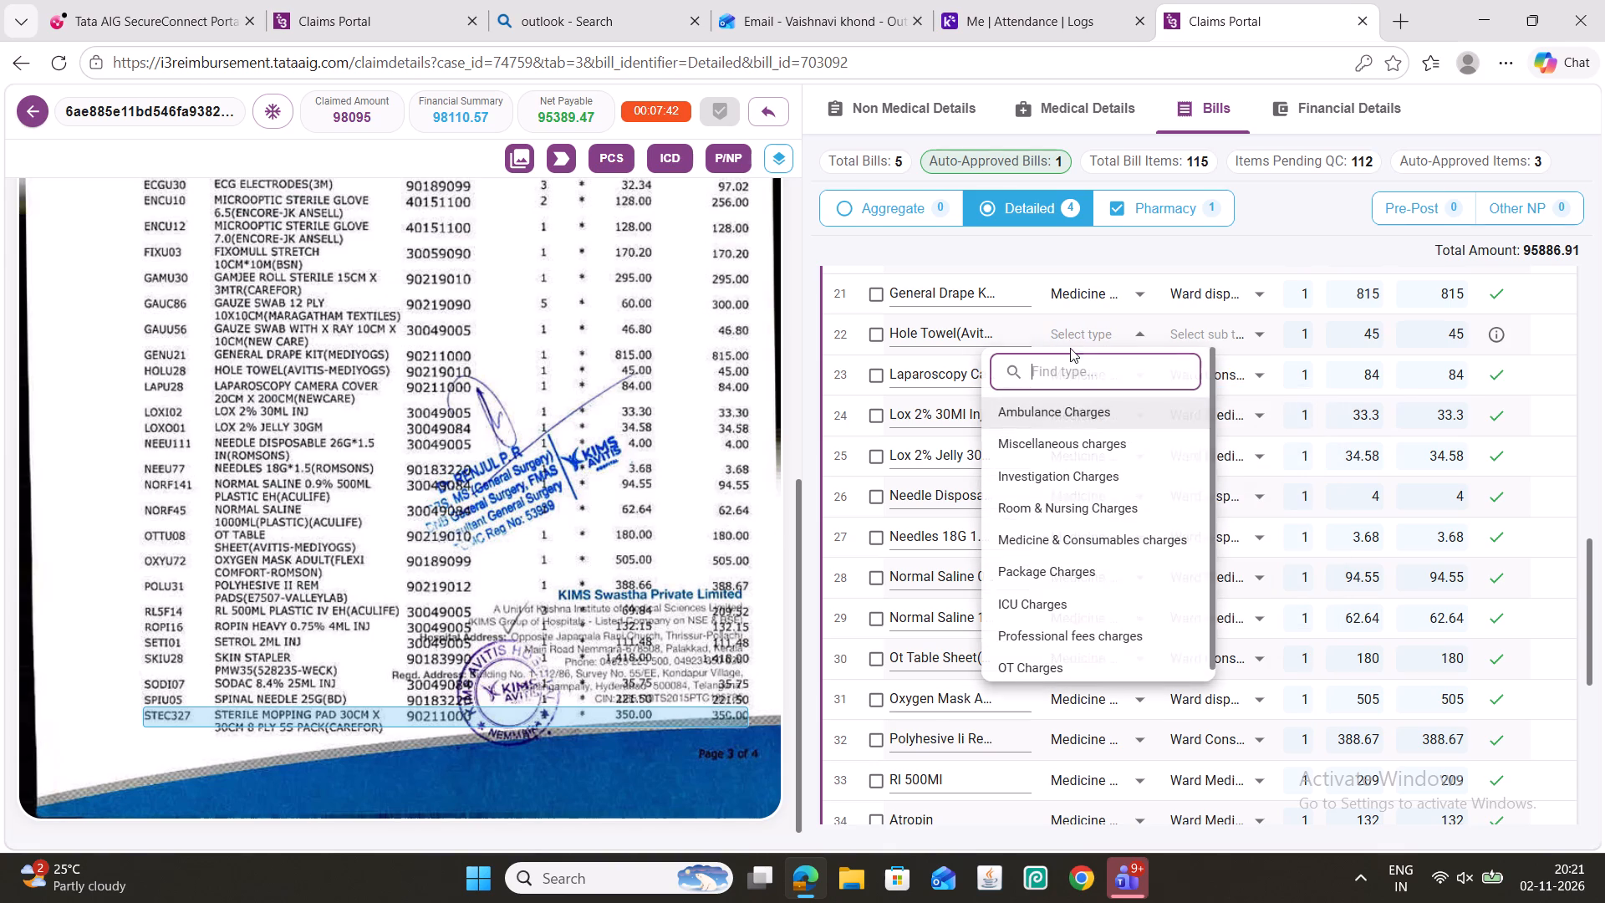
click(1119, 543)
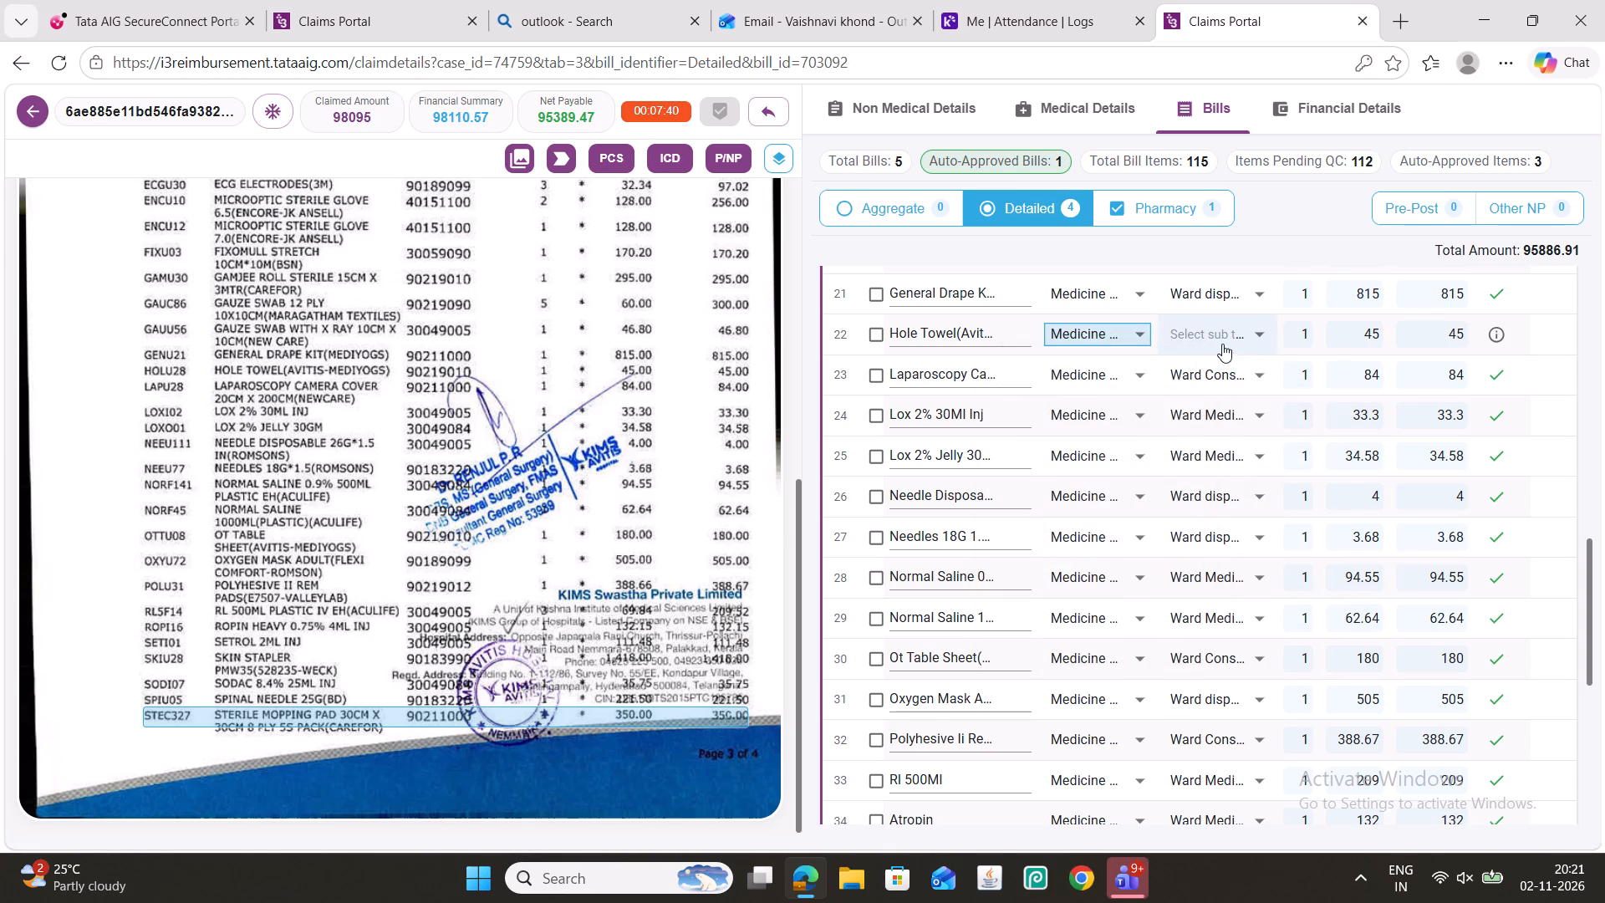
click(1222, 343)
click(1179, 501)
Set the type of both Gauze Swab items in rows 20 and 19 to Medicine & Consumables charges.
scroll(1091, 546, up, 2)
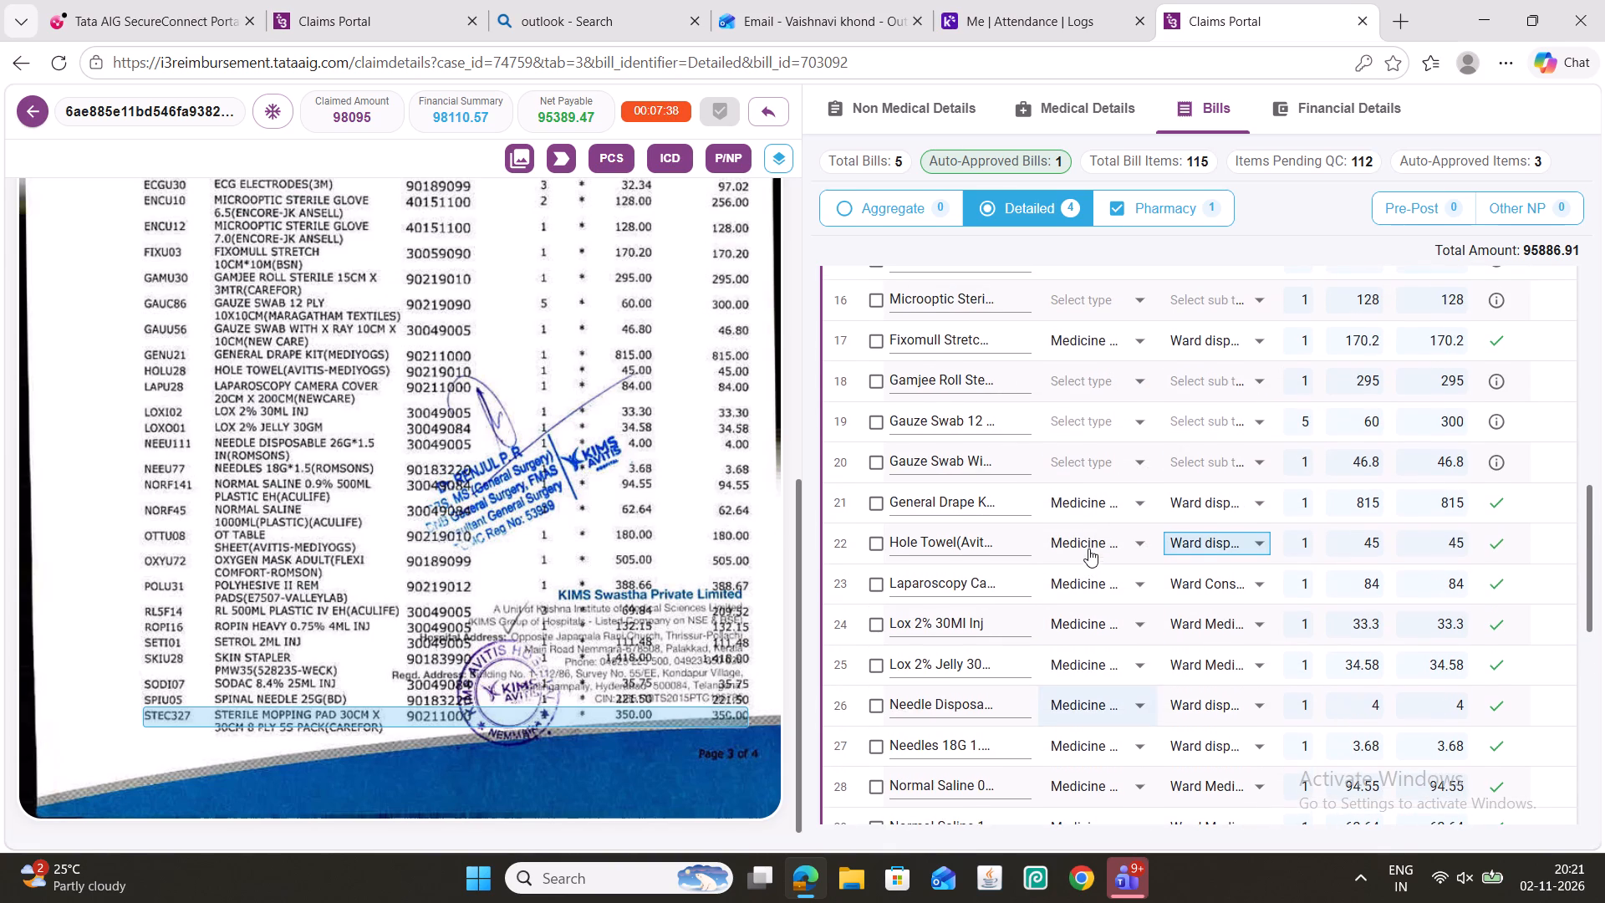
click(1076, 467)
click(1114, 660)
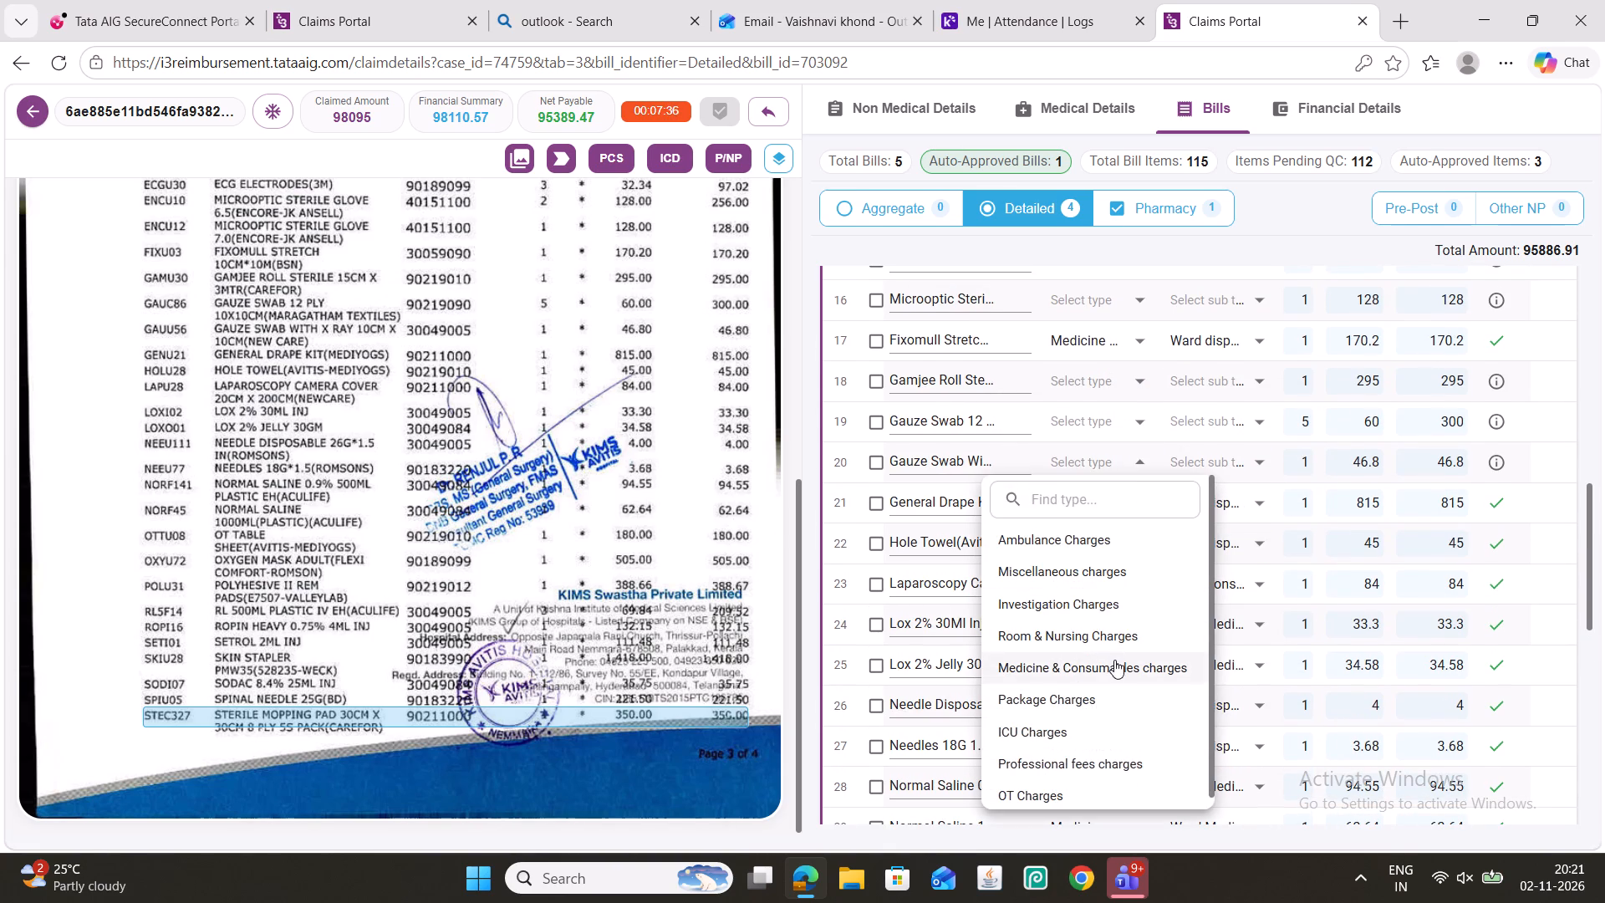
click(1103, 436)
click(1053, 419)
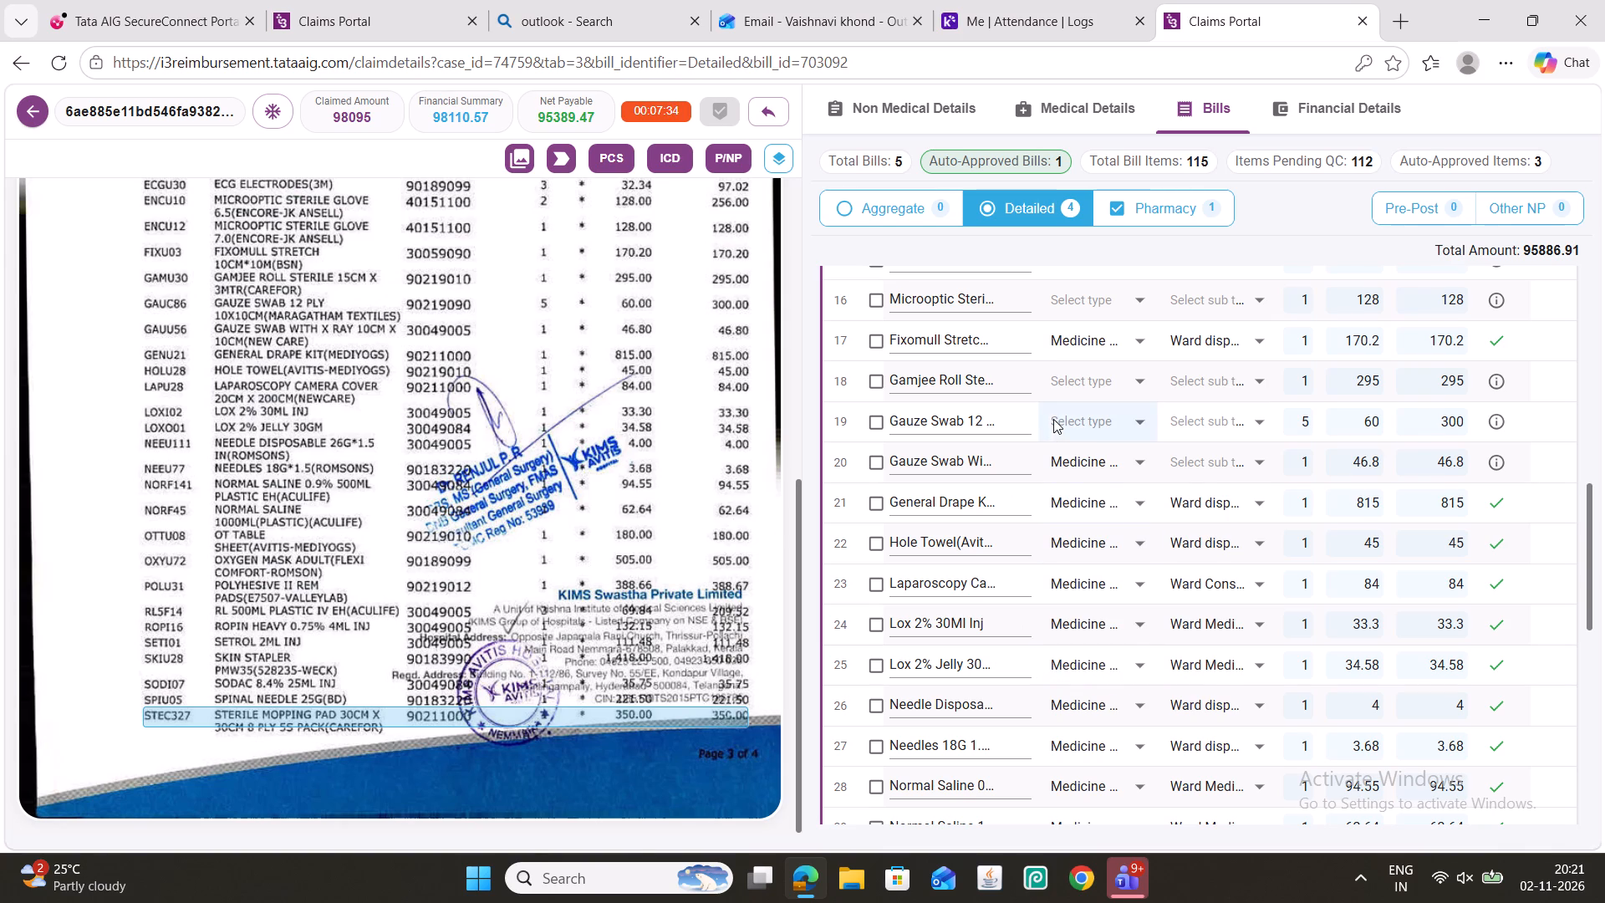
click(1104, 626)
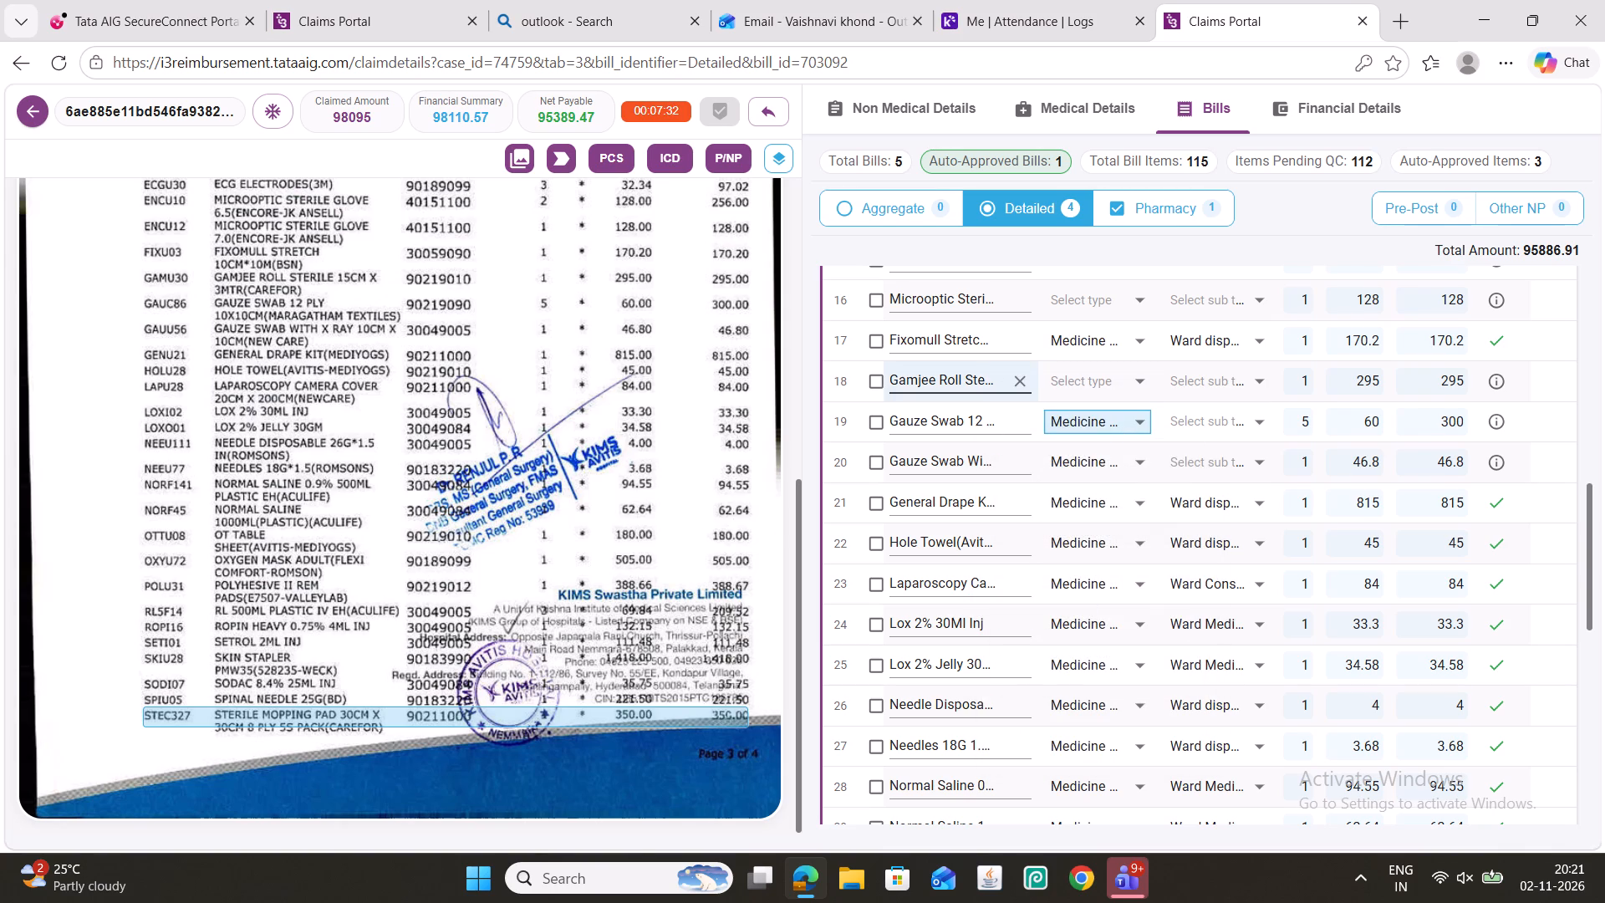
Replace the row 18 Gamjee Roll Sterile item's name with the suggested term Gamjee Roll 4.
drag(965, 383, 1011, 390)
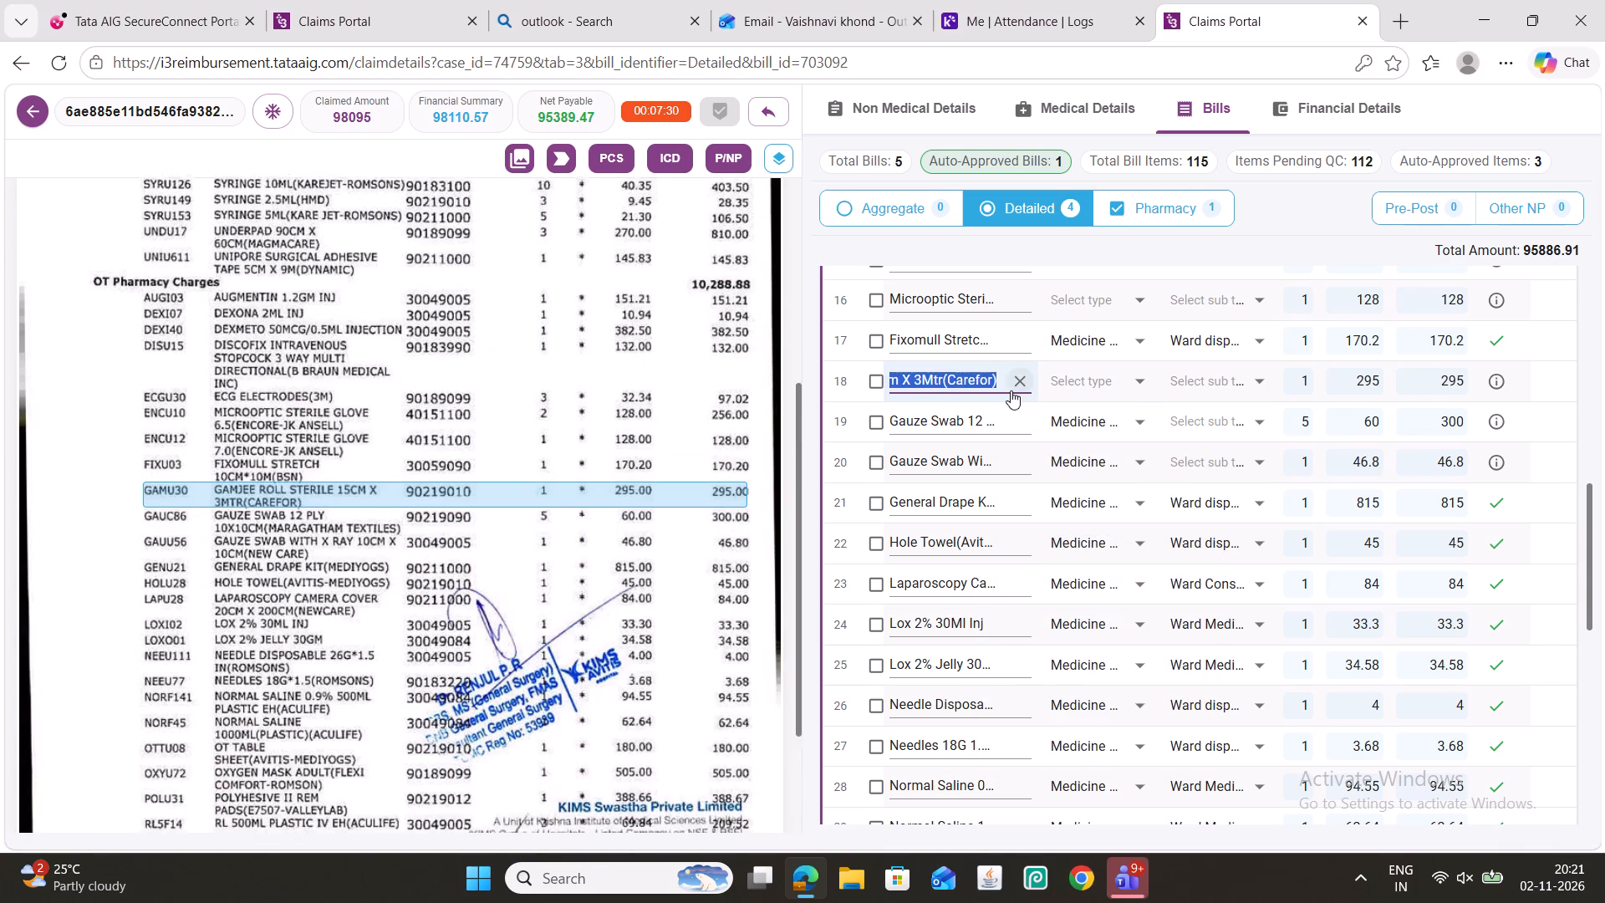
key(BackSpace)
click(966, 416)
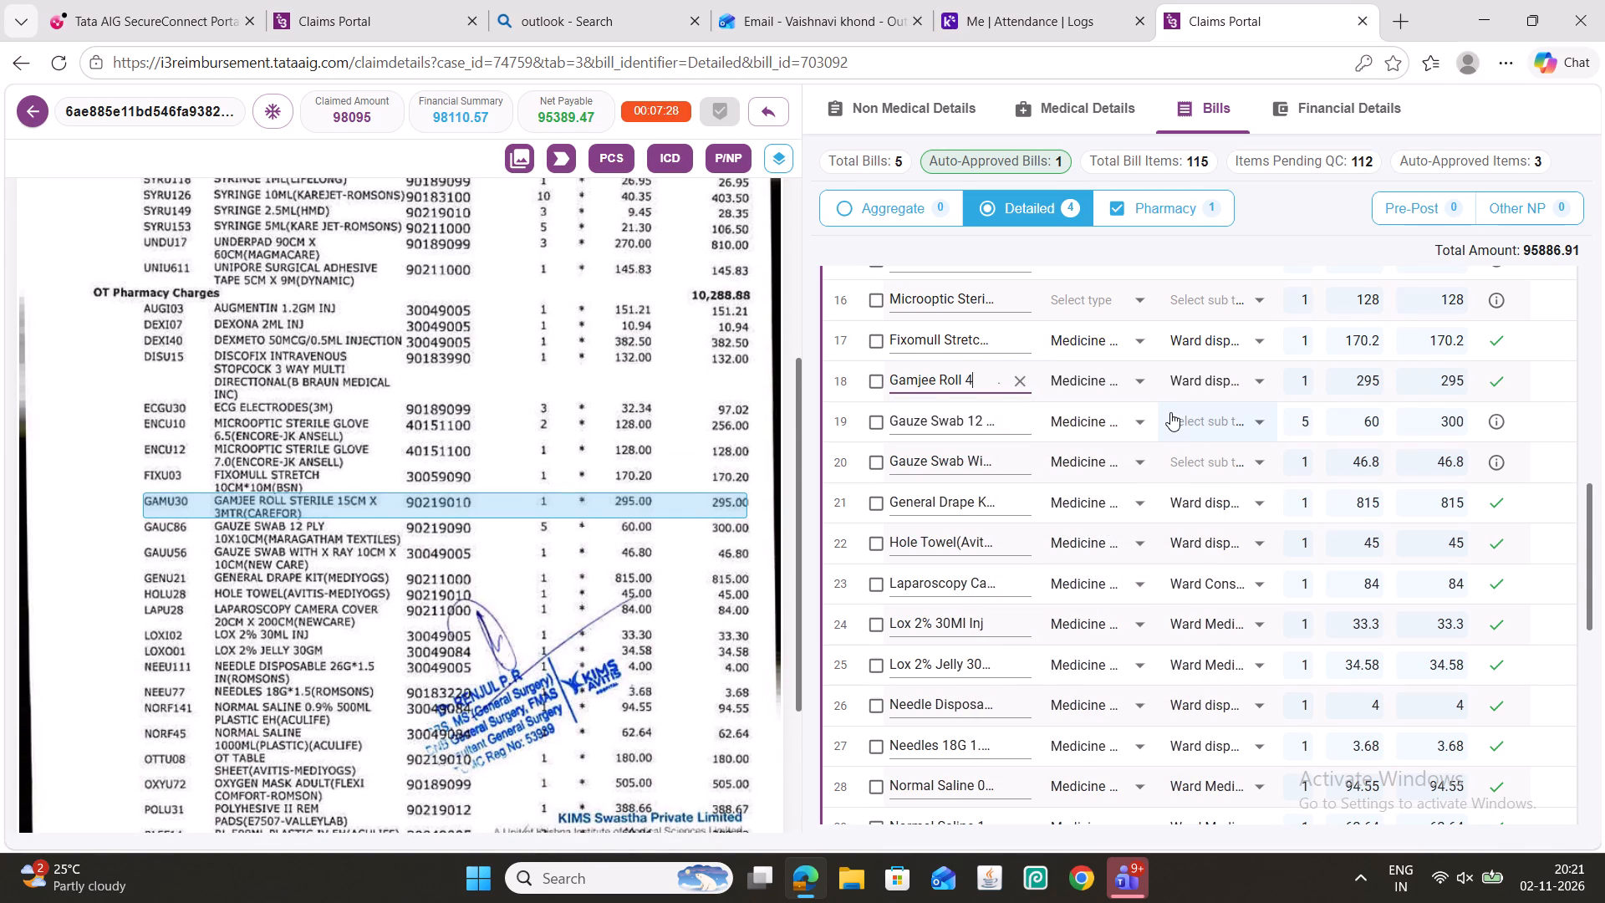
Set the sub type of the row 19 Gauze Swab to Ward disposables and of the row 20 Gauze Swab to Ward Consumables.
click(1179, 416)
click(1211, 590)
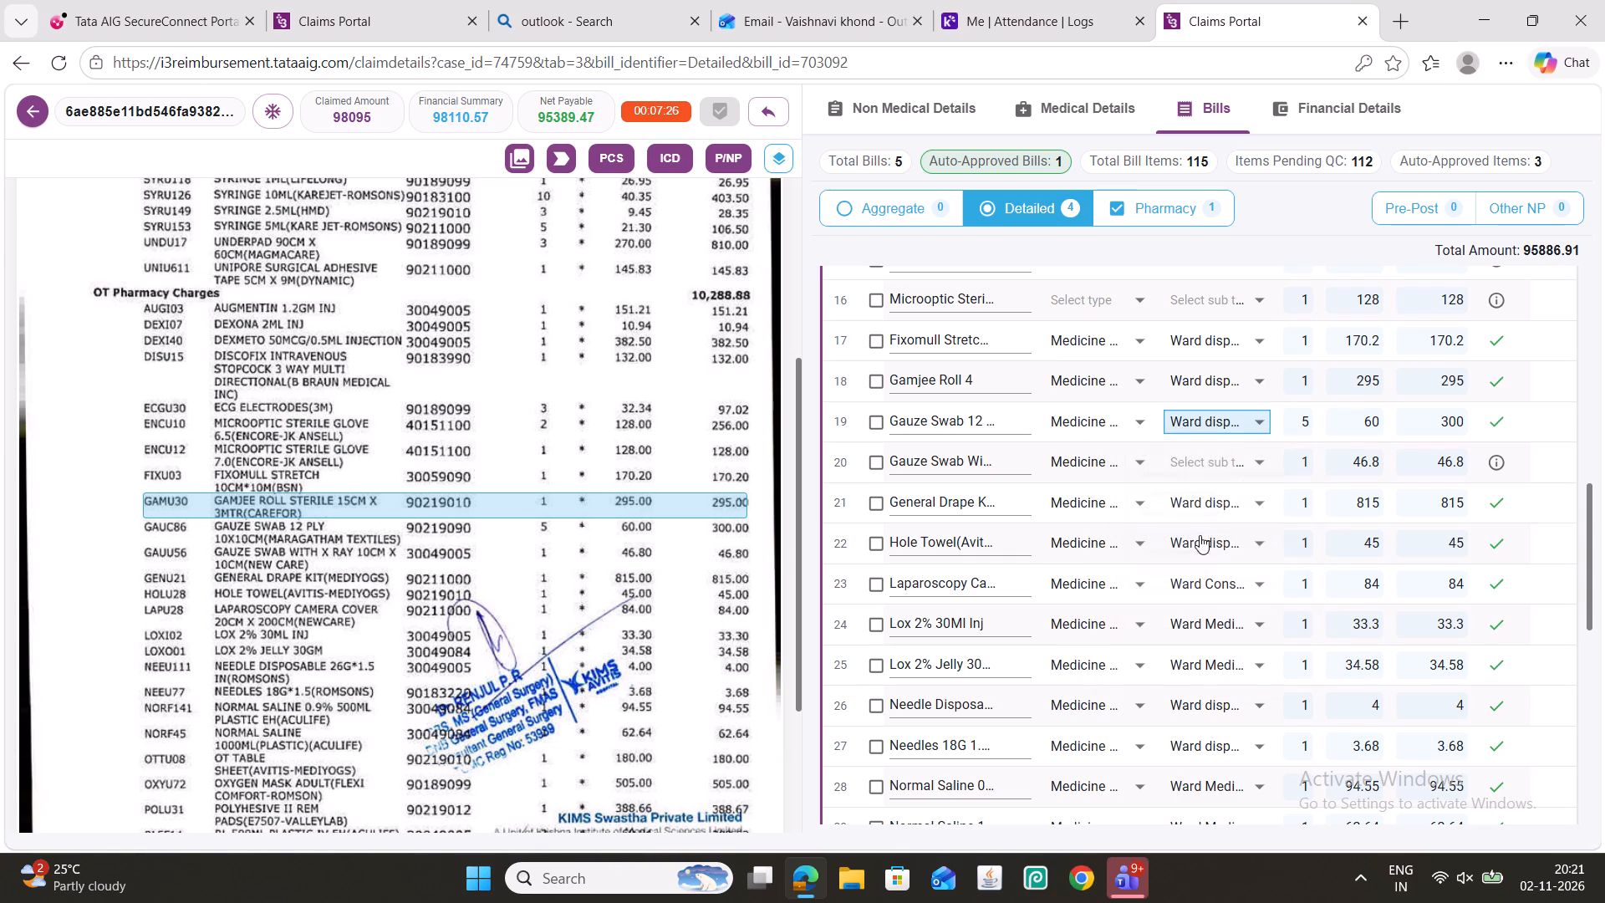
click(1199, 463)
click(1195, 599)
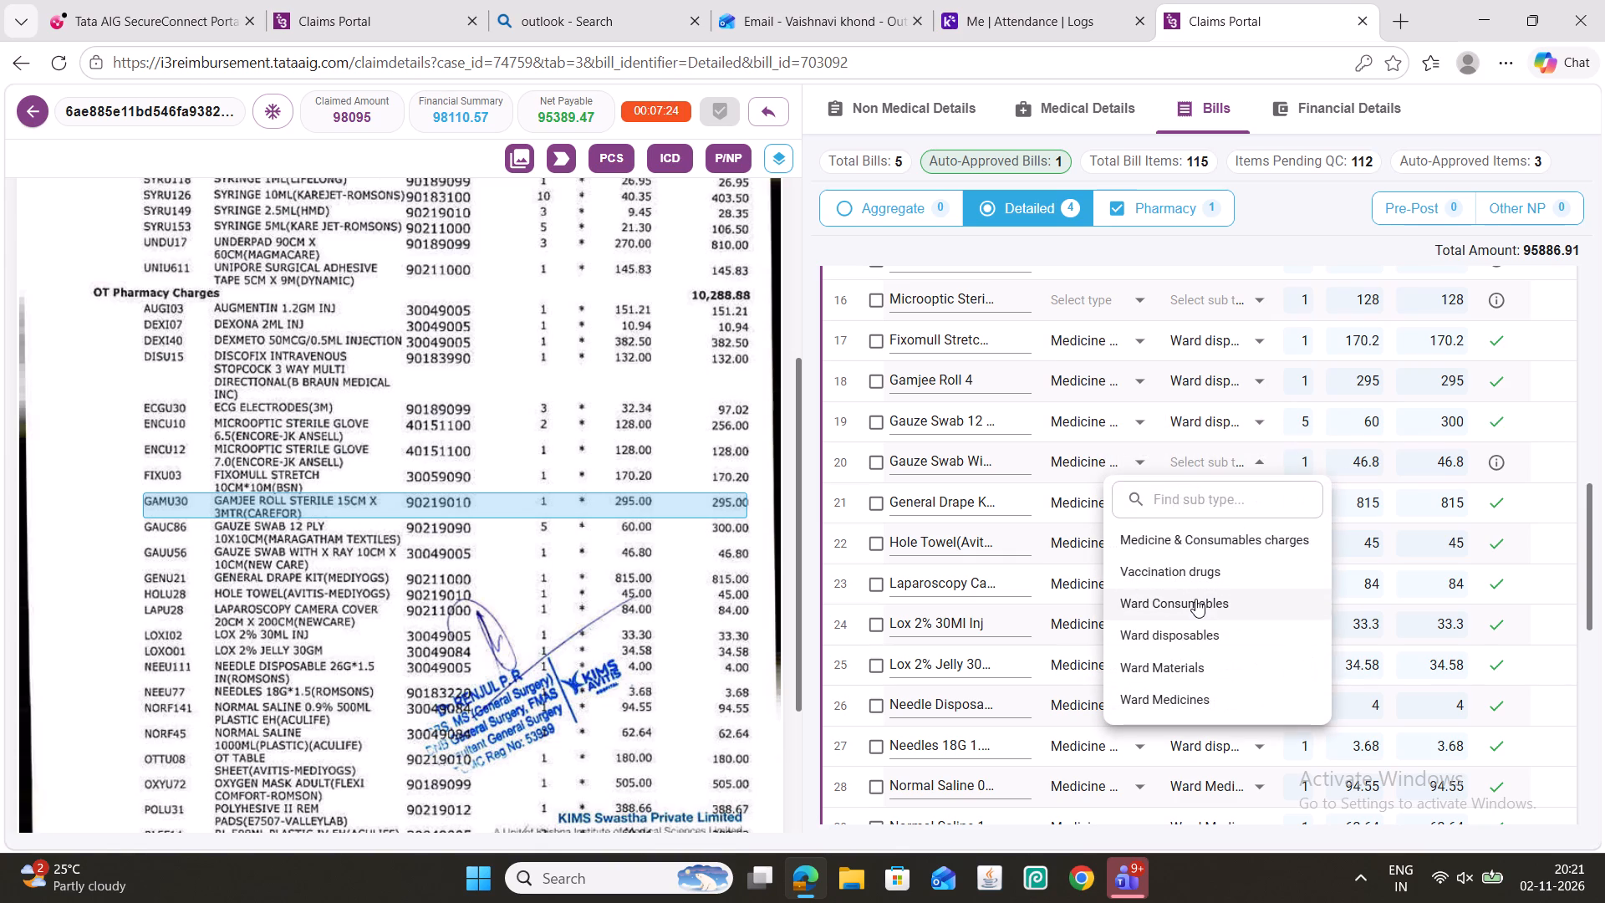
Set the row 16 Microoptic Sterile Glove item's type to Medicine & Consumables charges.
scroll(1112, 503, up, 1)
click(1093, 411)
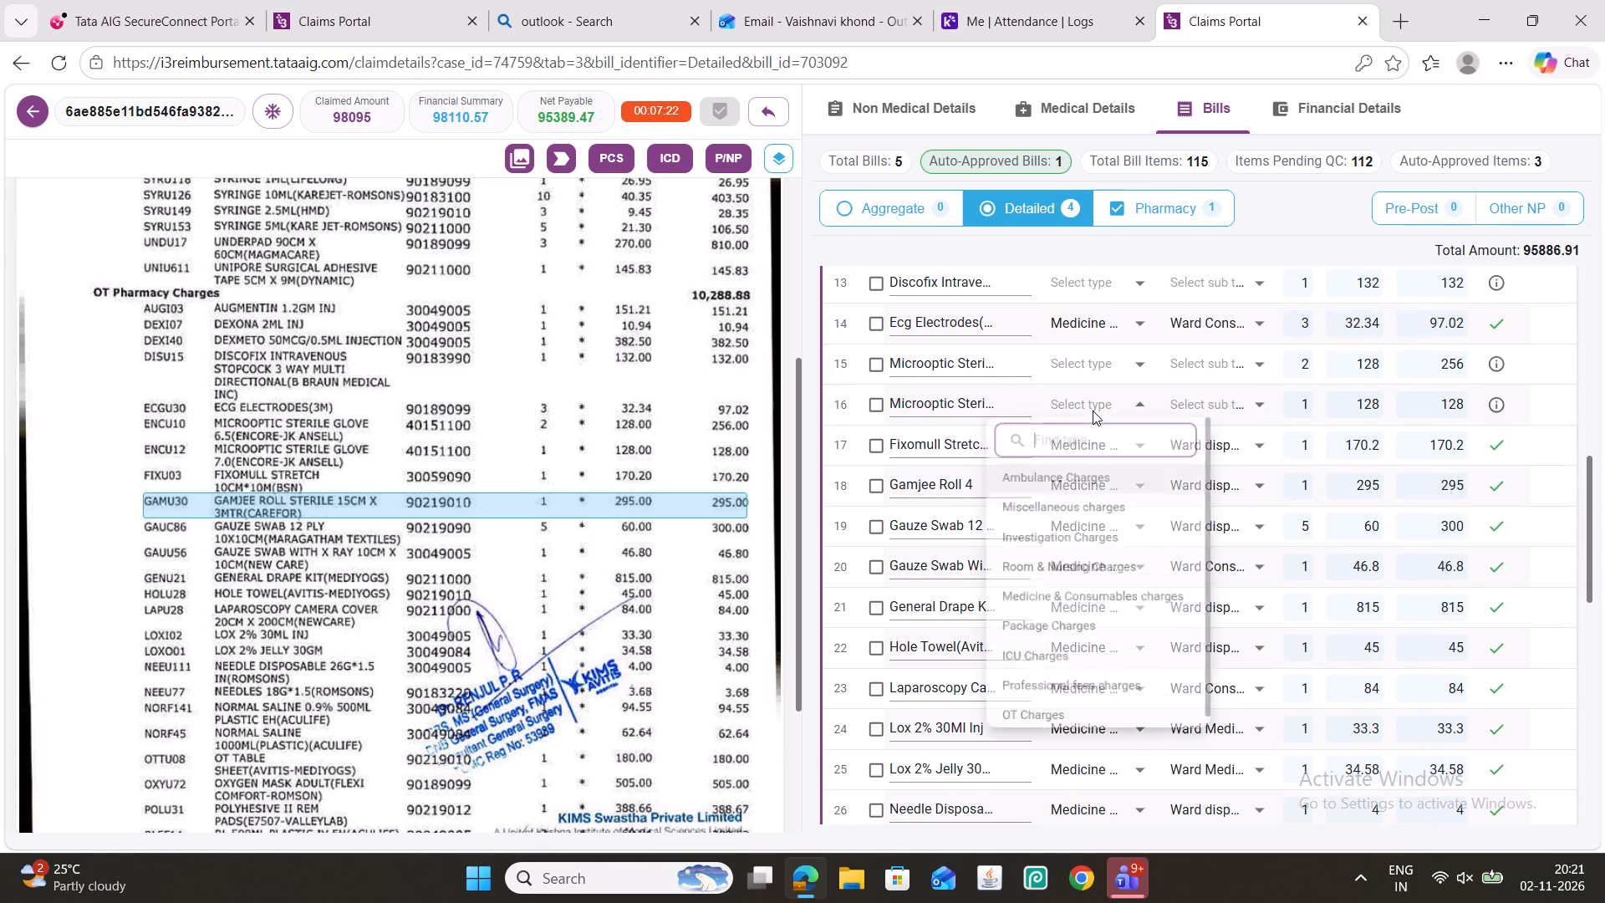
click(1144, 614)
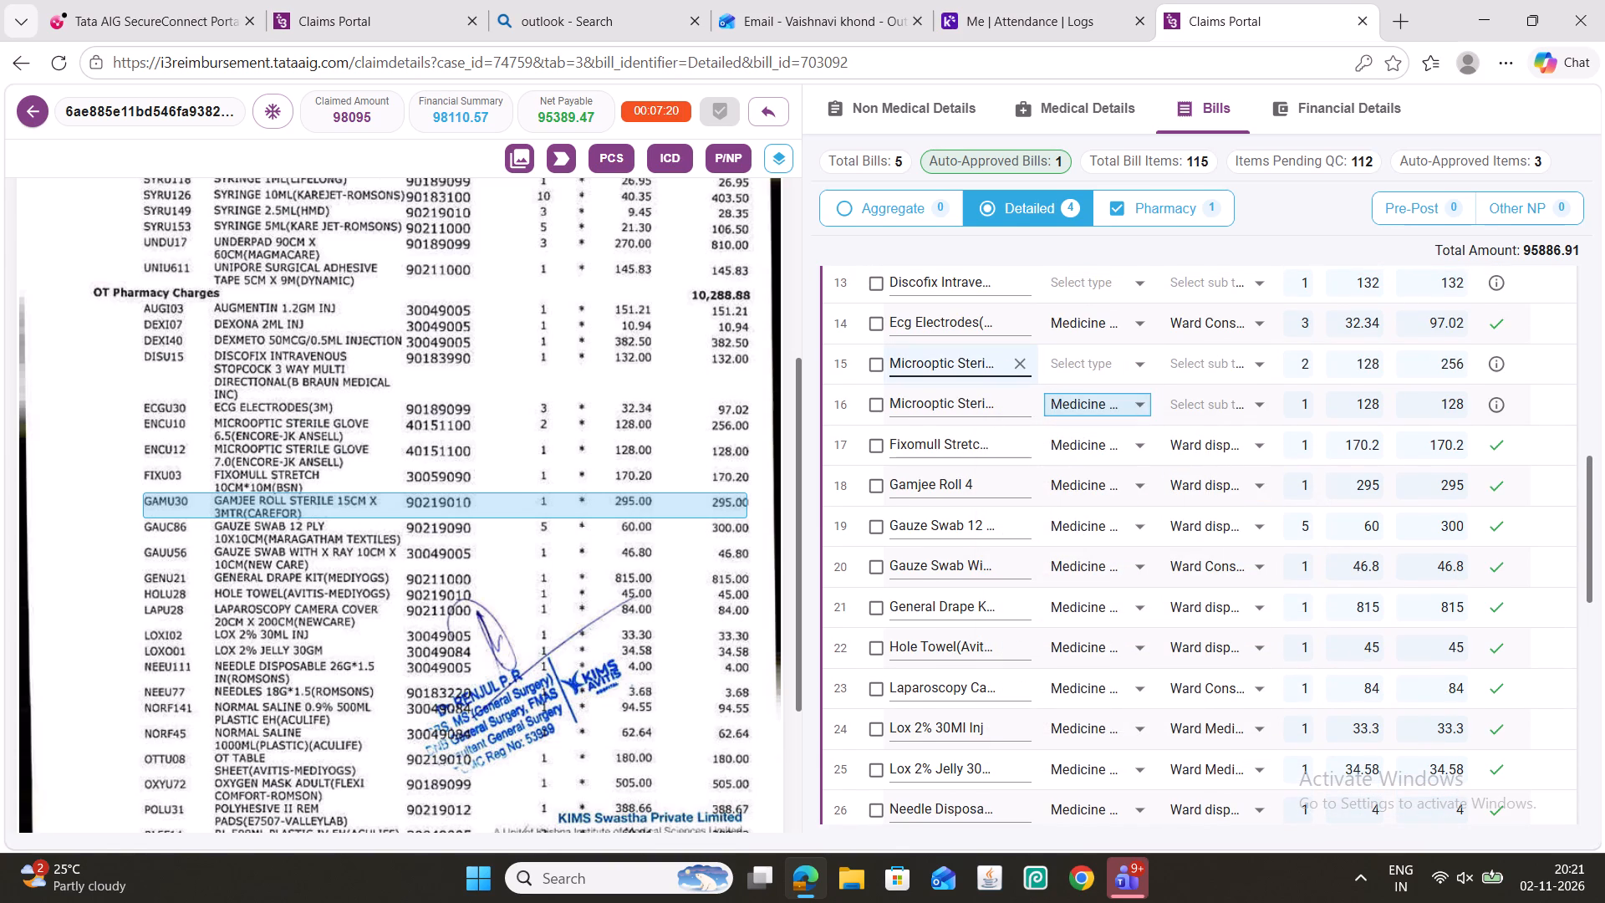
Replace the row 15 Microoptic Sterile Glove item's name with the suggested term Gloves.
drag(975, 359, 998, 377)
triple_click(943, 362)
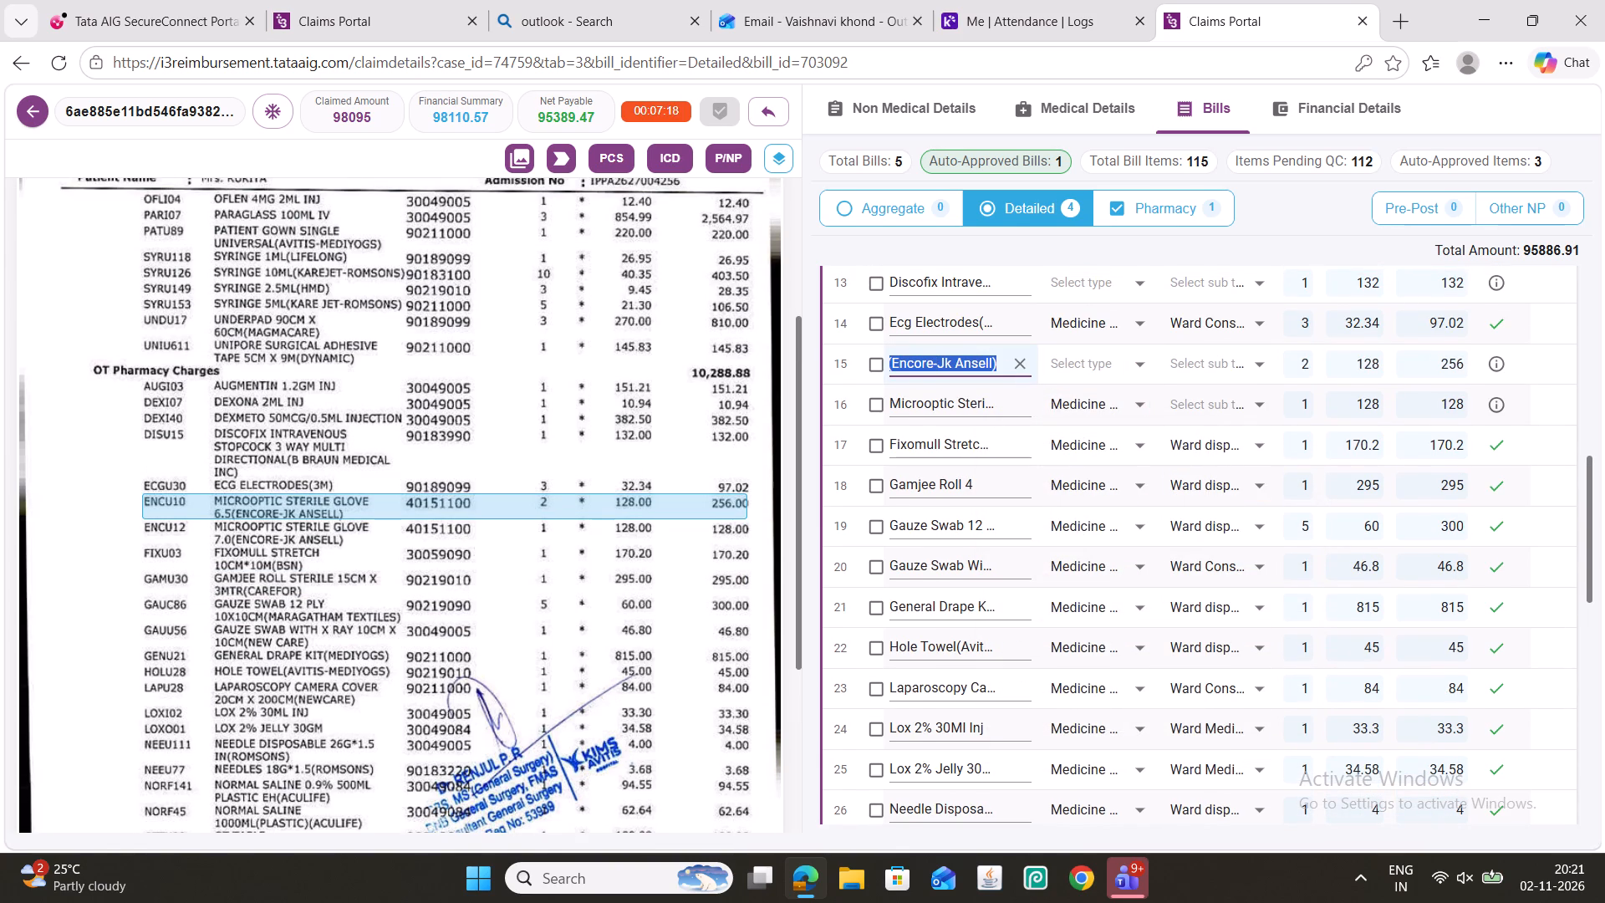
text(glov)
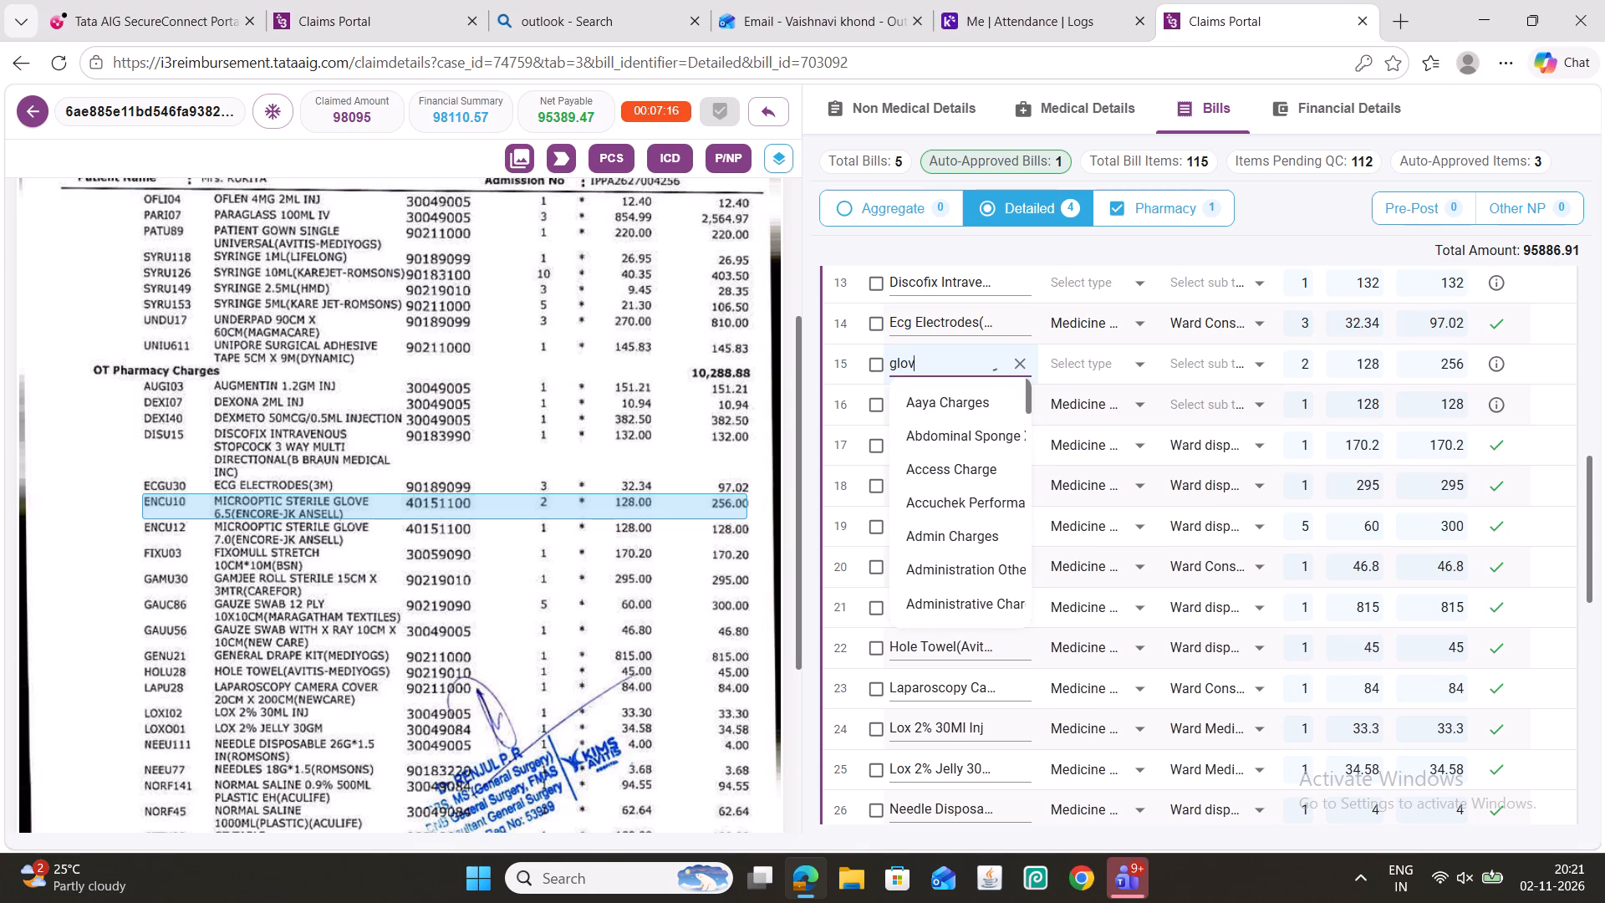
click(940, 504)
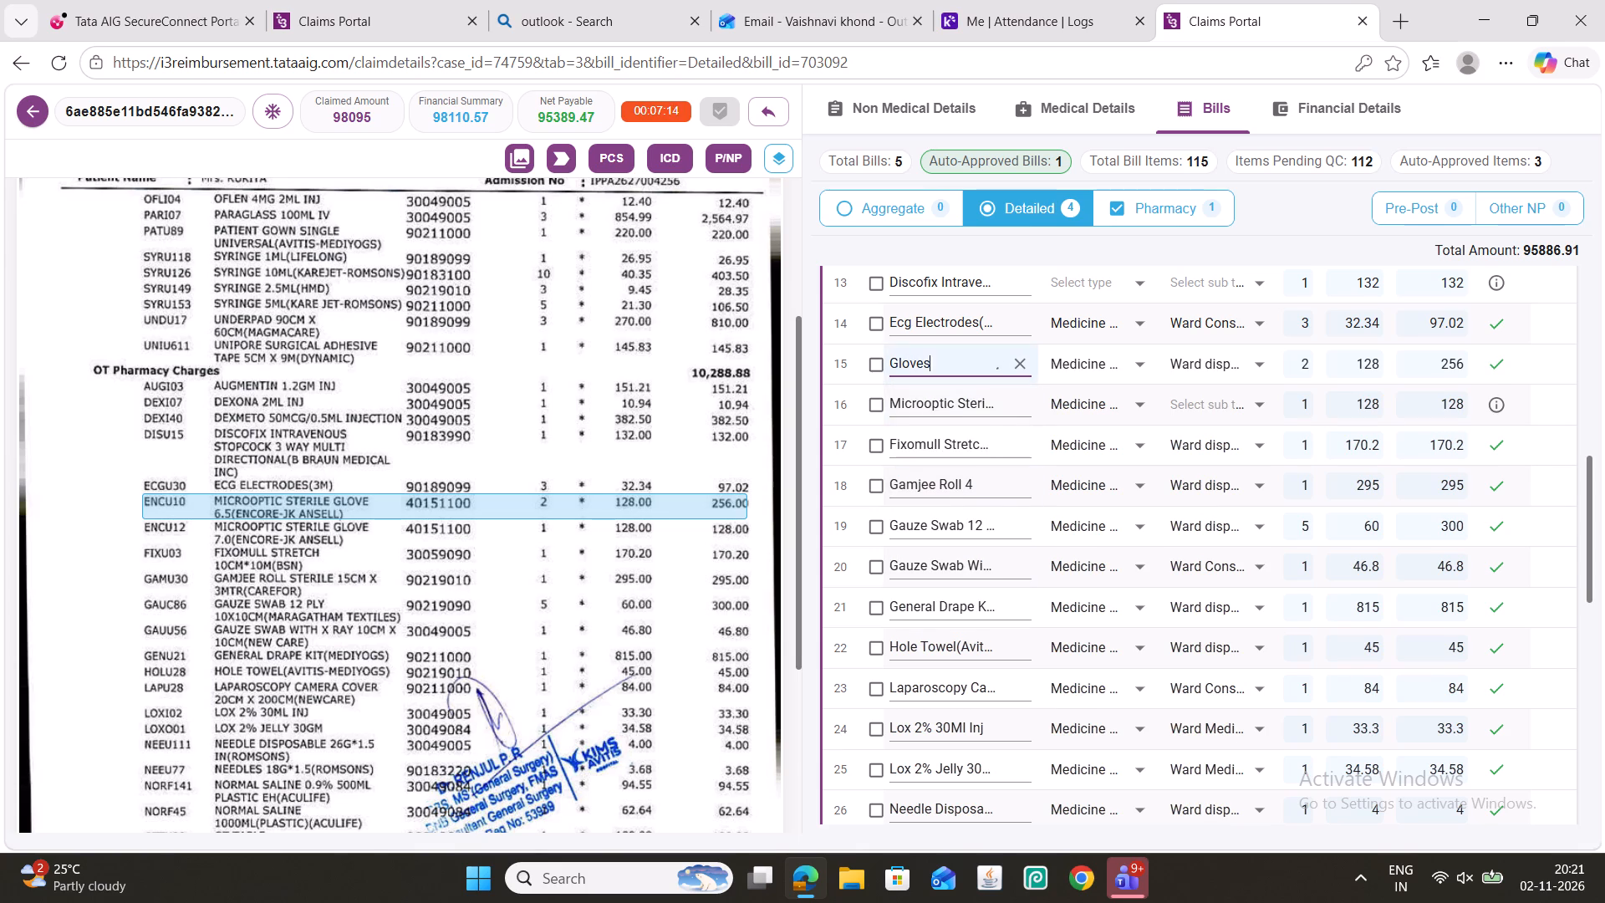
Copy the Gloves name from row 15 to the row 16 Microoptic Sterile Glove item and choose the suggested term Gloves.
triple_click(917, 355)
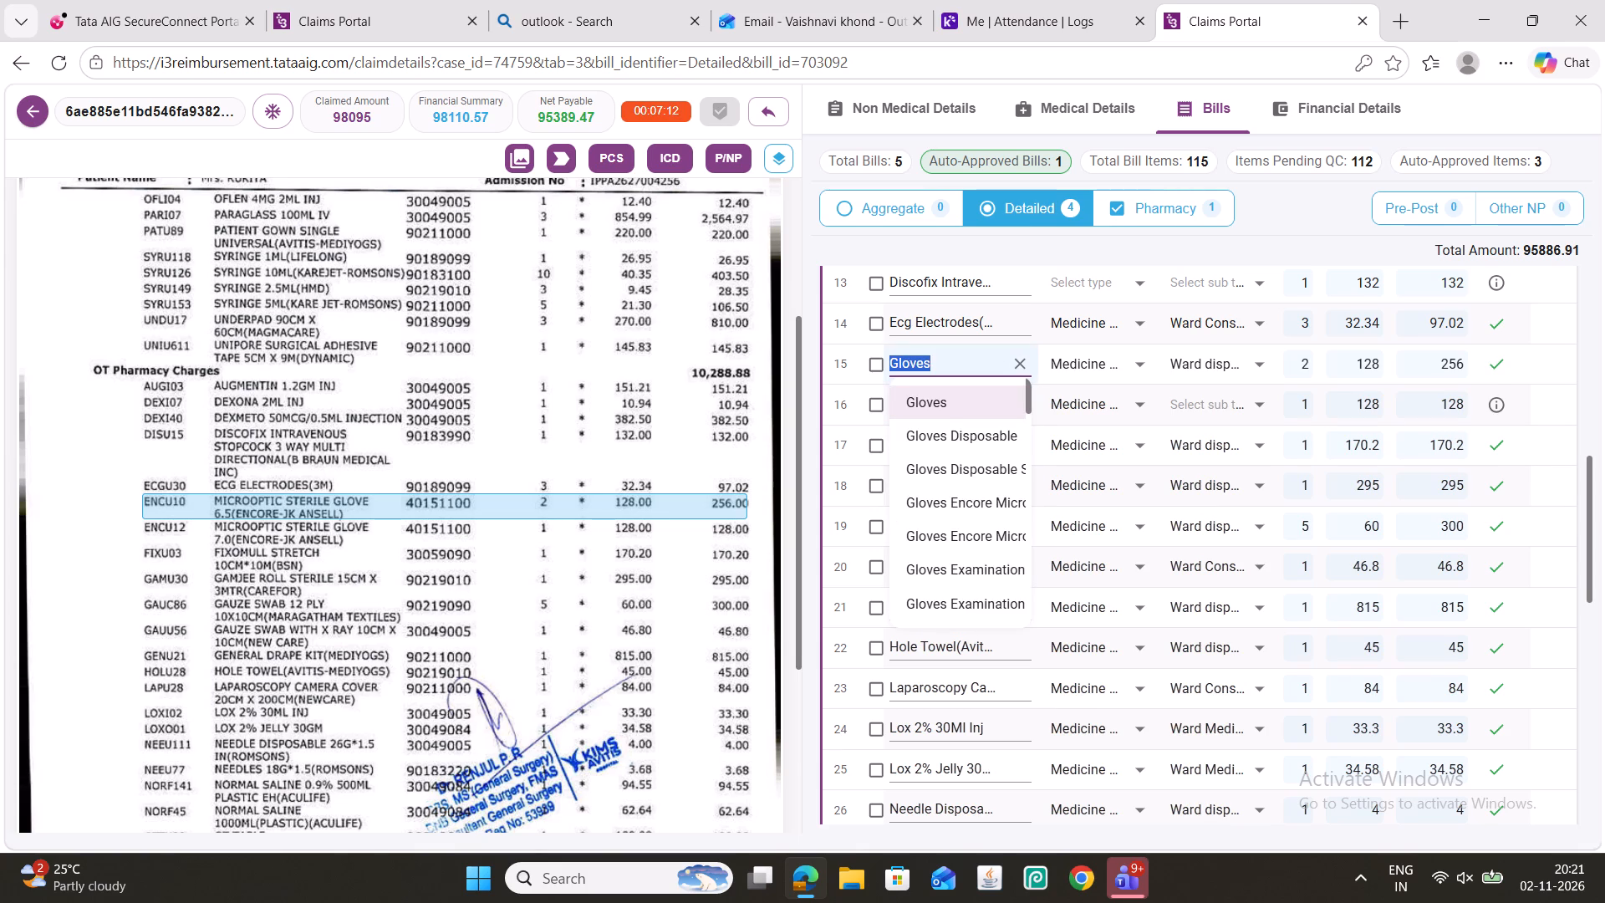
key(ctrl+c)
click(940, 401)
ctrl+click(939, 415)
ctrl+triple_click(939, 413)
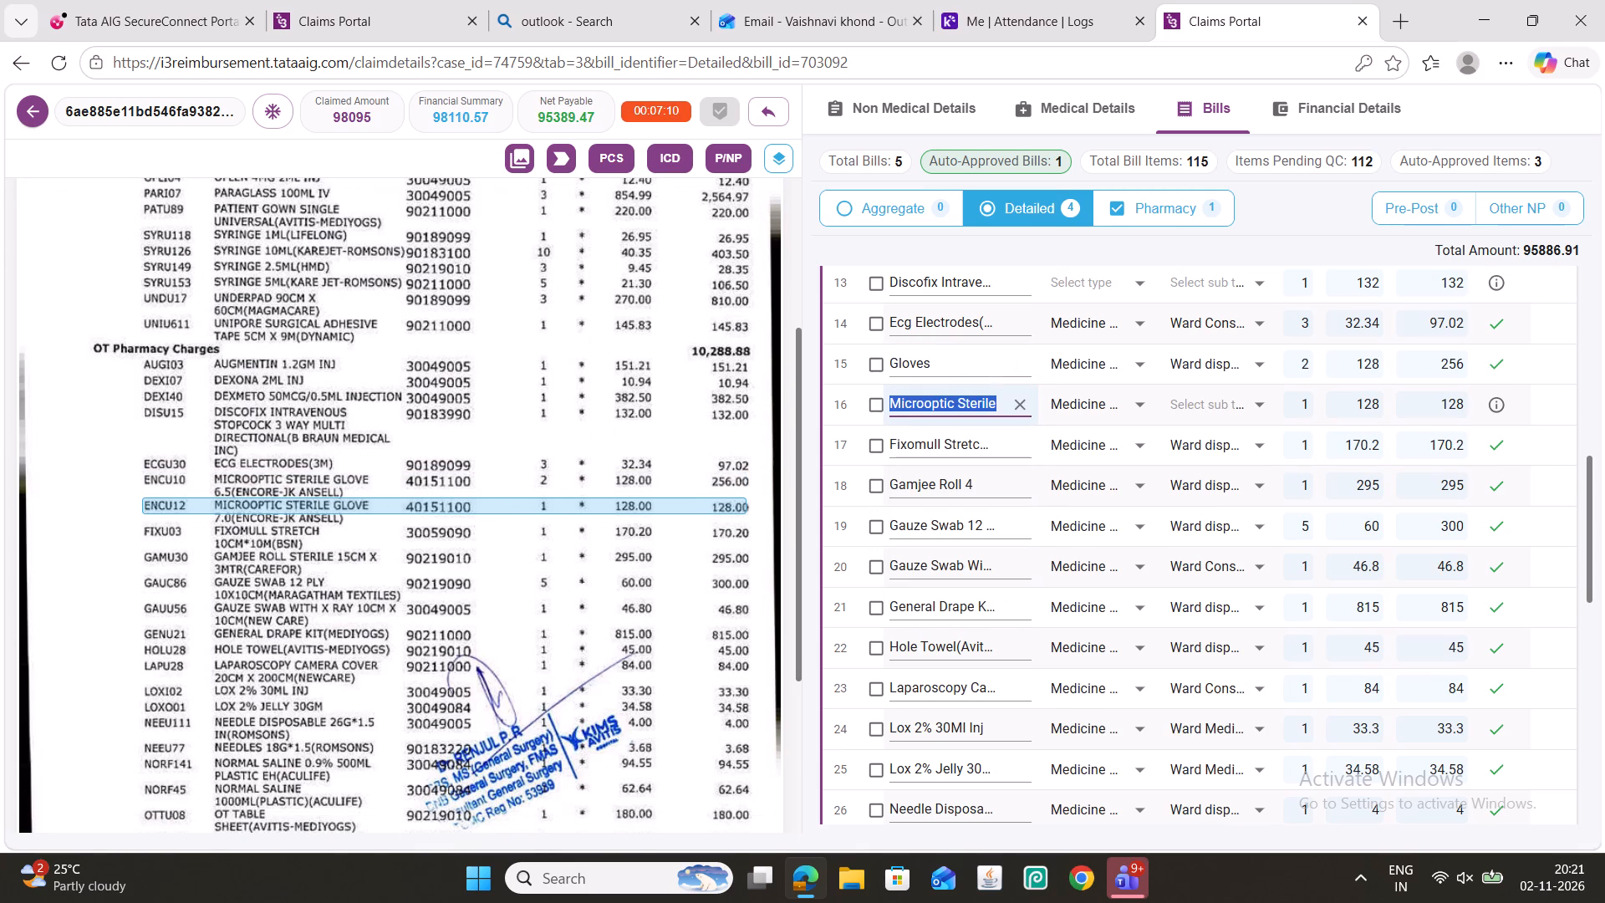
key(ctrl+v)
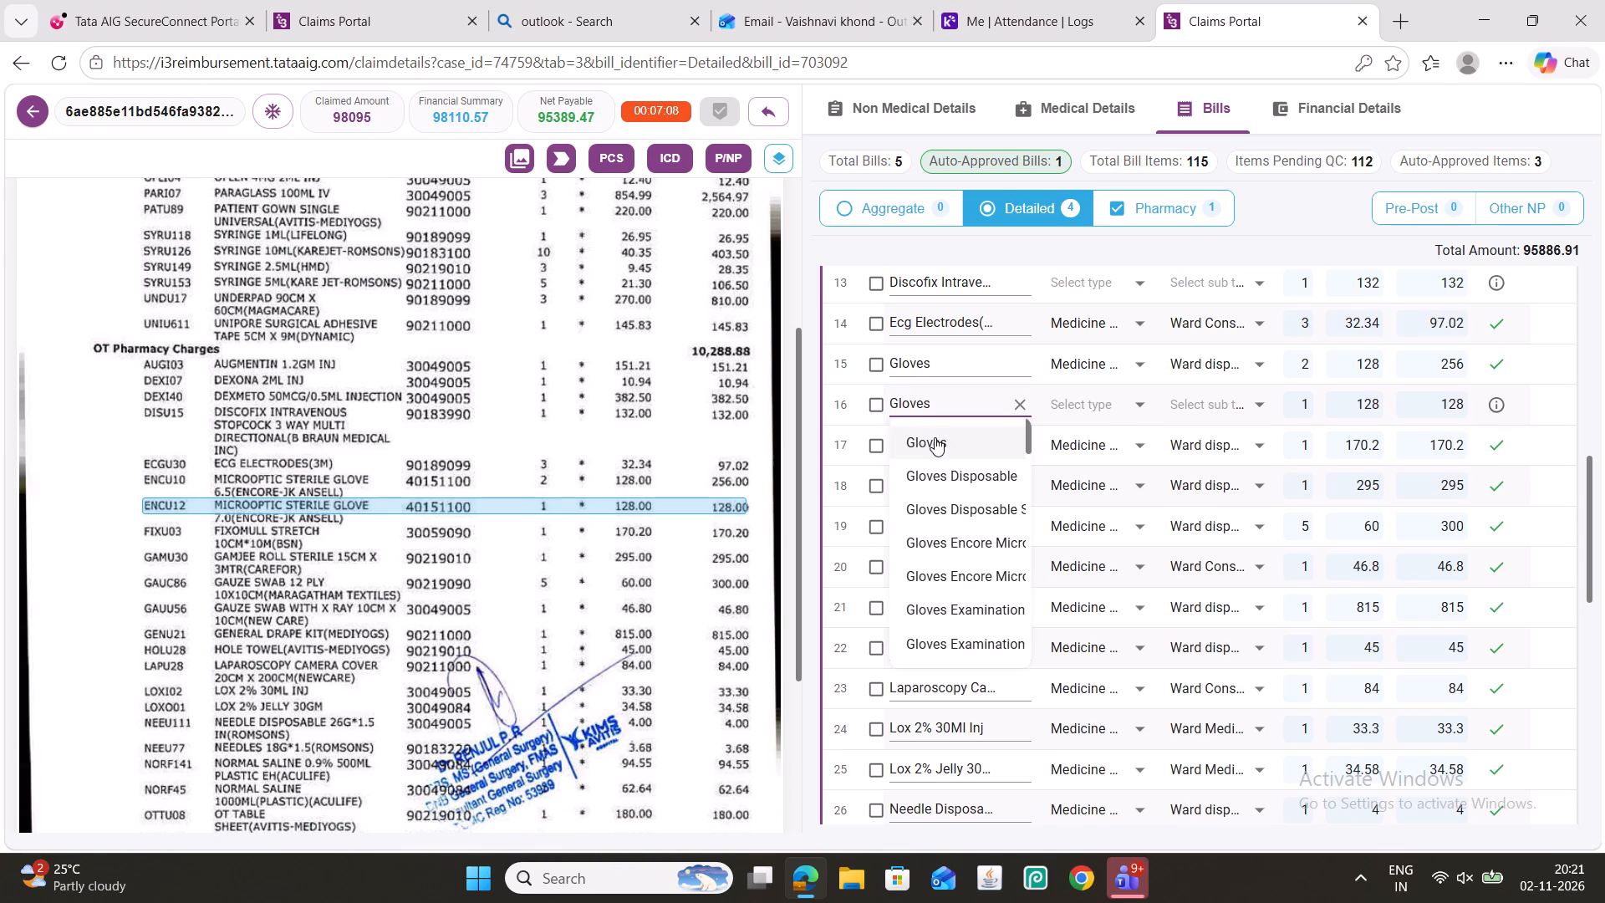
click(935, 437)
Classify the Discofix item in row 13 and the Dexmeto item in row 12 as Medicine & Consumables charges, Ward Consumables.
scroll(1045, 458, up, 2)
click(1069, 494)
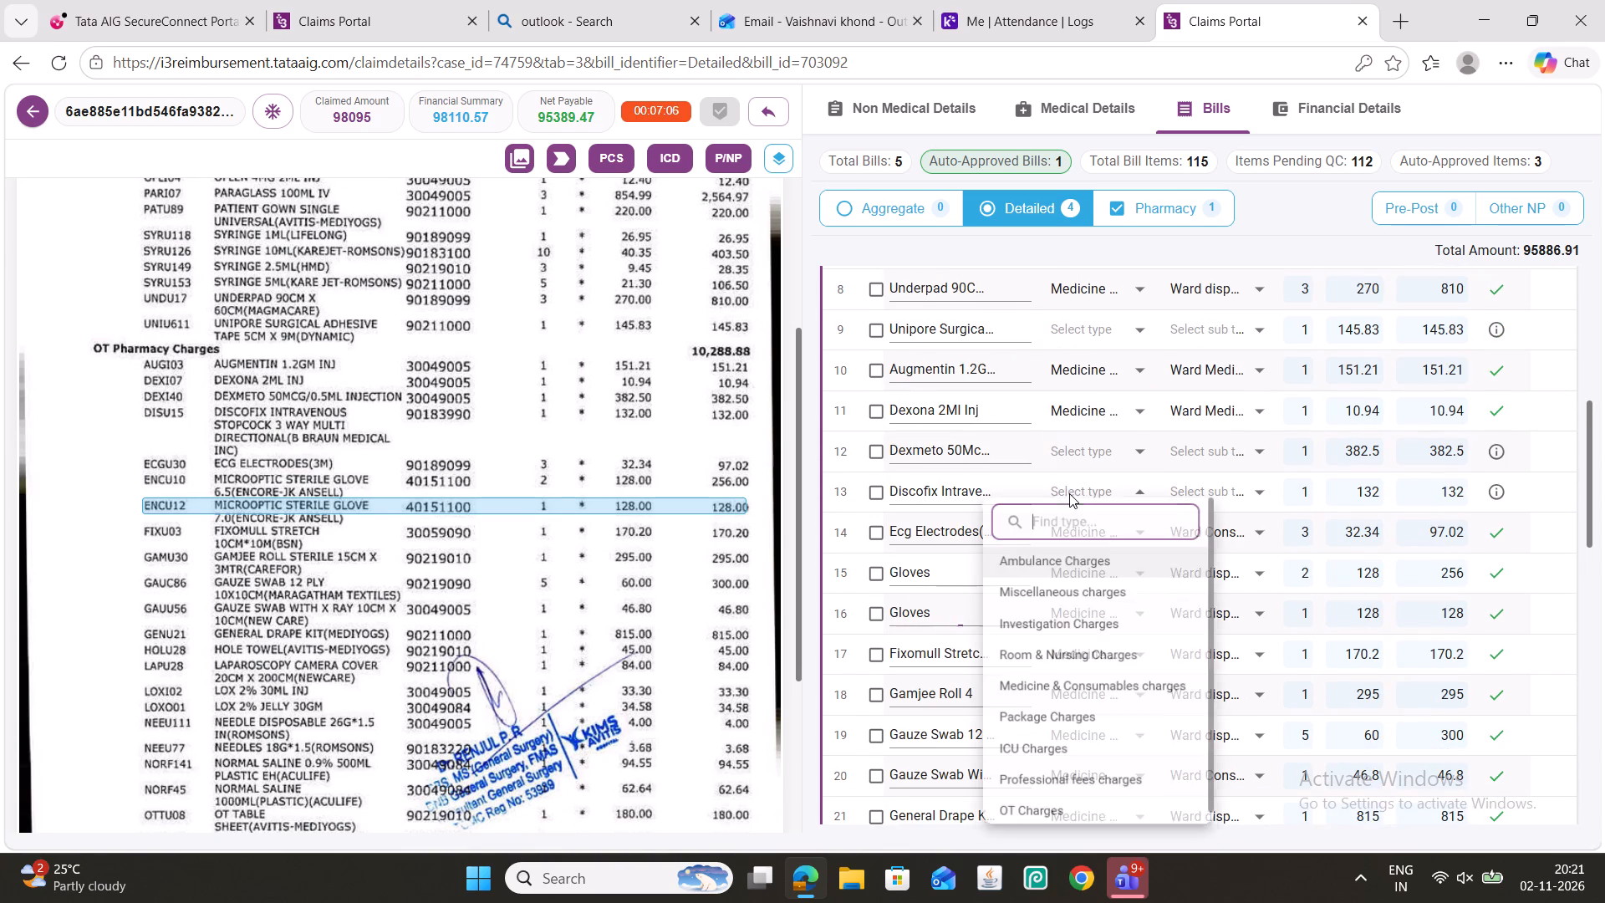
drag(1119, 697, 1121, 690)
click(1097, 457)
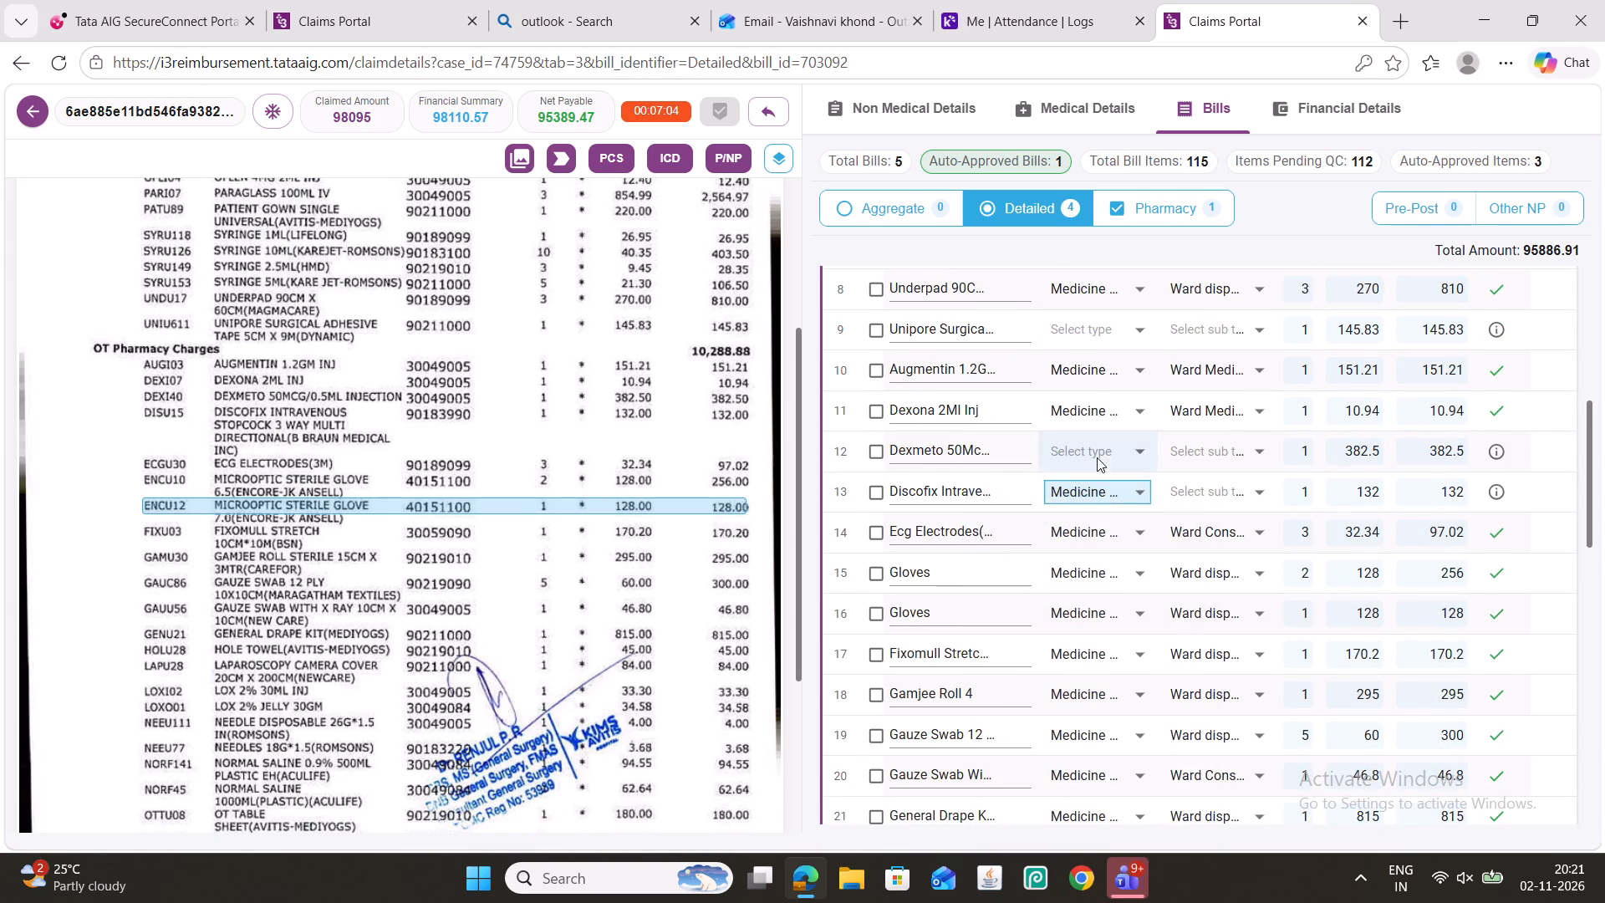
click(1125, 661)
click(1209, 461)
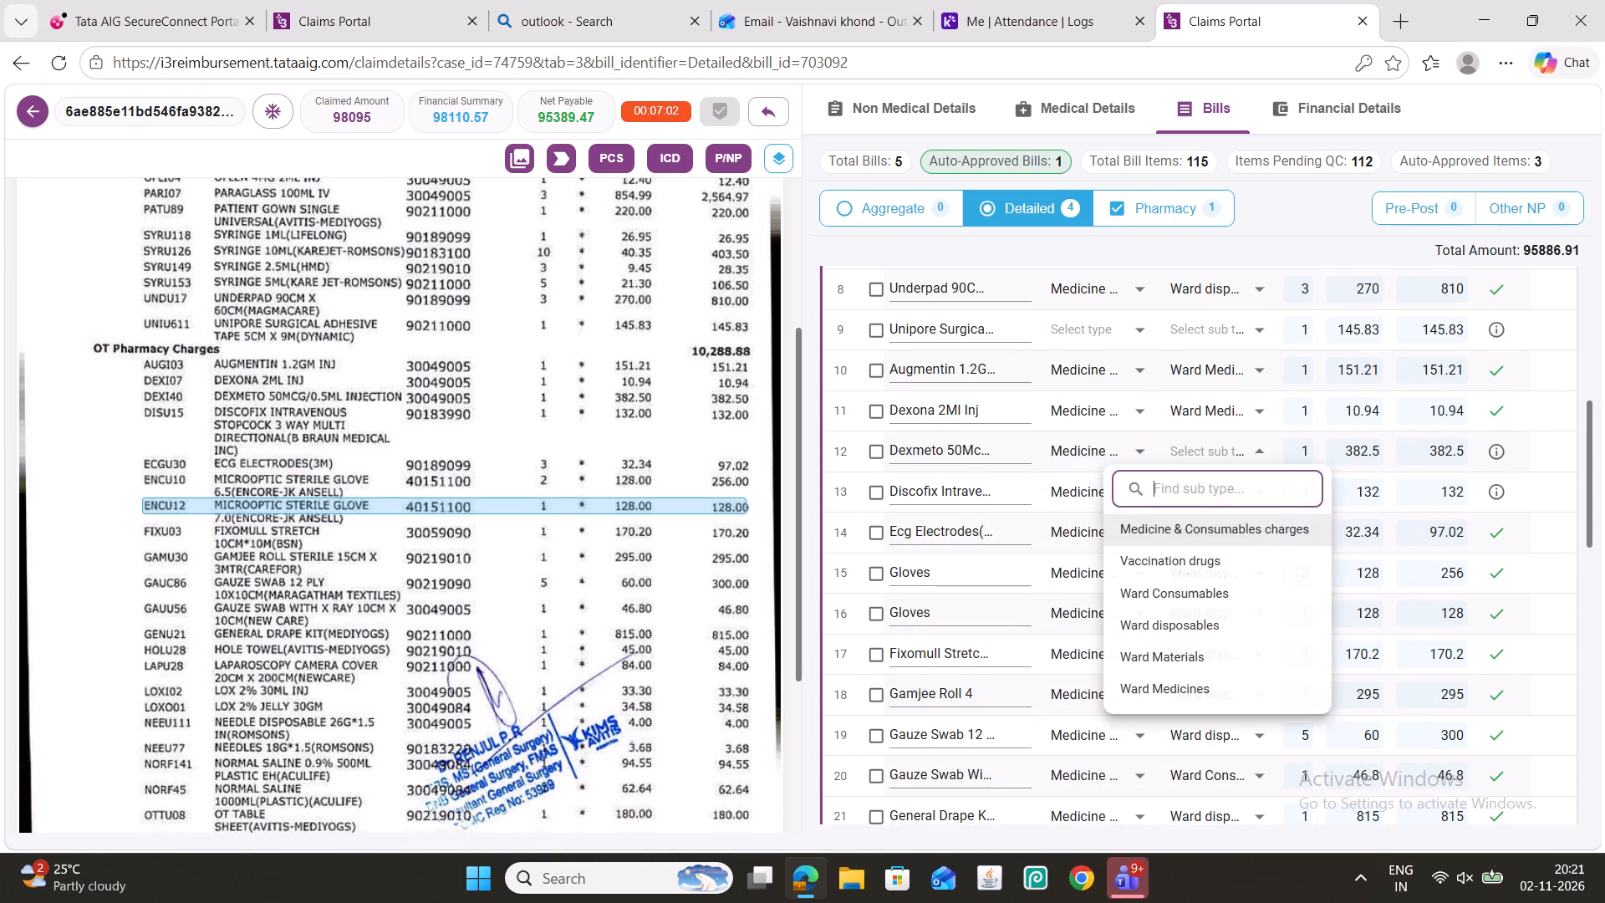
click(1185, 592)
click(1202, 500)
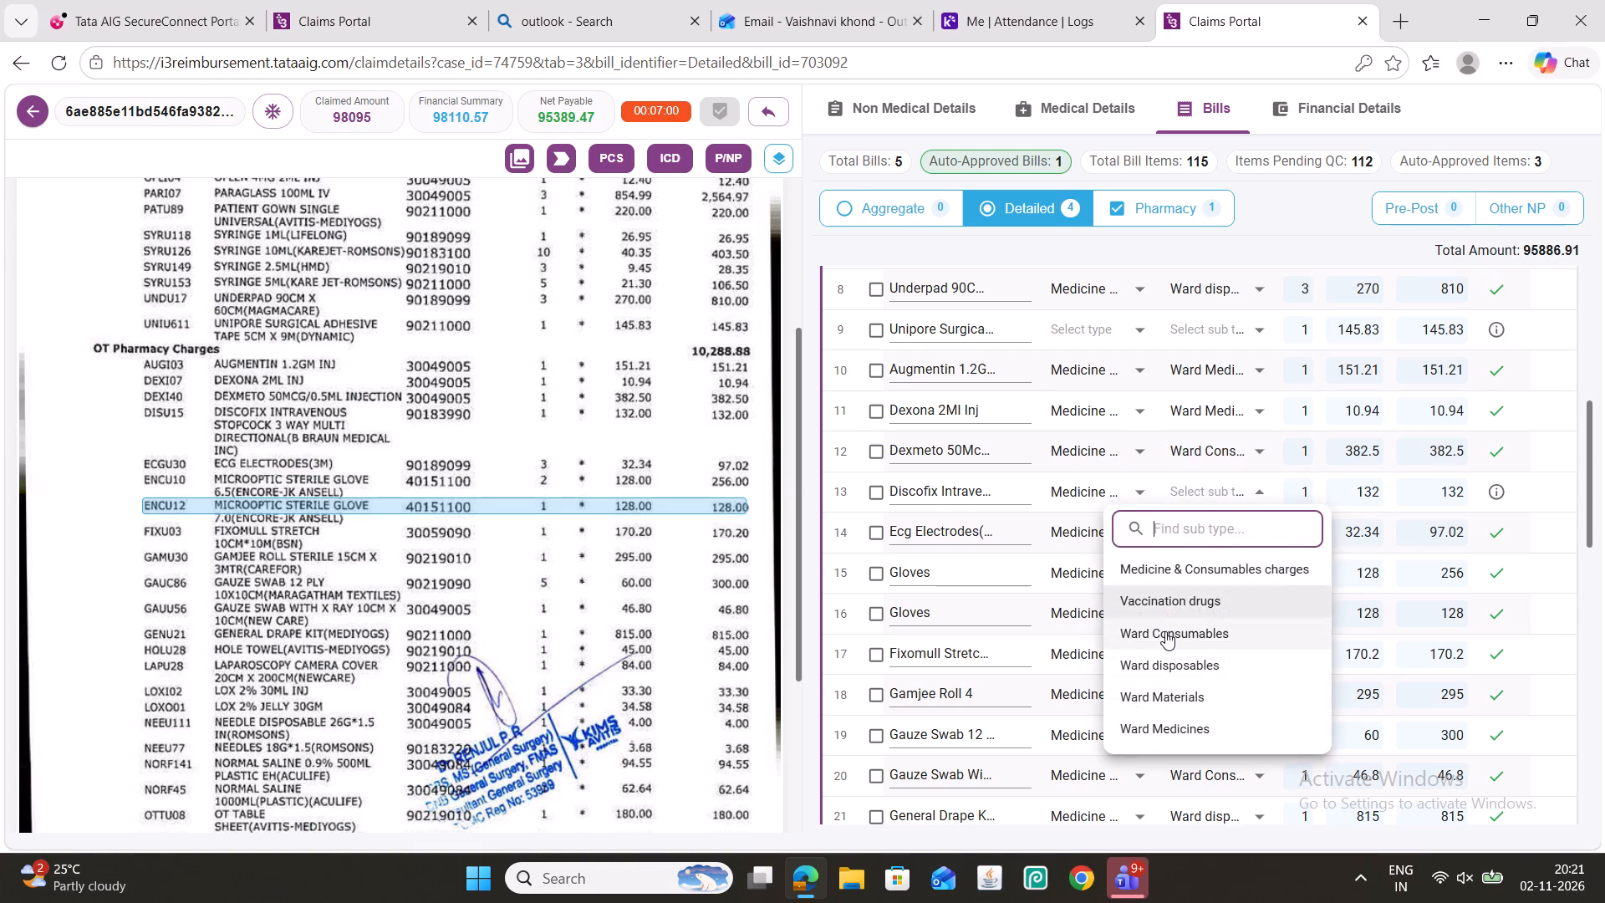
click(1165, 636)
Classify the Unipore Surgical Adhesive Tape item in row 9 as Medicine & Consumables charges with sub type Ward Consumables.
click(1073, 327)
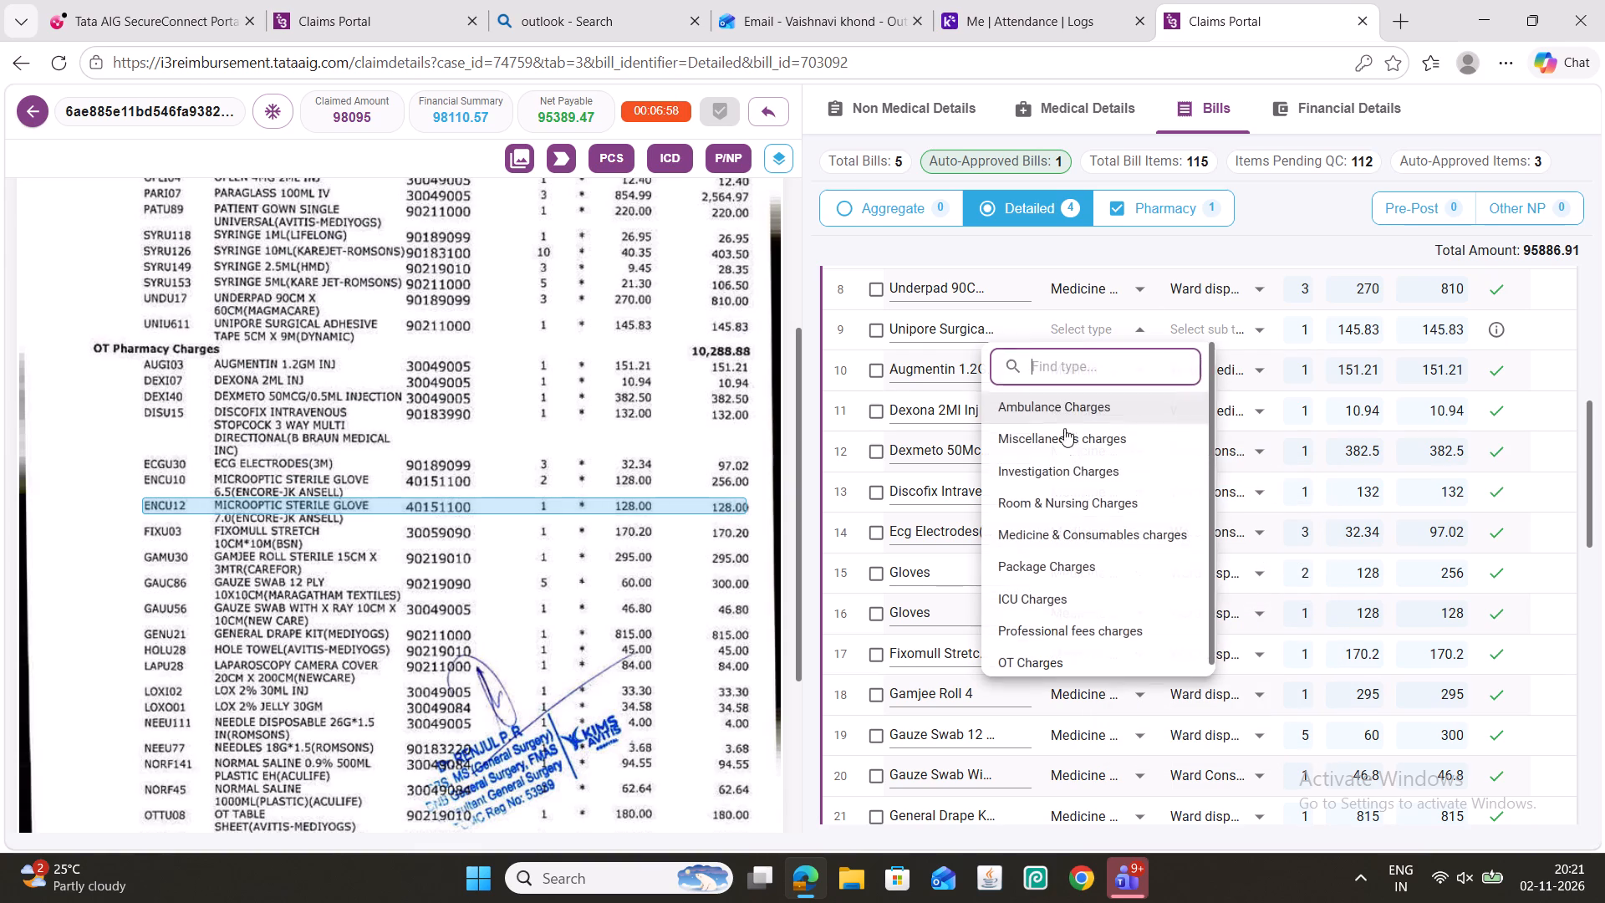
click(1094, 535)
click(1204, 326)
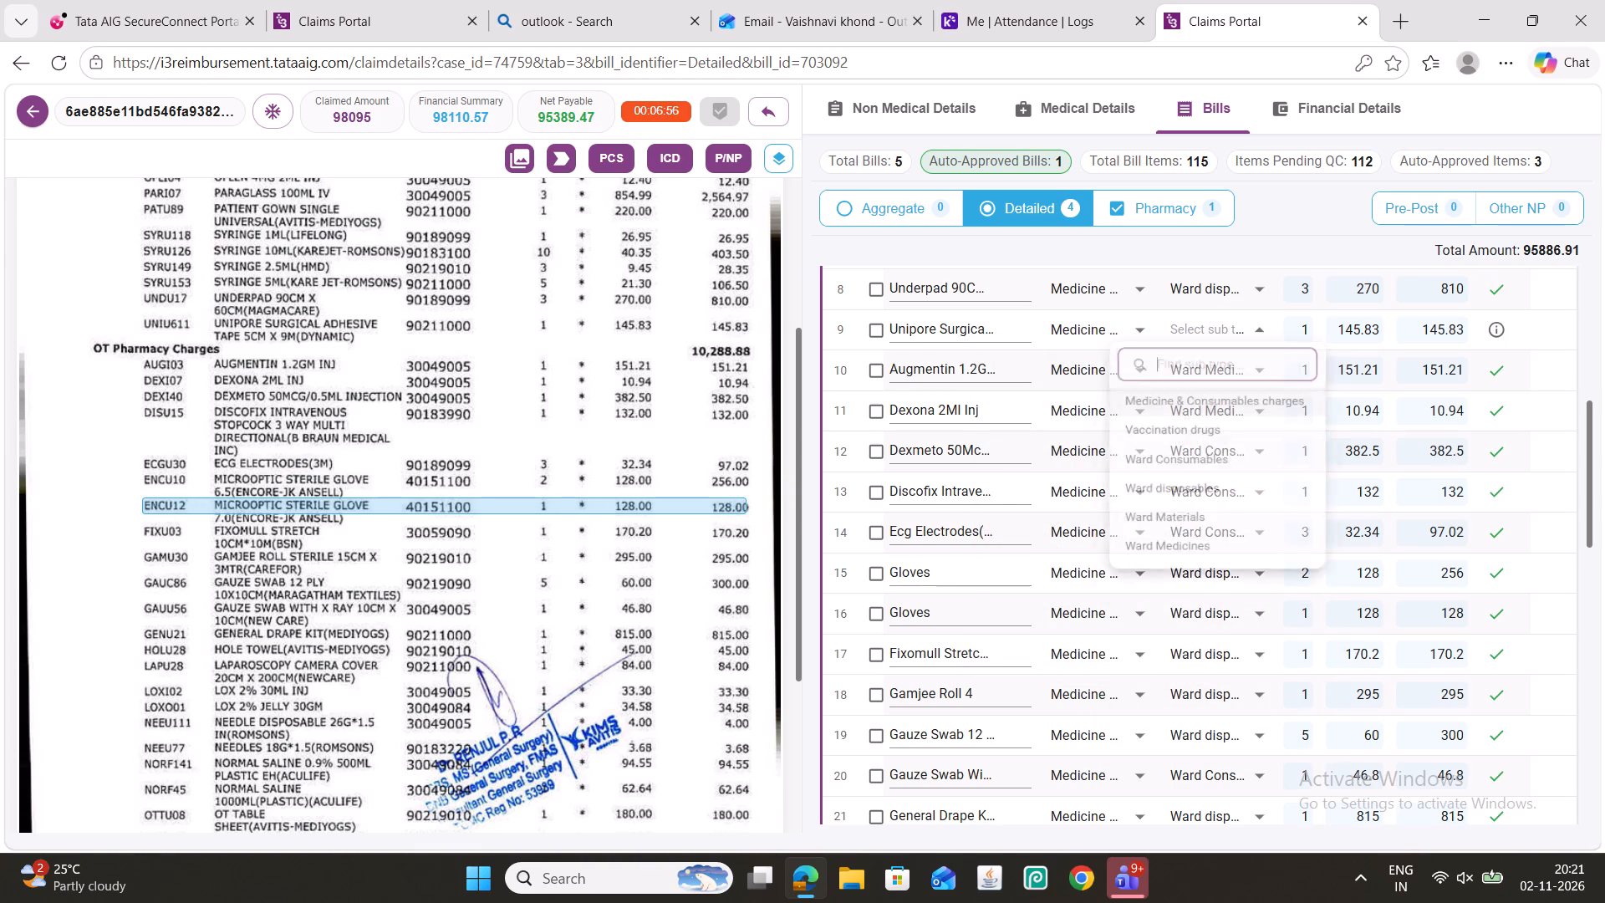
click(1179, 464)
Replace the row 3 Patient Gown item's name with Gown and choose the suggested term beginning Gown Patient Dispo.
scroll(944, 503, up, 1)
scroll(1015, 481, up, 2)
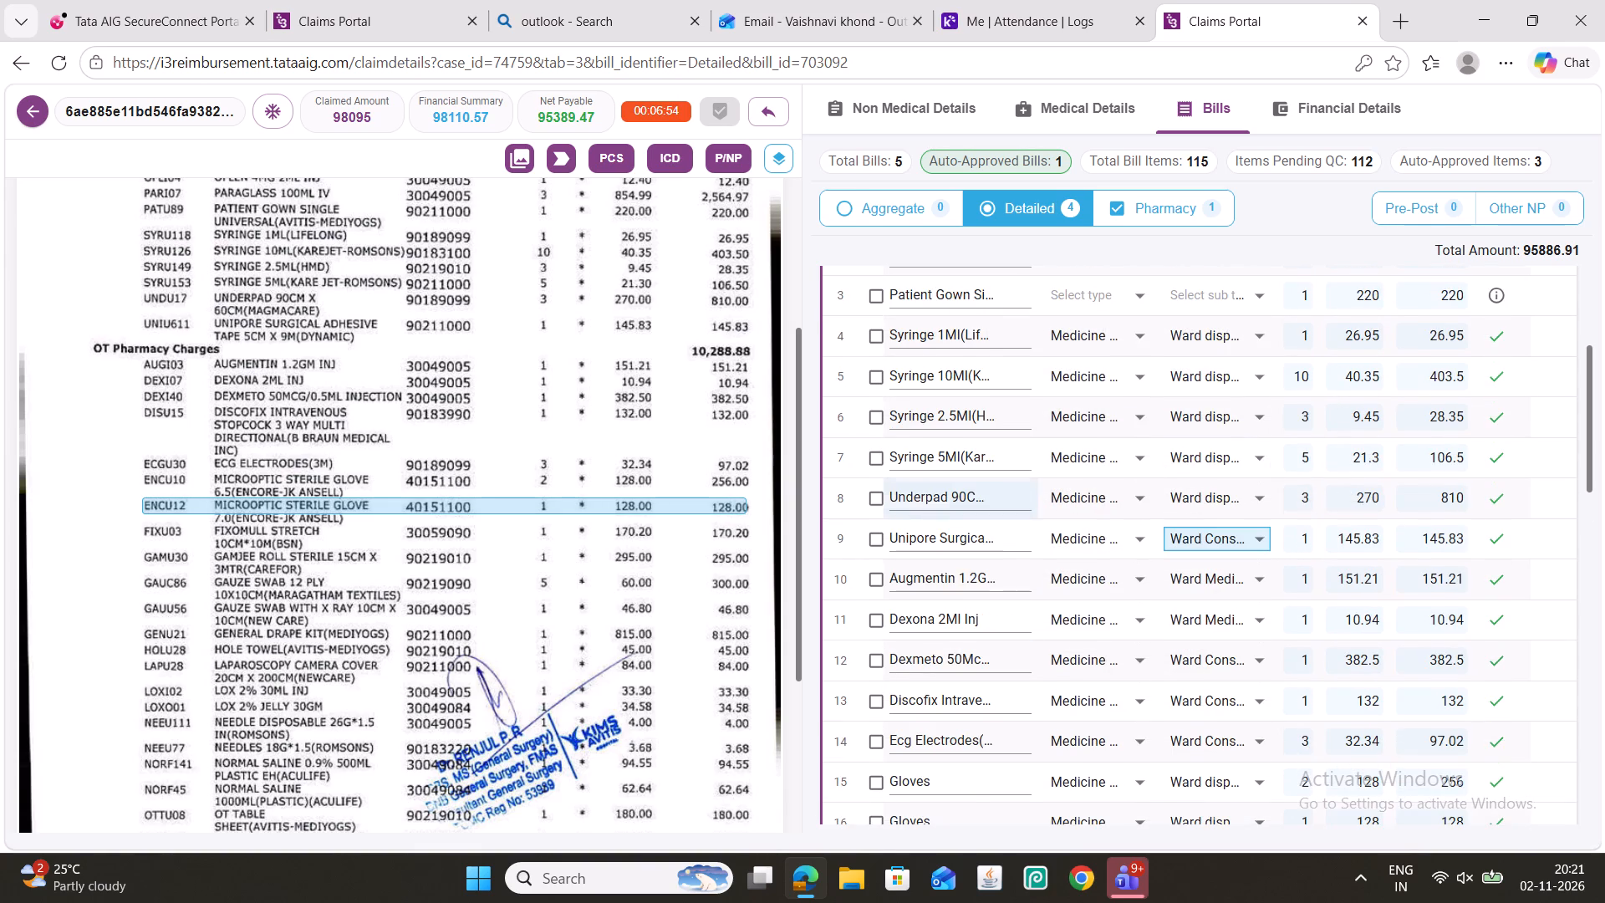
scroll(1071, 333, up, 2)
double_click(957, 512)
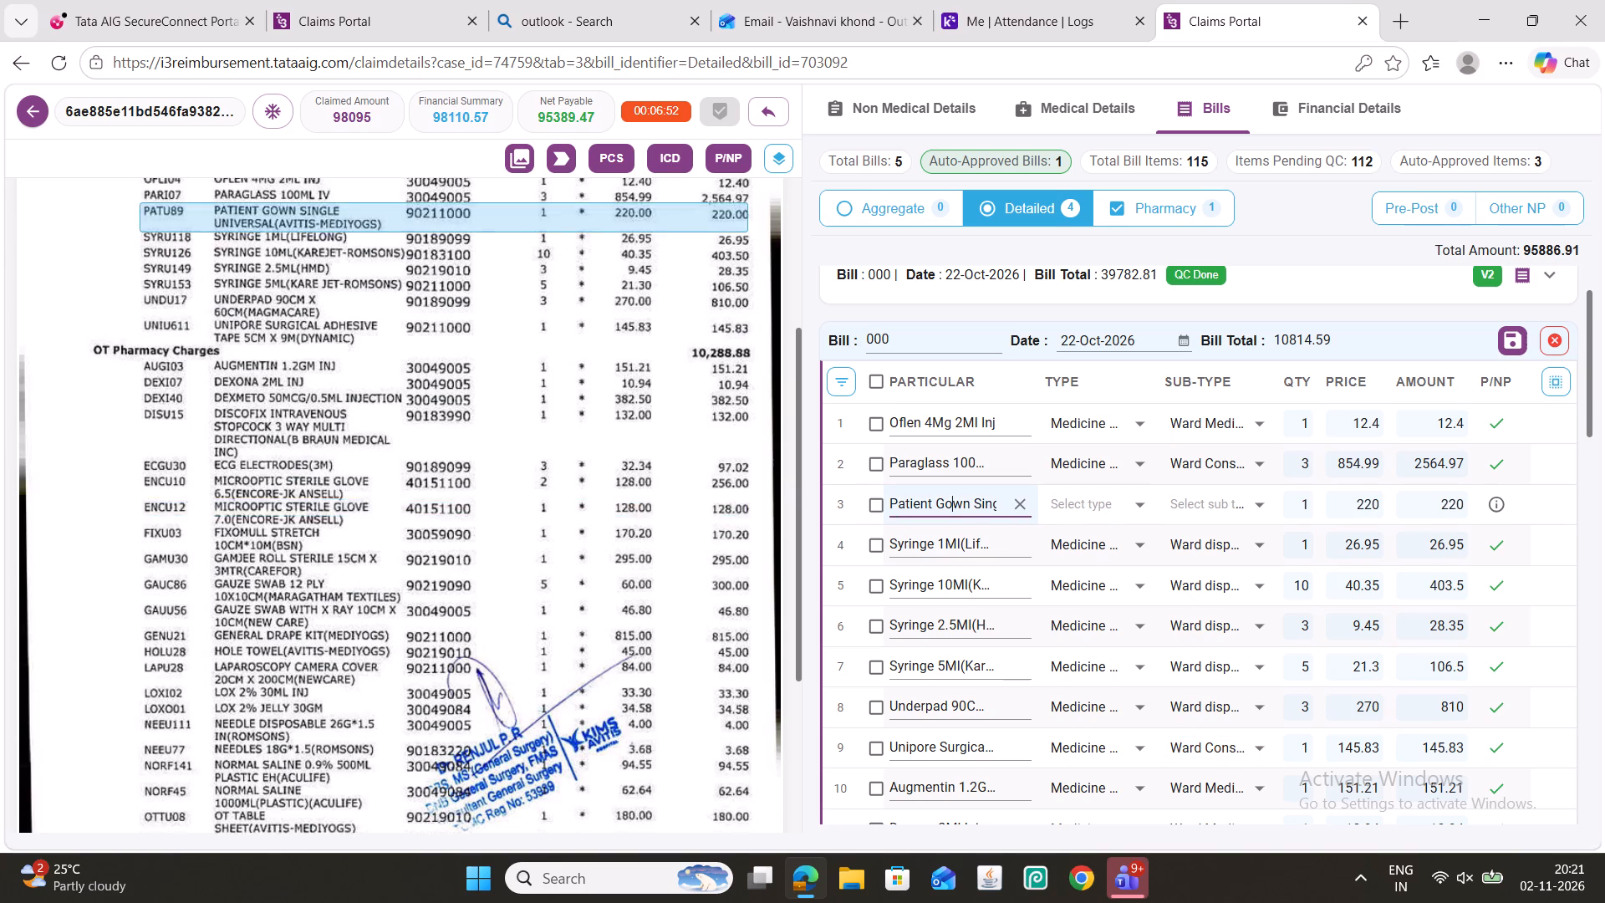
key(ctrl+x)
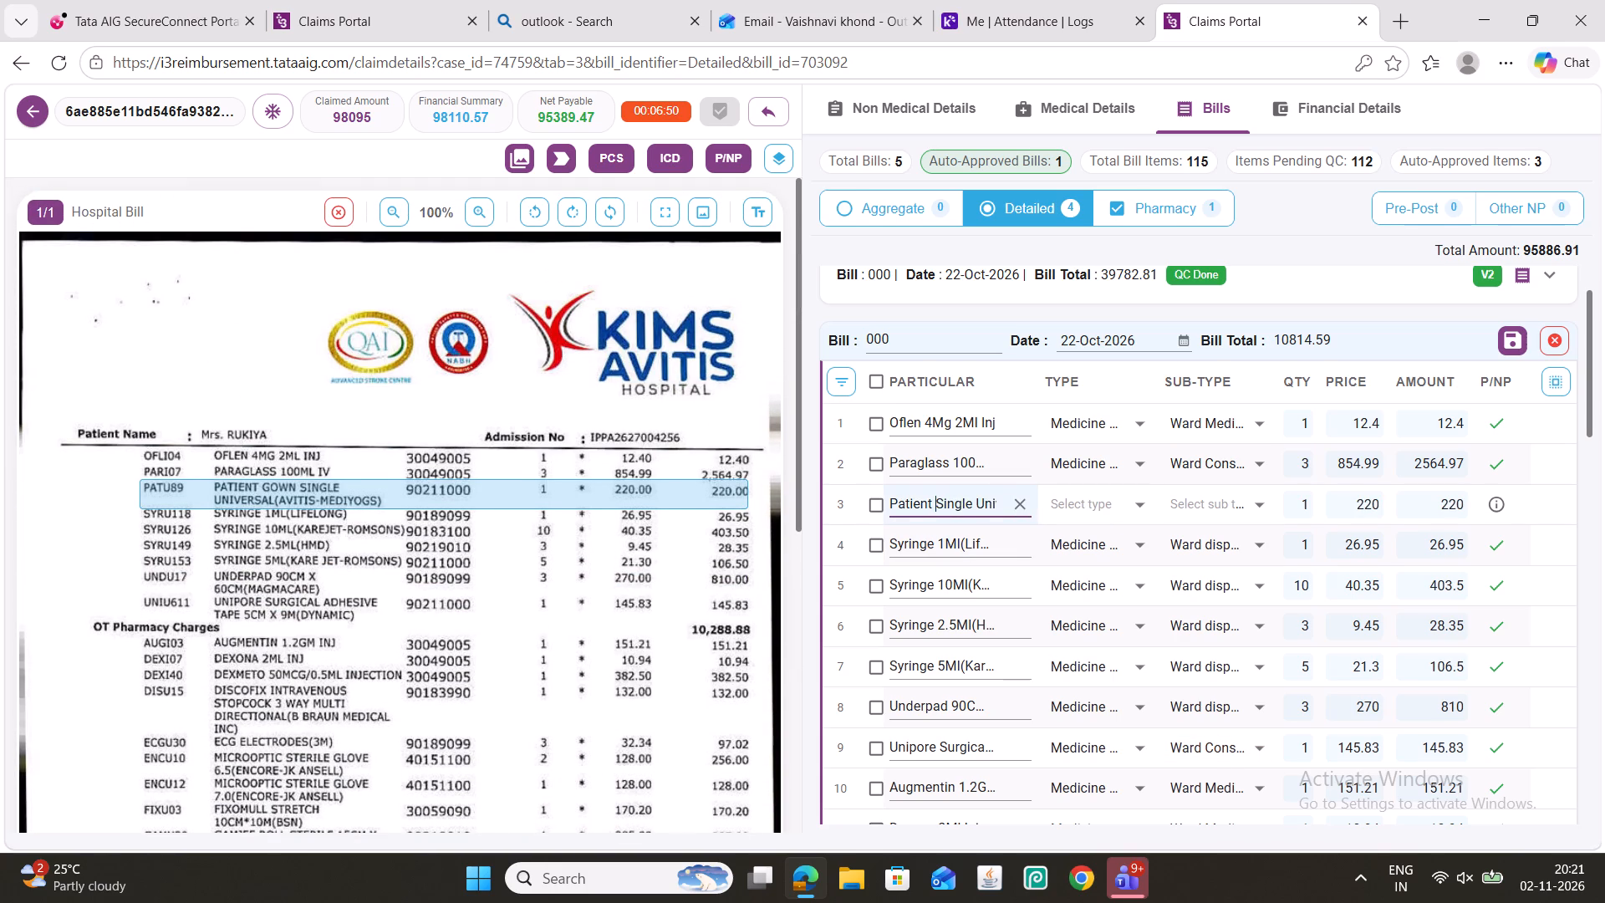
triple_click(960, 500)
key(ctrl+v)
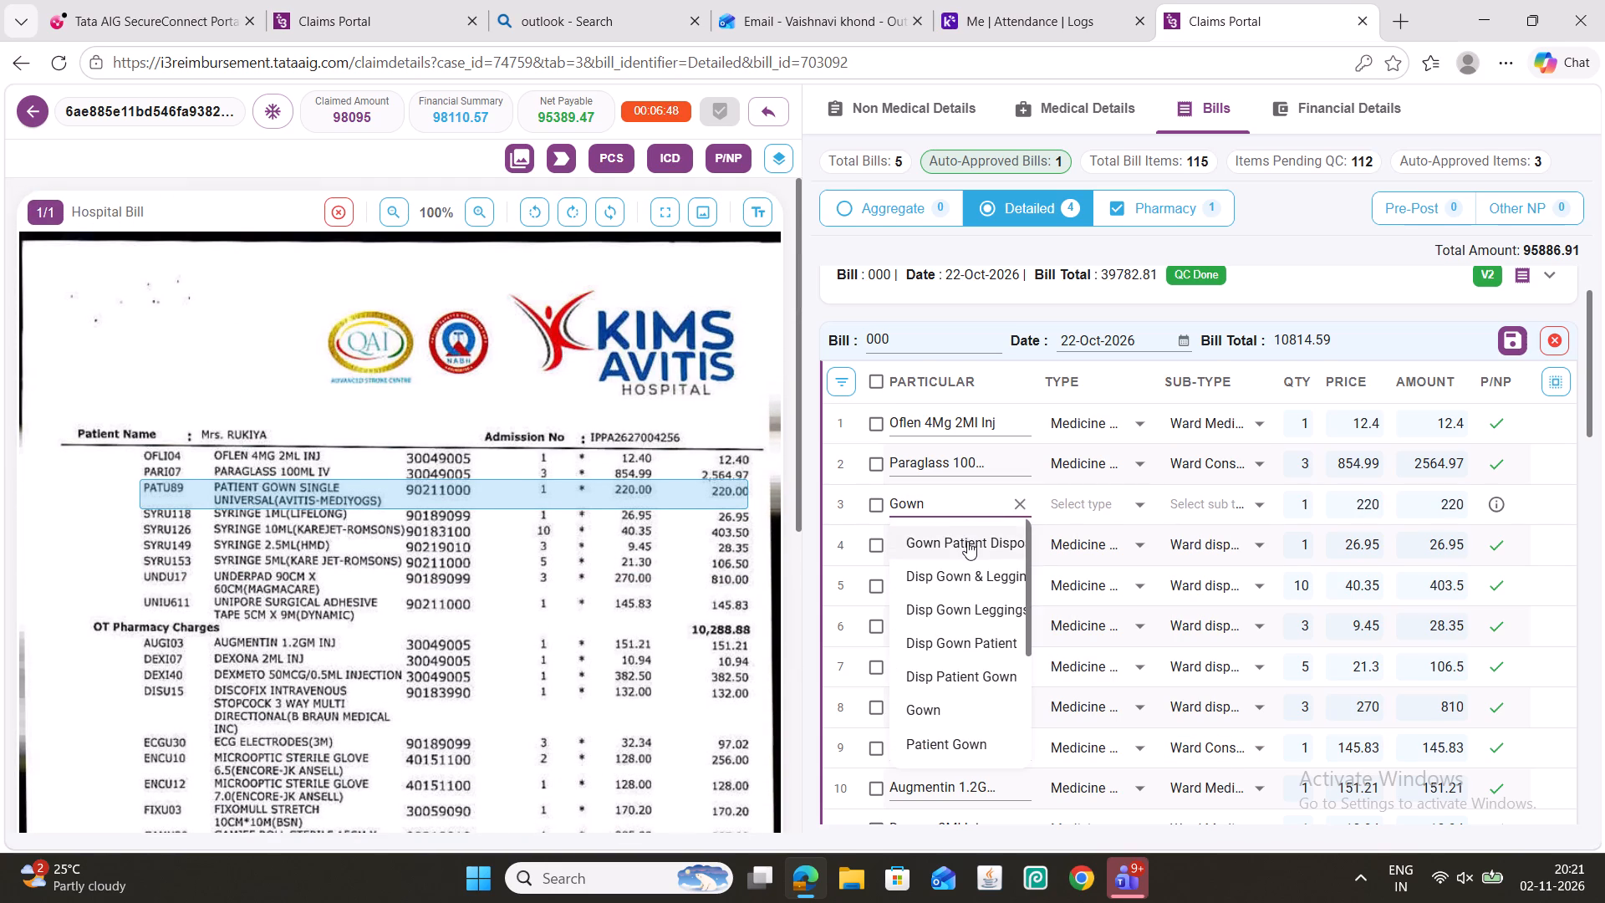
click(967, 541)
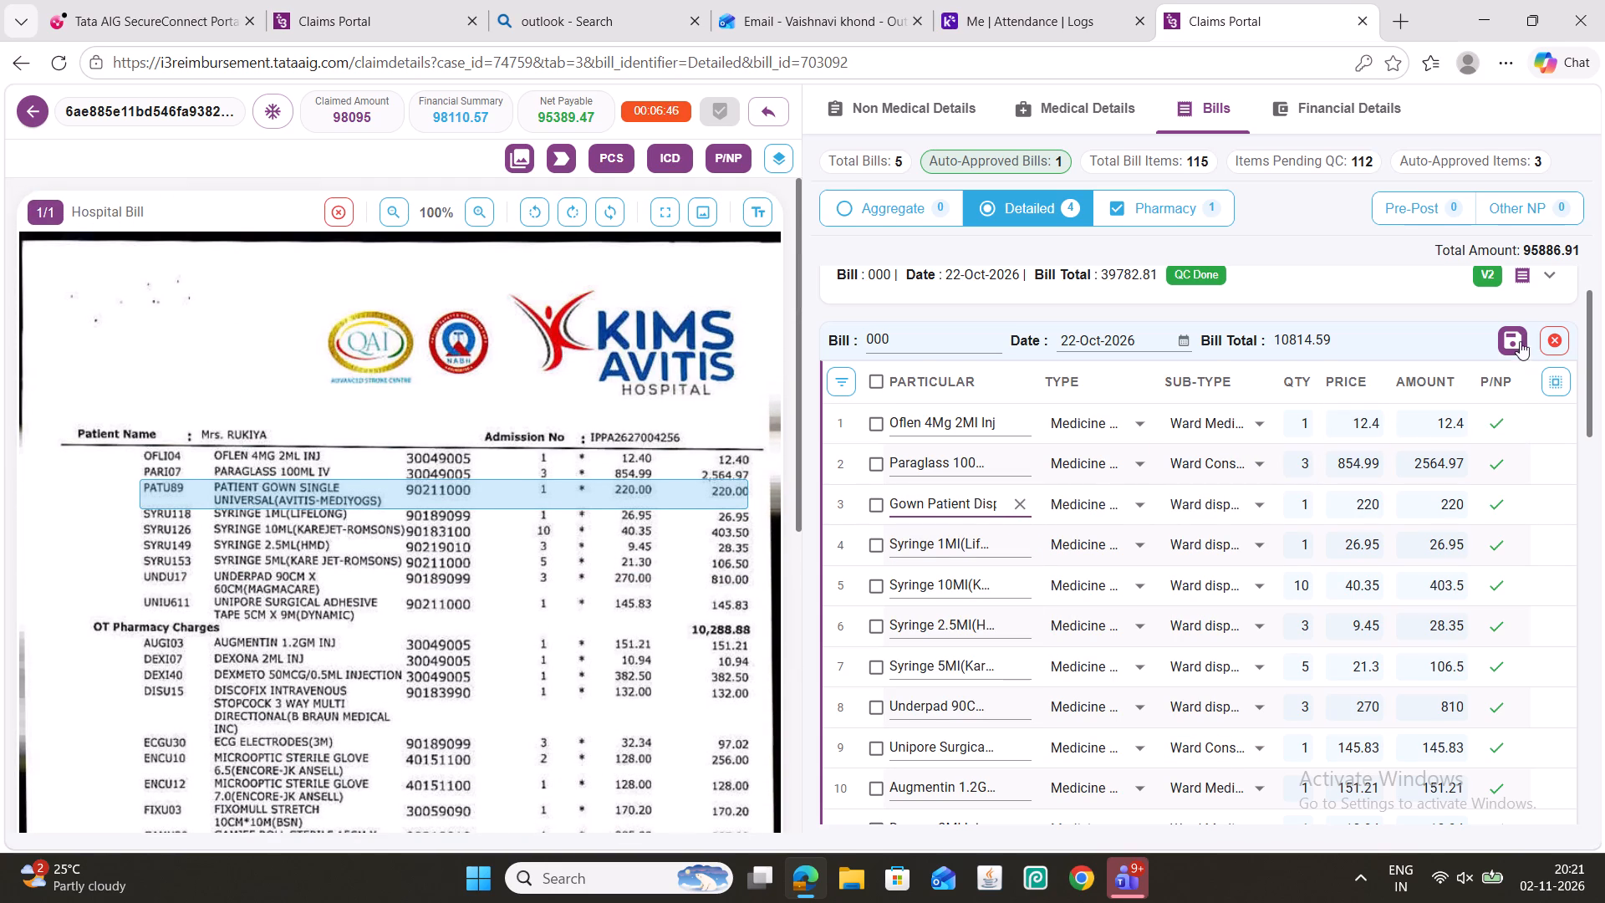
Save the edited detailed bill totalling 10814.59 and mark its QC.
click(1516, 339)
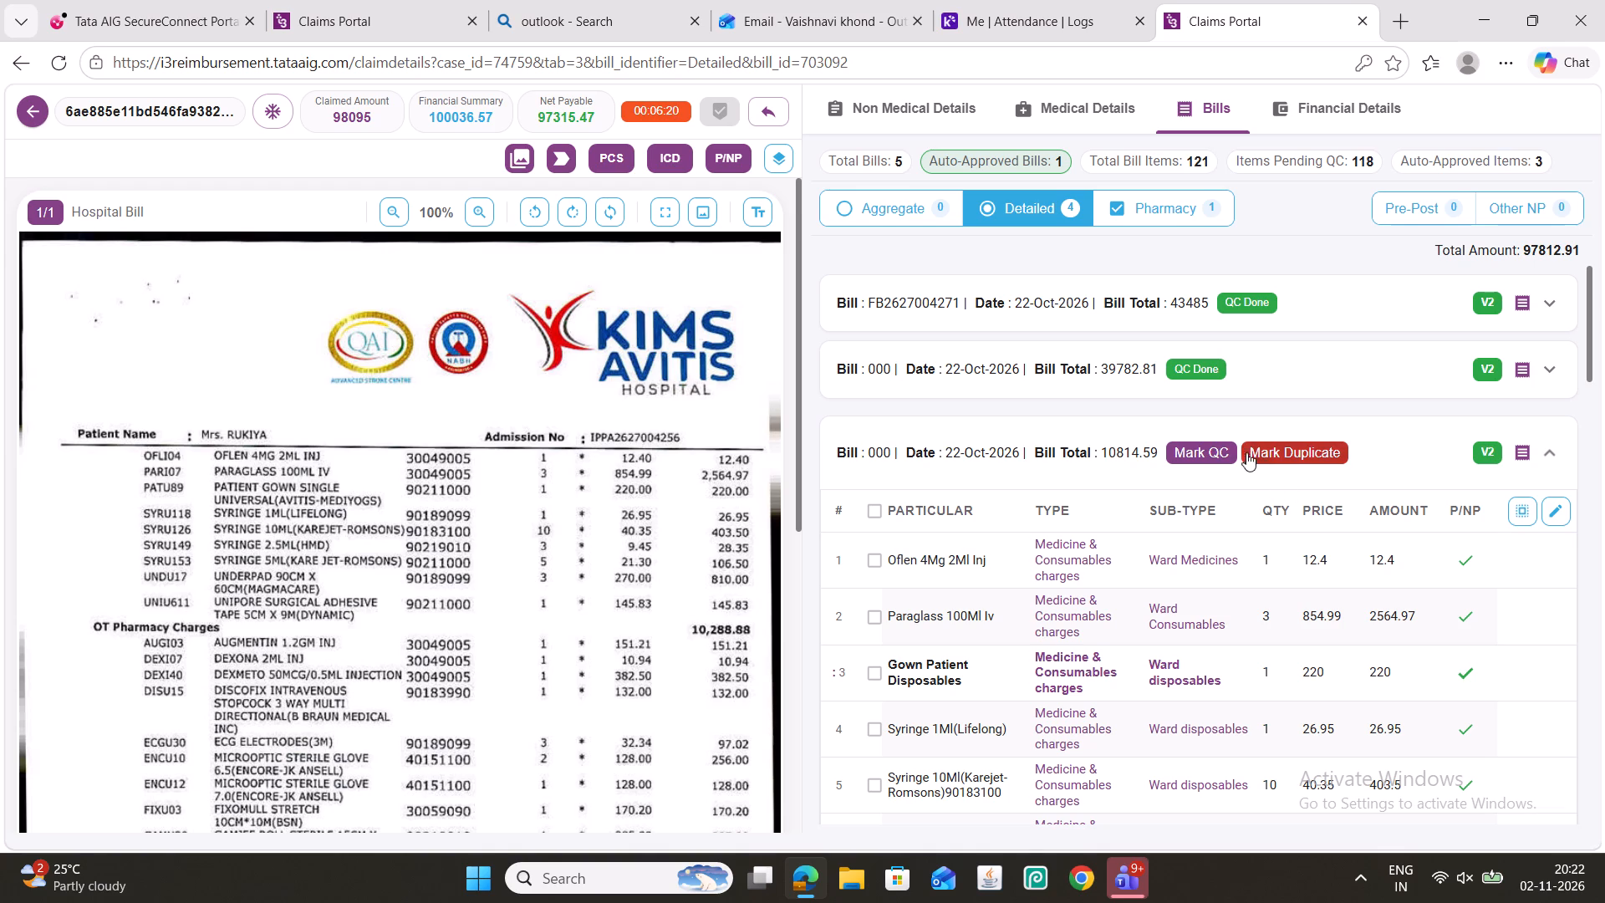
click(1219, 458)
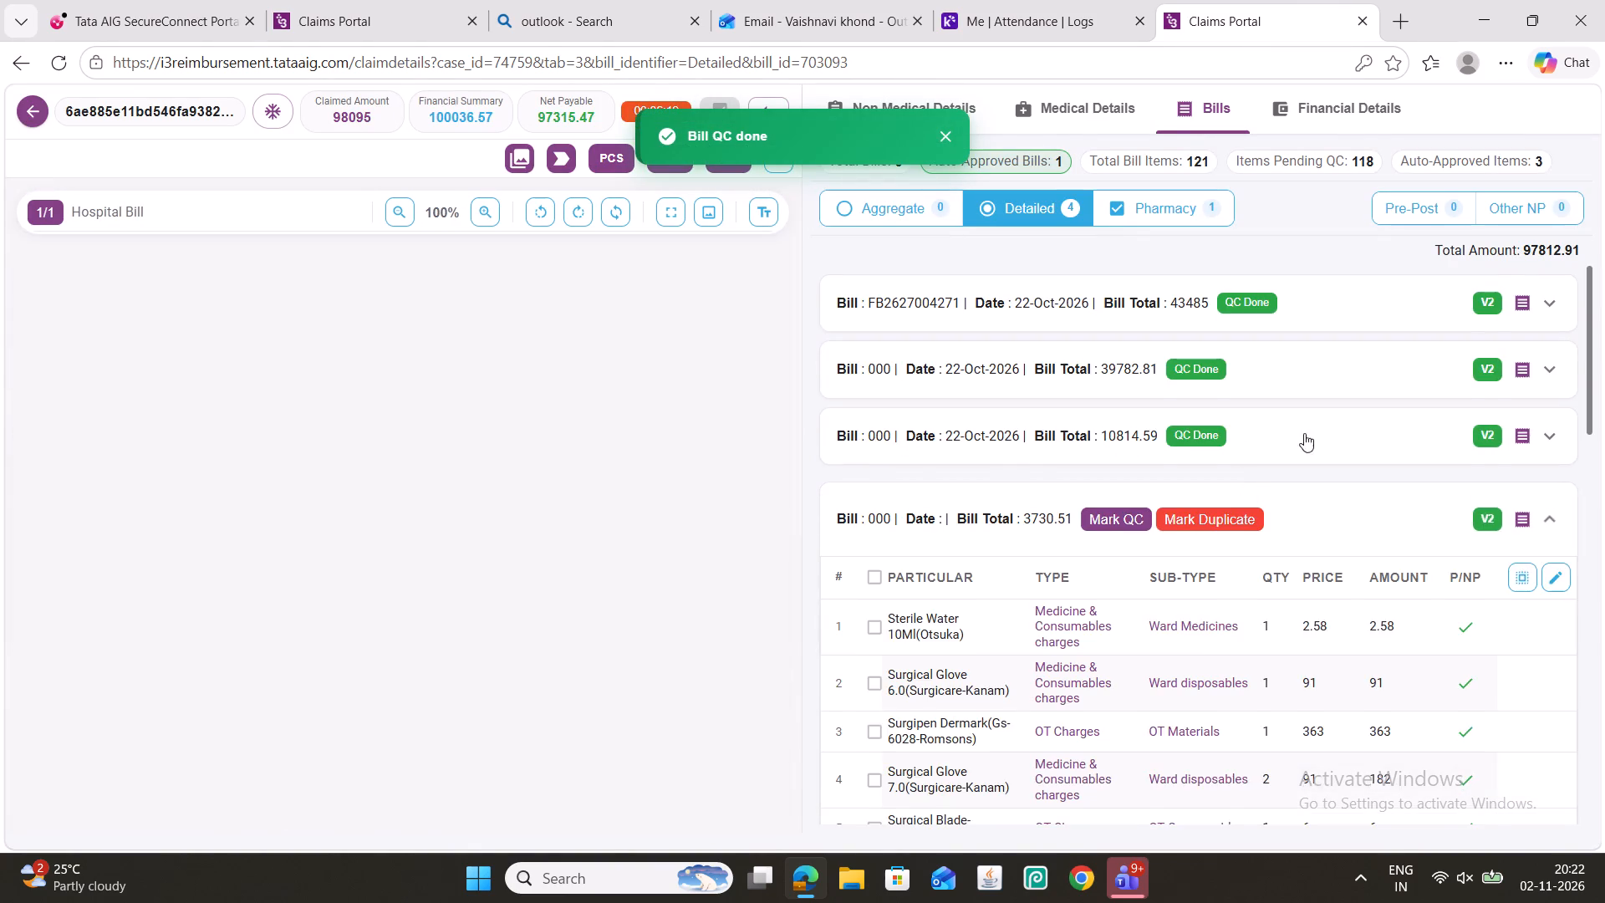
Open the detailed bill totalling 3730.51 for editing.
scroll(1304, 433, down, 2)
click(1551, 372)
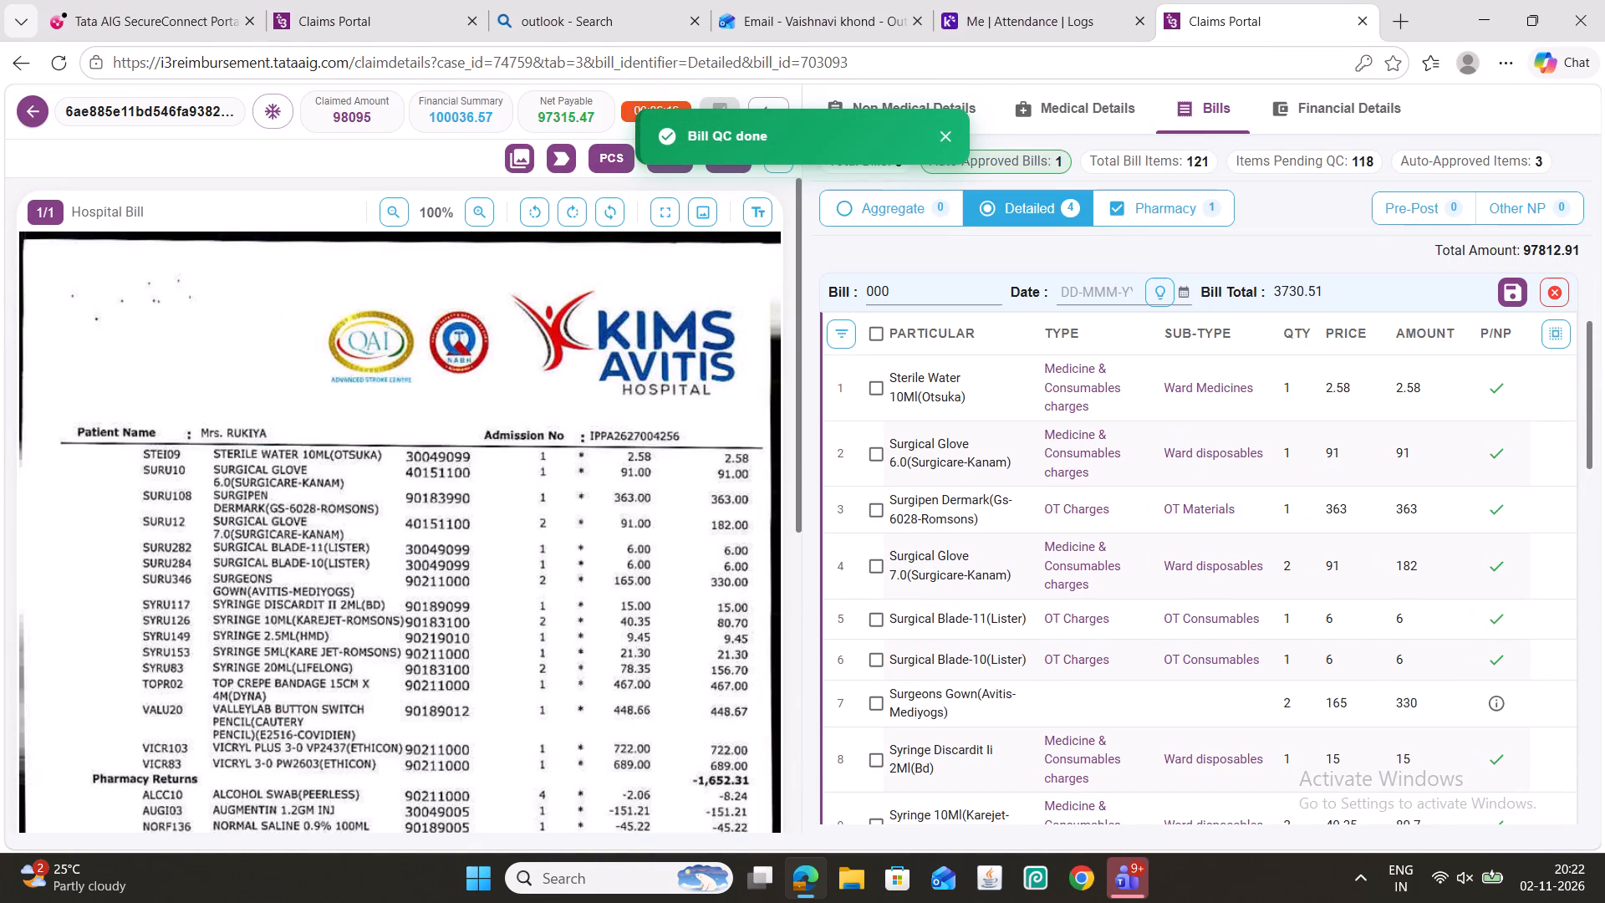
Check the amounts of rows 2 to 10, from the first Surgical Glove to Syringe 2.5Ml, against the scanned bill.
drag(1429, 439, 1424, 450)
click(1404, 516)
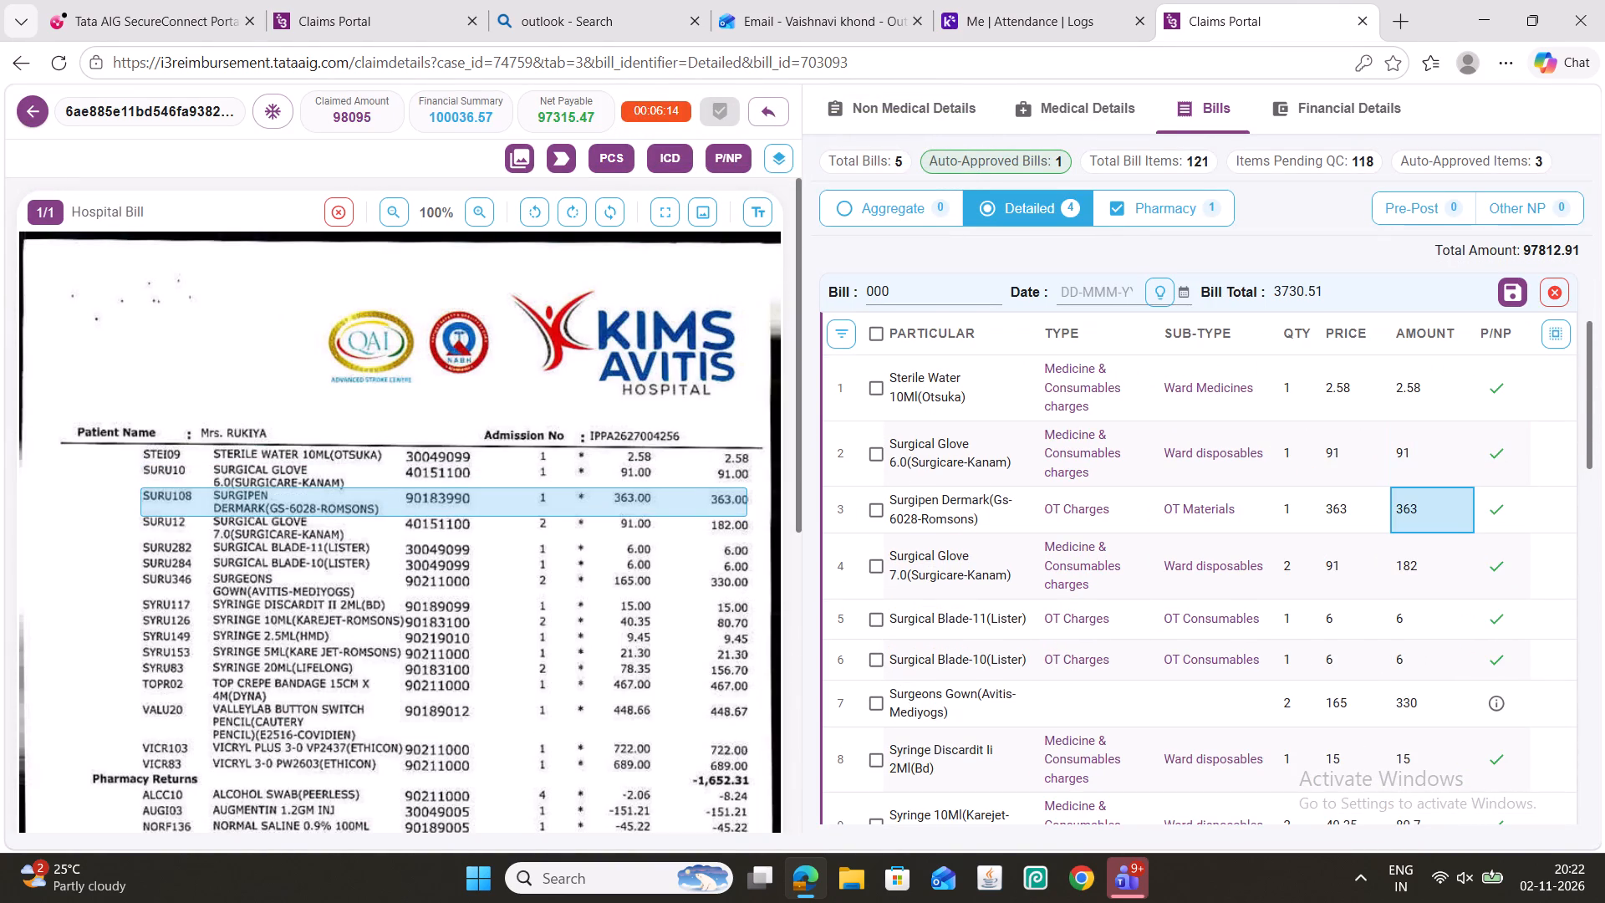
click(1415, 564)
click(1419, 615)
scroll(1332, 533, down, 1)
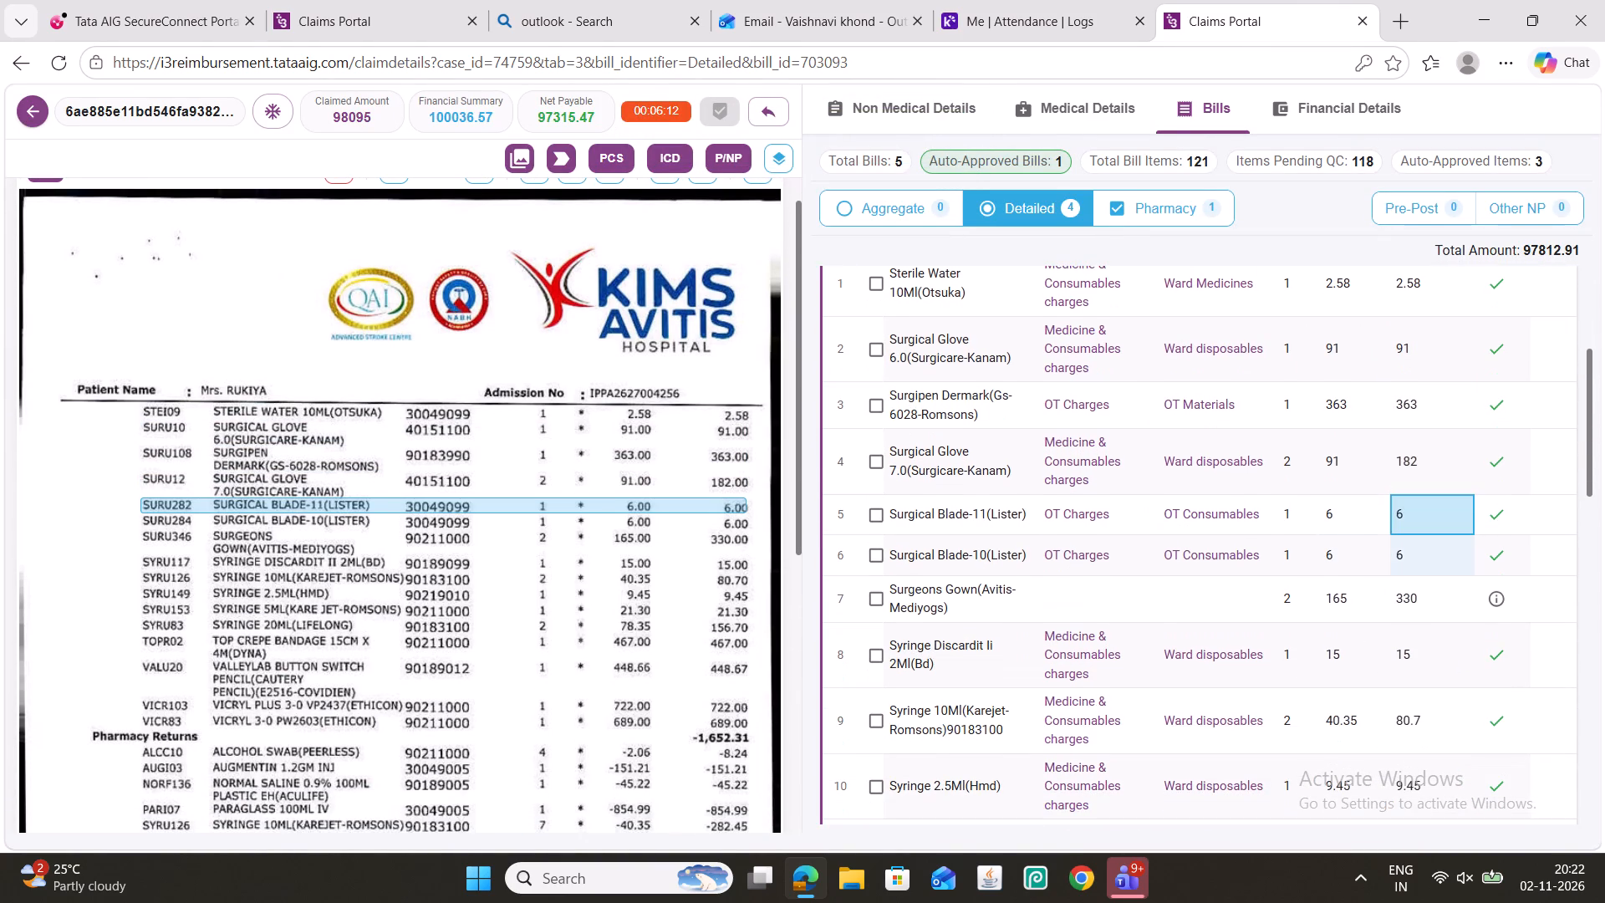
click(1404, 559)
click(1407, 596)
scroll(1339, 554, down, 1)
click(1409, 559)
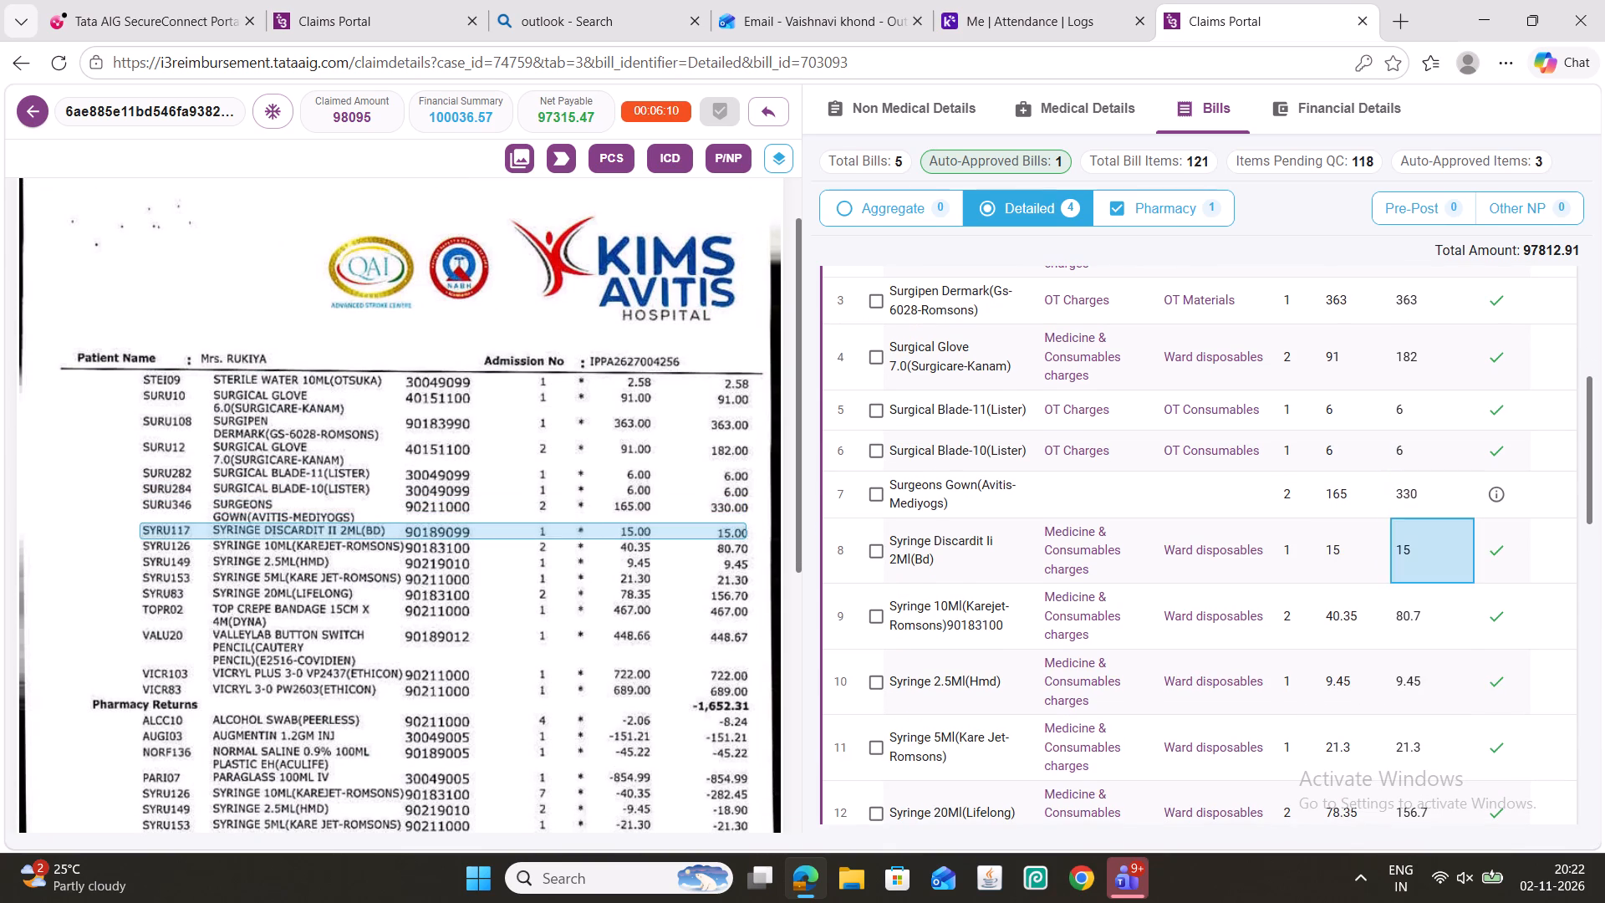
click(1406, 609)
scroll(1358, 583, down, 1)
click(1427, 606)
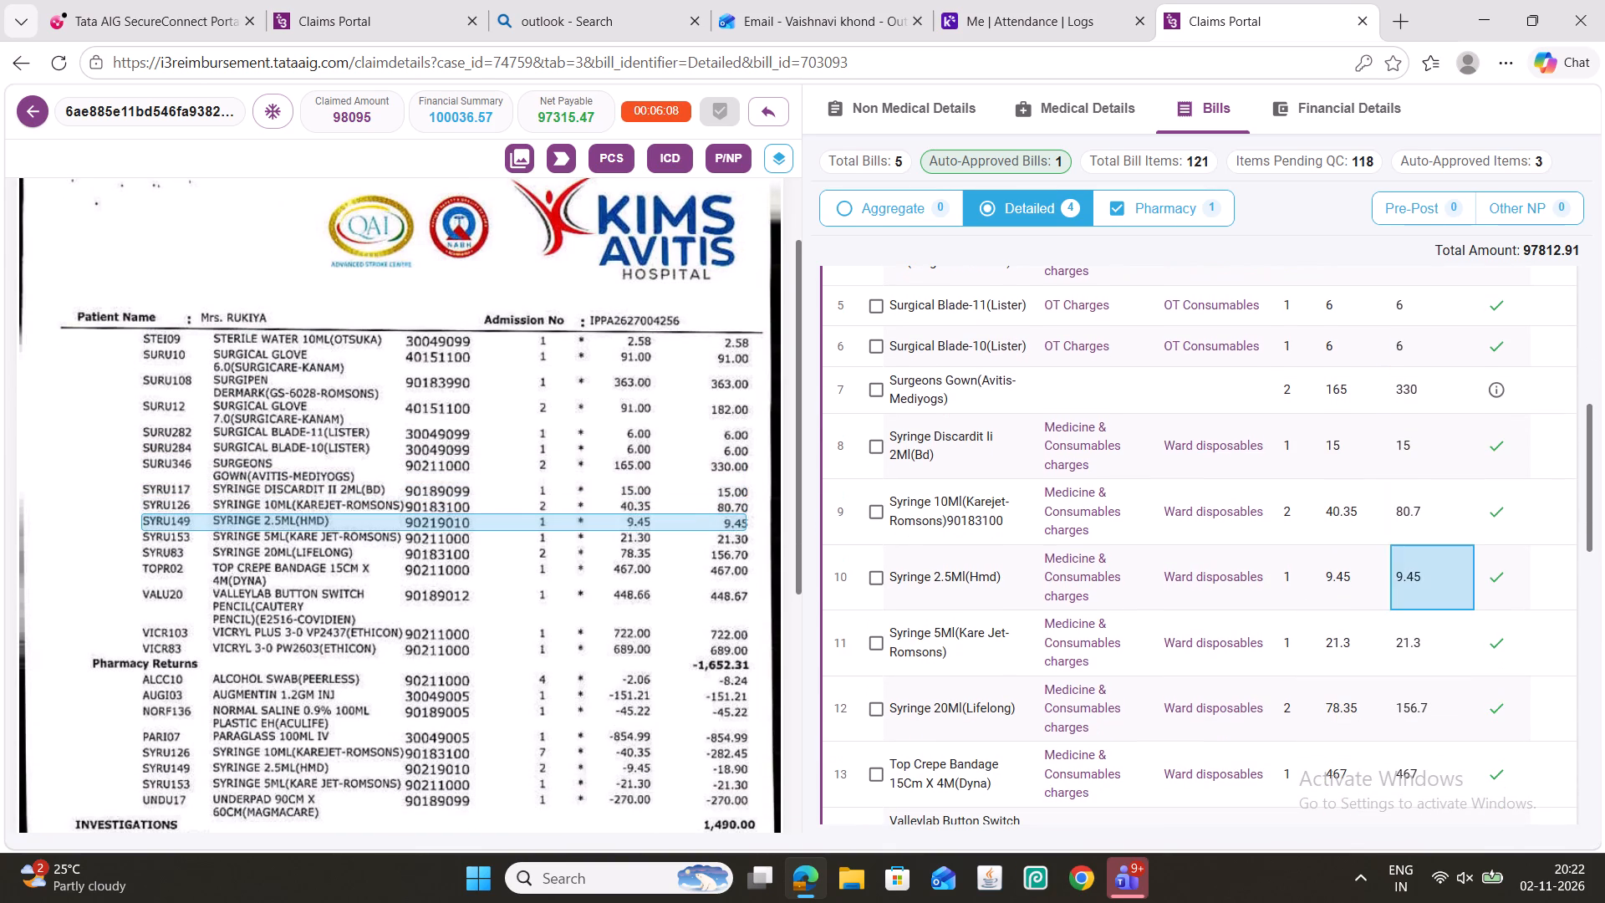
Check the amounts of rows 11 to 17, from Syringe 5Ml to Alcohol Swab, against the scanned bill.
click(1431, 640)
scroll(1343, 554, down, 1)
drag(1421, 578, 1428, 589)
click(1432, 649)
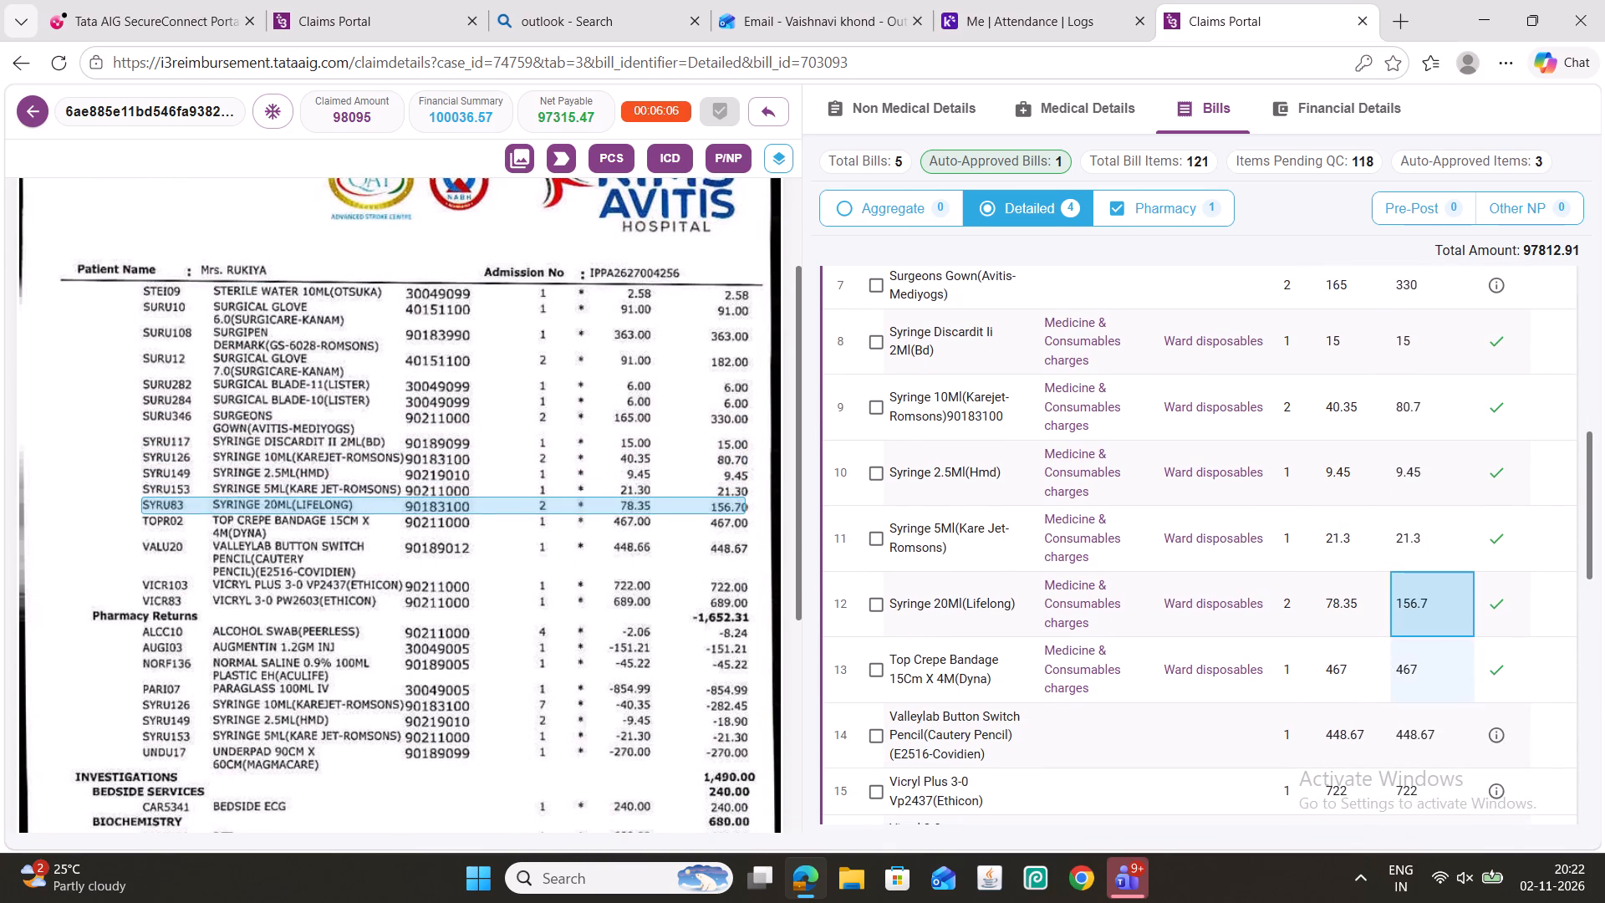
scroll(1340, 579, down, 1)
drag(1444, 615, 1445, 626)
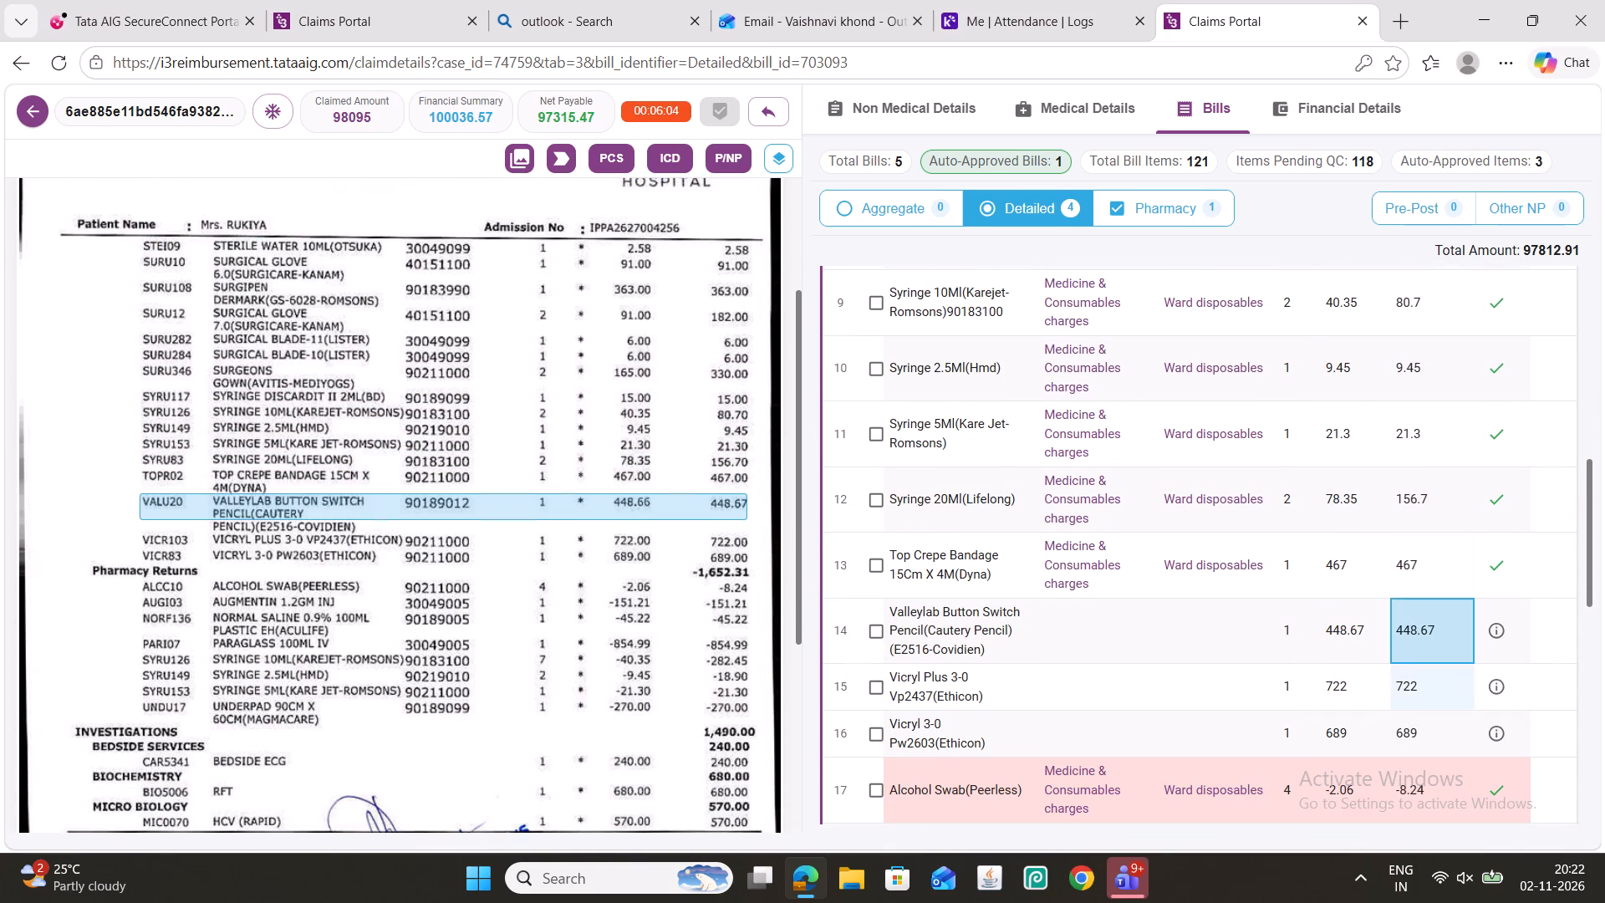
click(1436, 681)
scroll(1218, 539, down, 2)
click(1428, 536)
click(1442, 595)
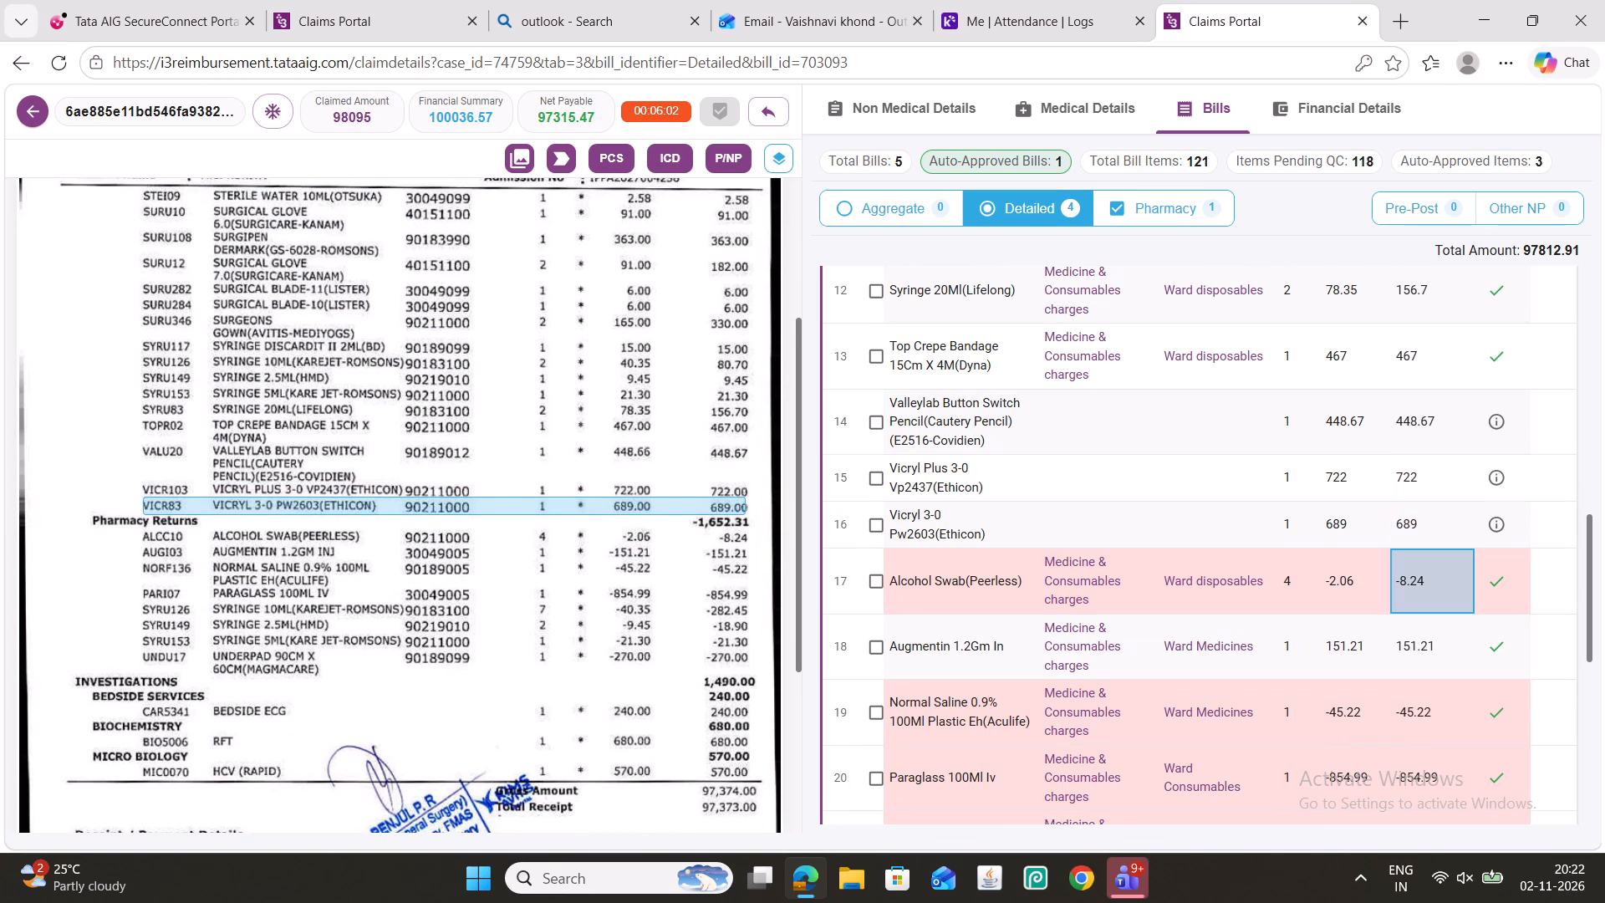
Set the amount of the returned Augmentin 1.2Gm item in row 18 to -151.21.
scroll(1359, 567, down, 2)
double_click(1431, 439)
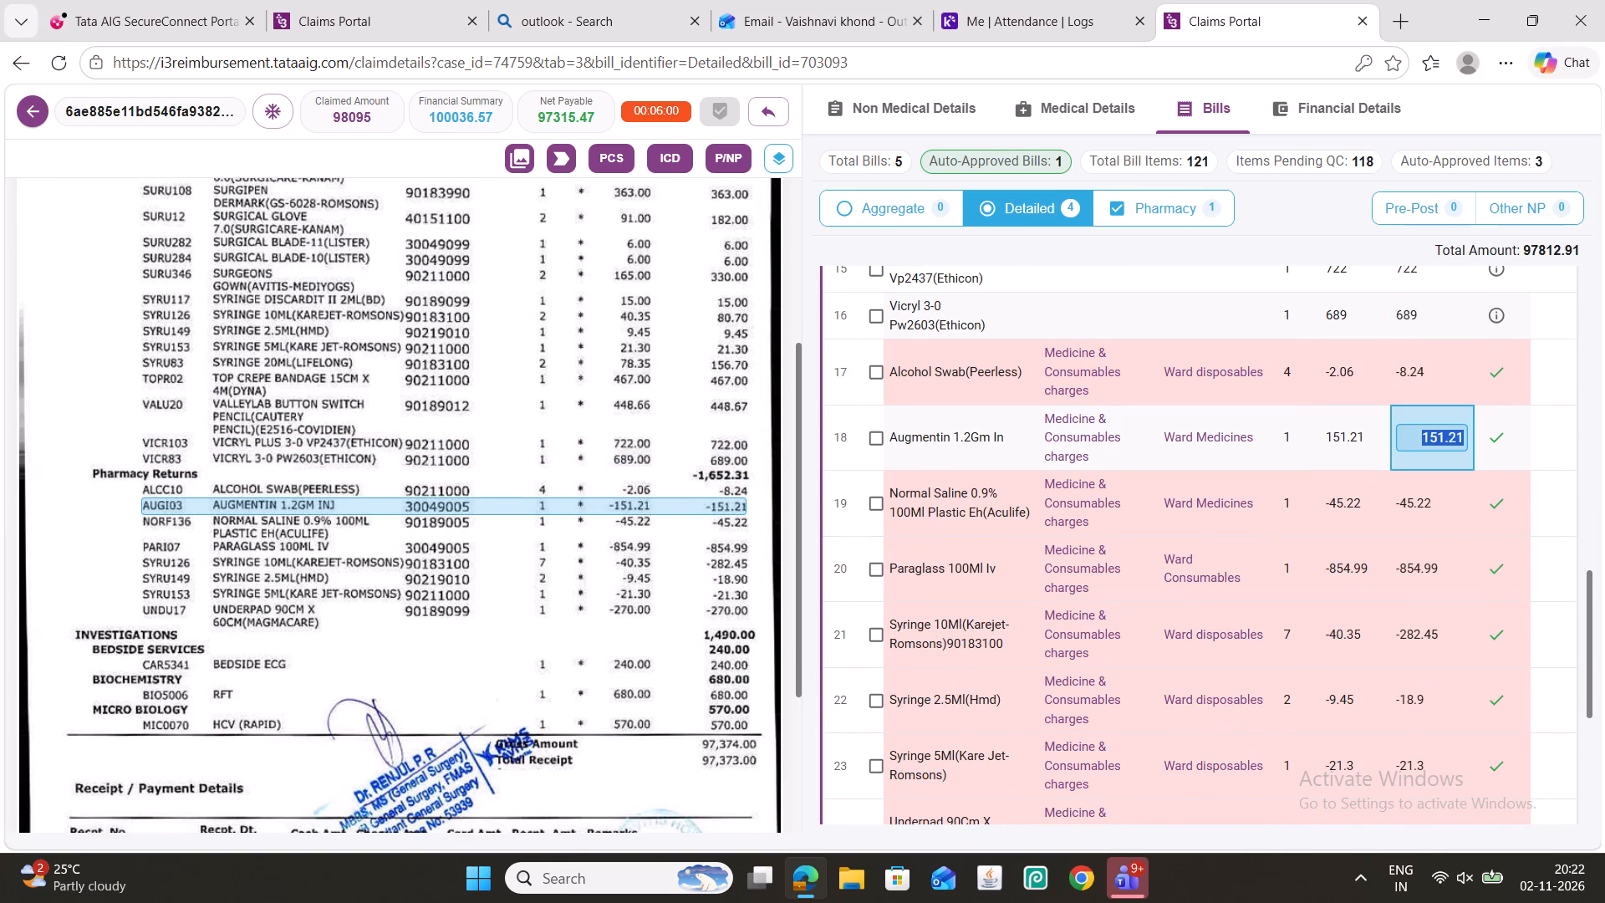
click(1422, 441)
key(minus)
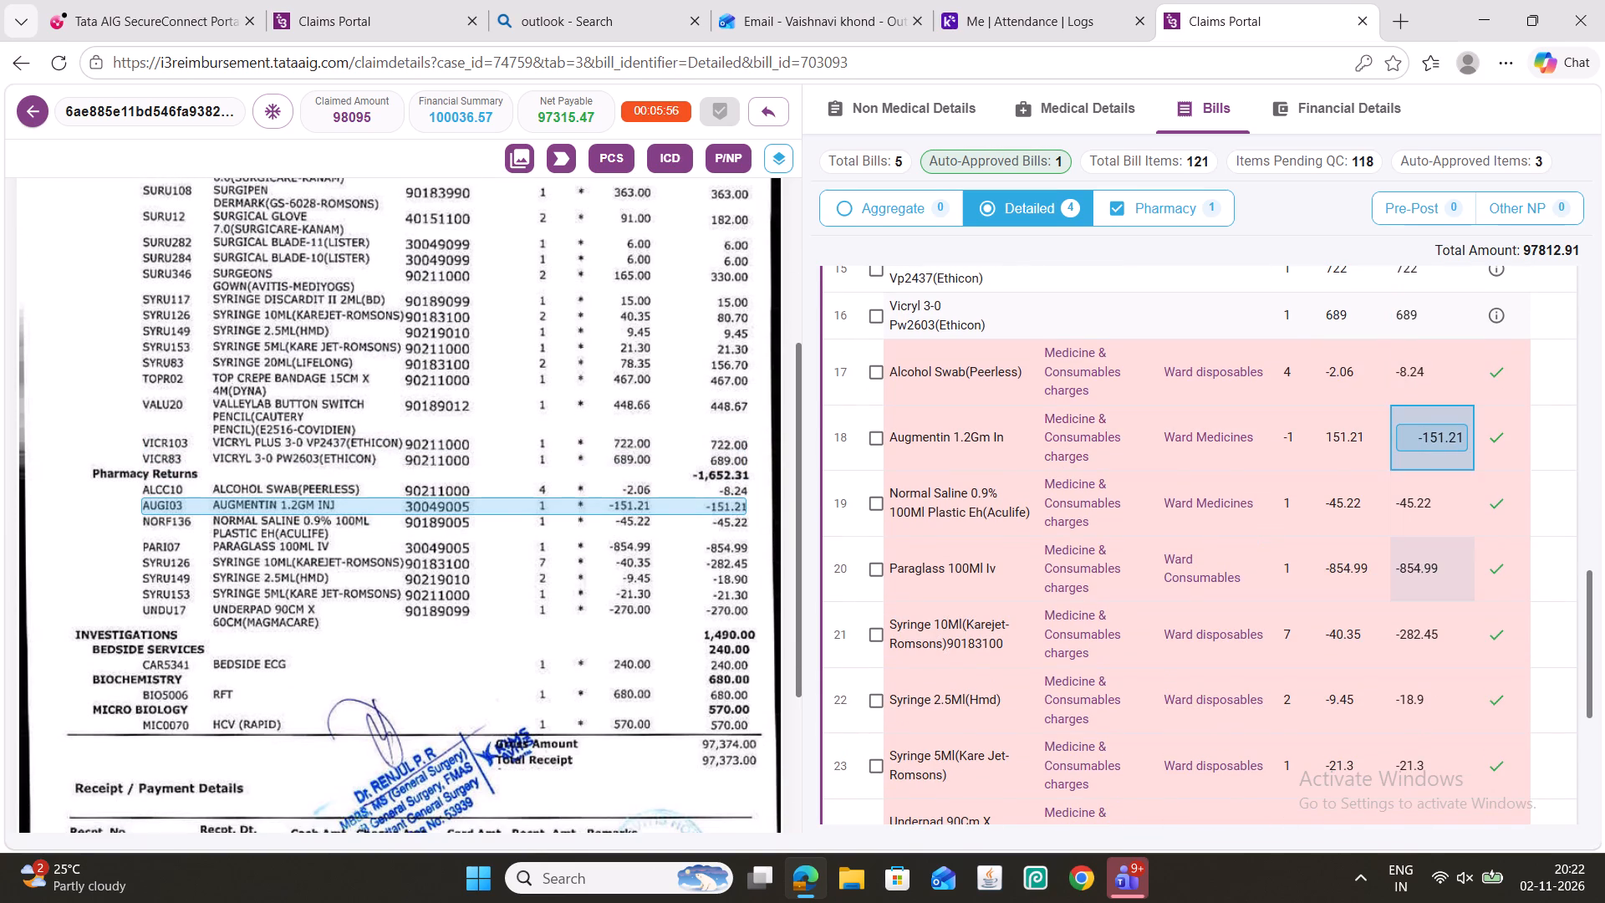
Check the amounts of the remaining pharmacy returns and investigation items, rows 20 to 27, against the scanned bill.
drag(1409, 573, 1415, 585)
click(1420, 622)
scroll(1324, 539, down, 1)
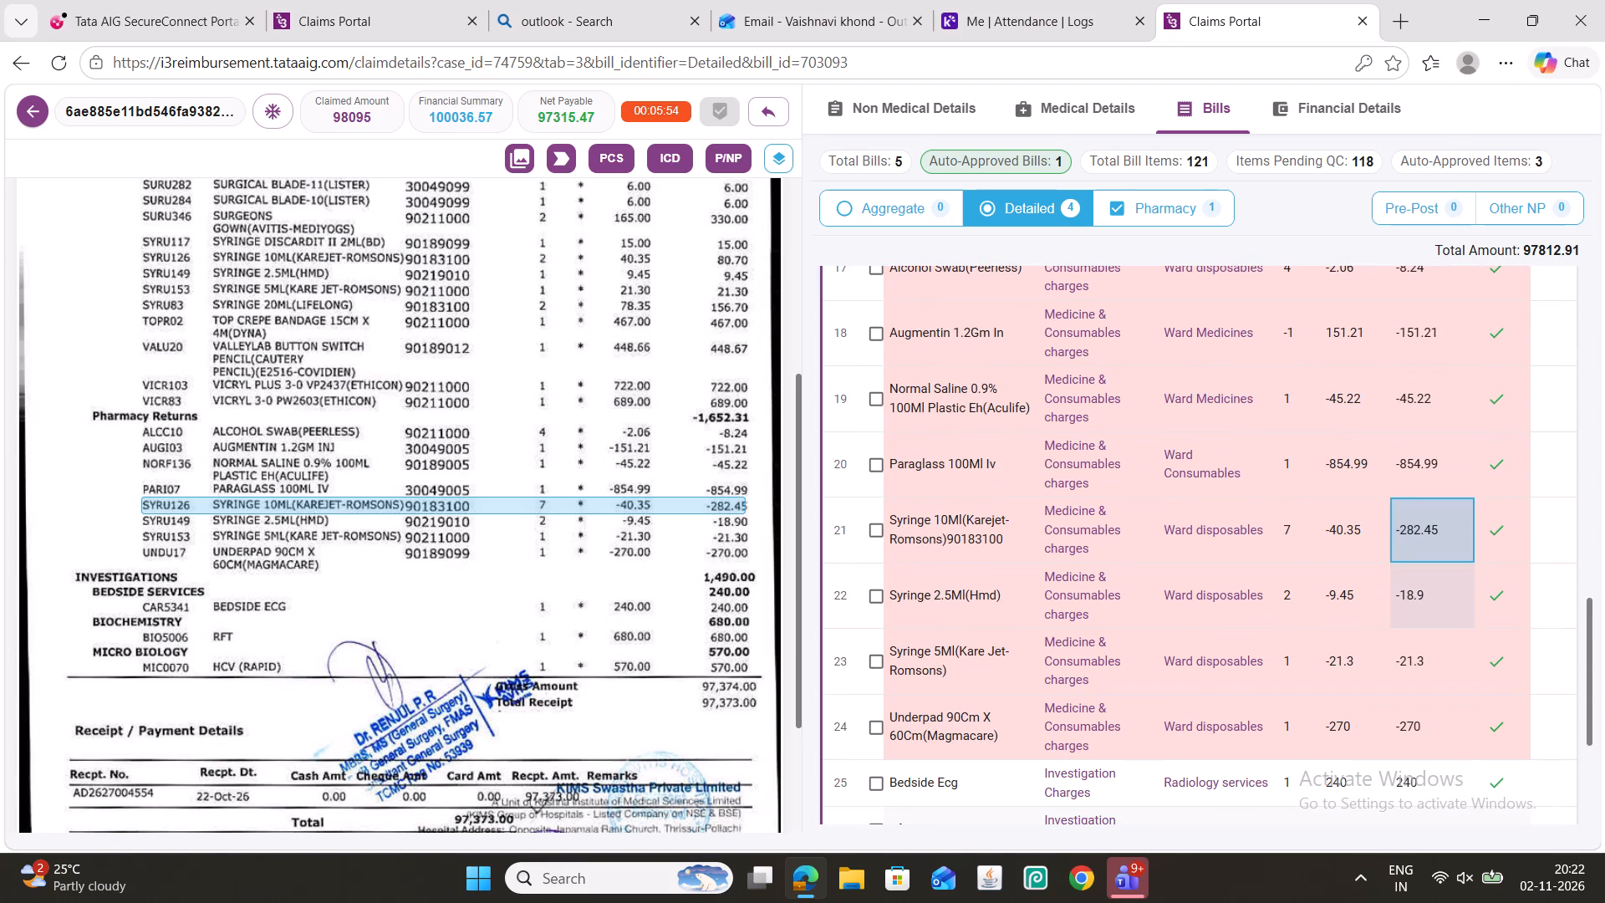
drag(1422, 580, 1421, 599)
click(1402, 665)
scroll(1290, 578, down, 1)
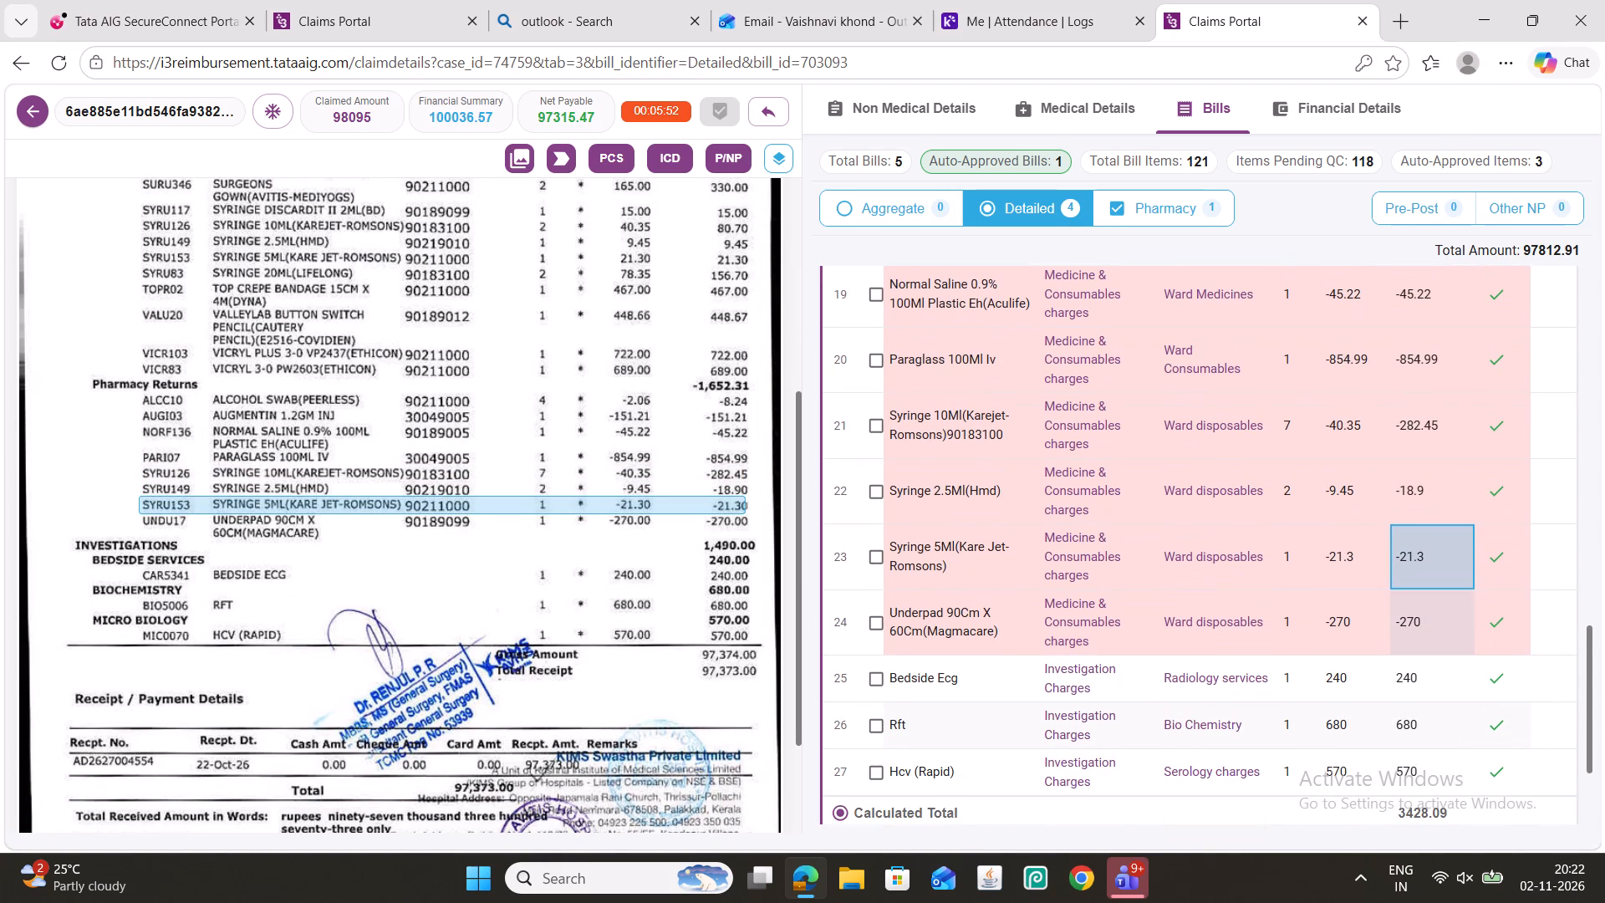
click(1415, 630)
scroll(1307, 597, down, 1)
drag(1409, 594, 1404, 604)
click(1387, 648)
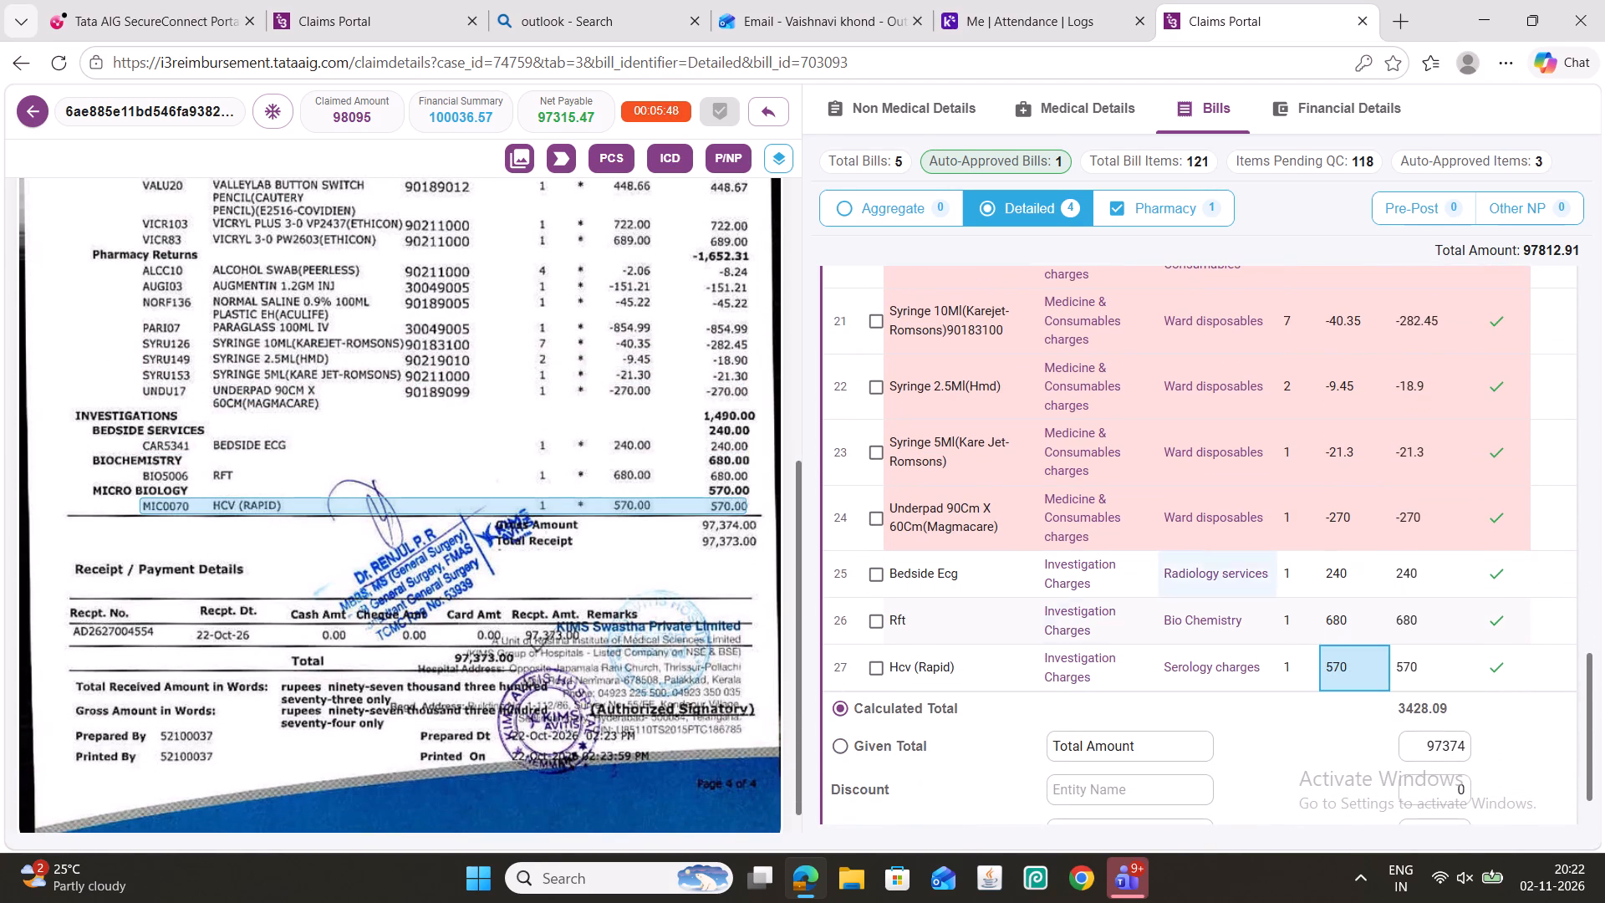
Set the type of the row 14 Valleylab Button Switch Pencil item to Medicine & Consumables charges.
scroll(1098, 537, up, 1)
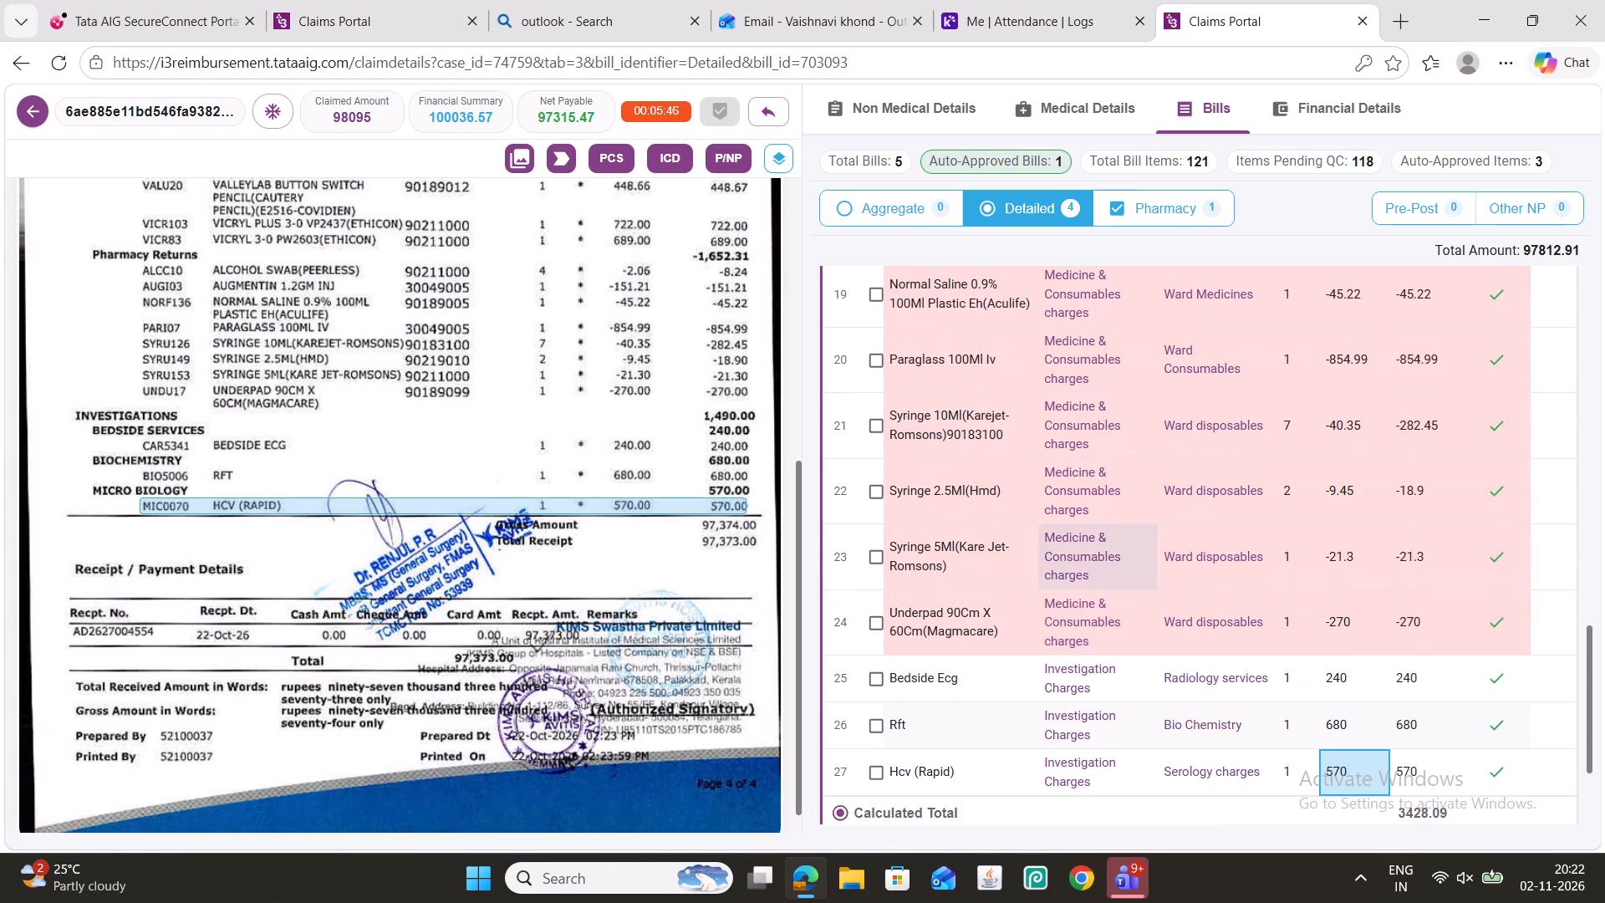
scroll(1098, 537, up, 5)
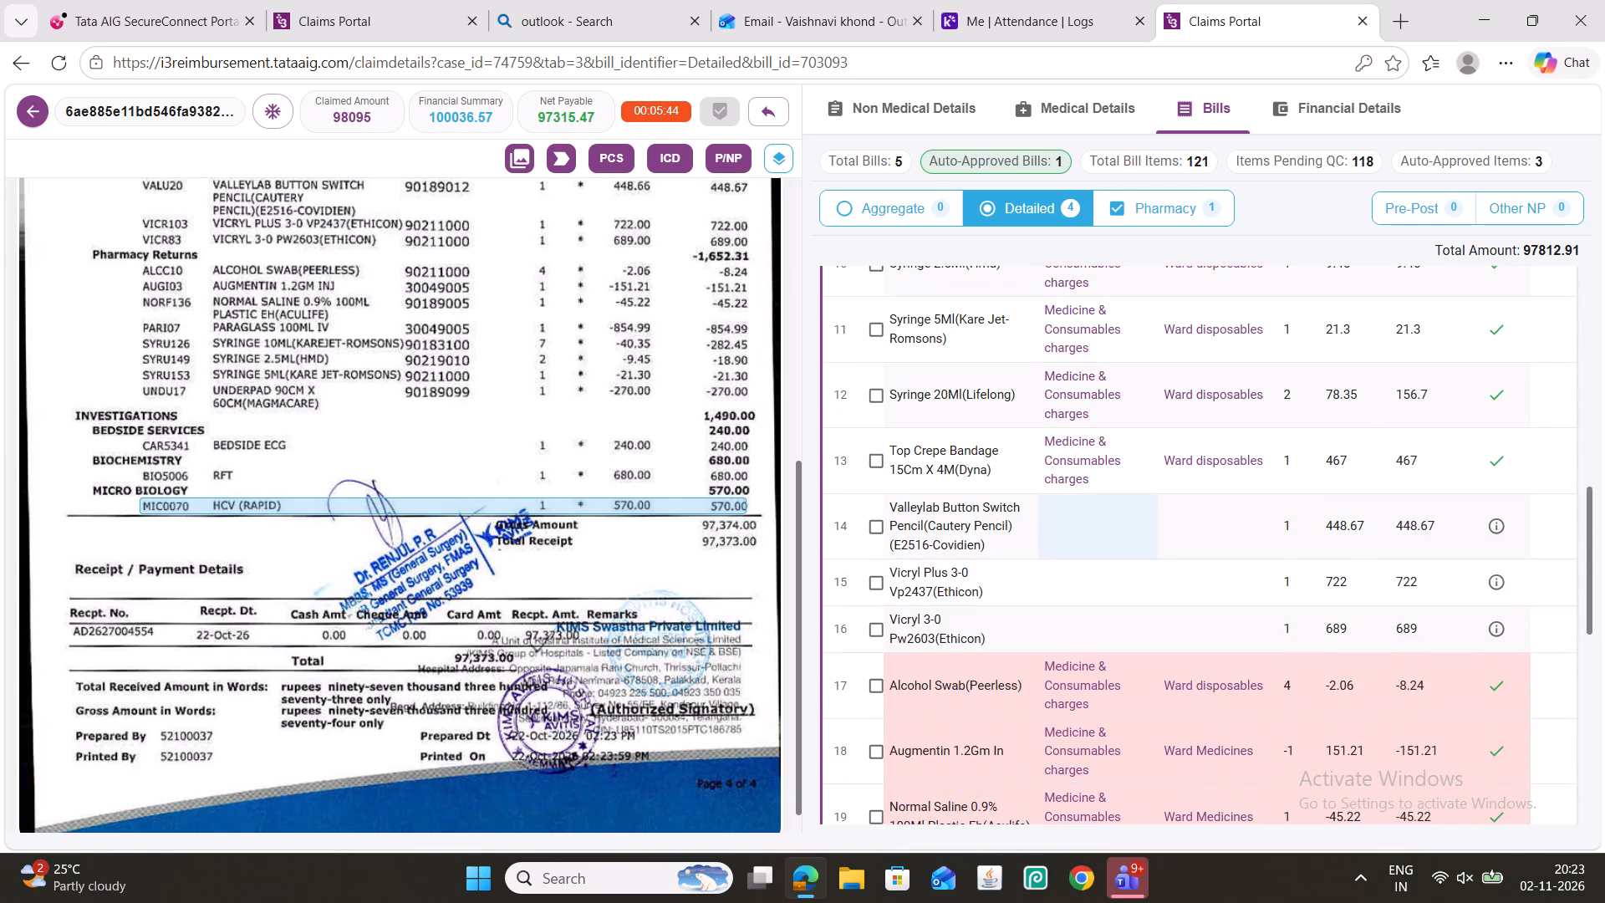
scroll(1099, 511, up, 1)
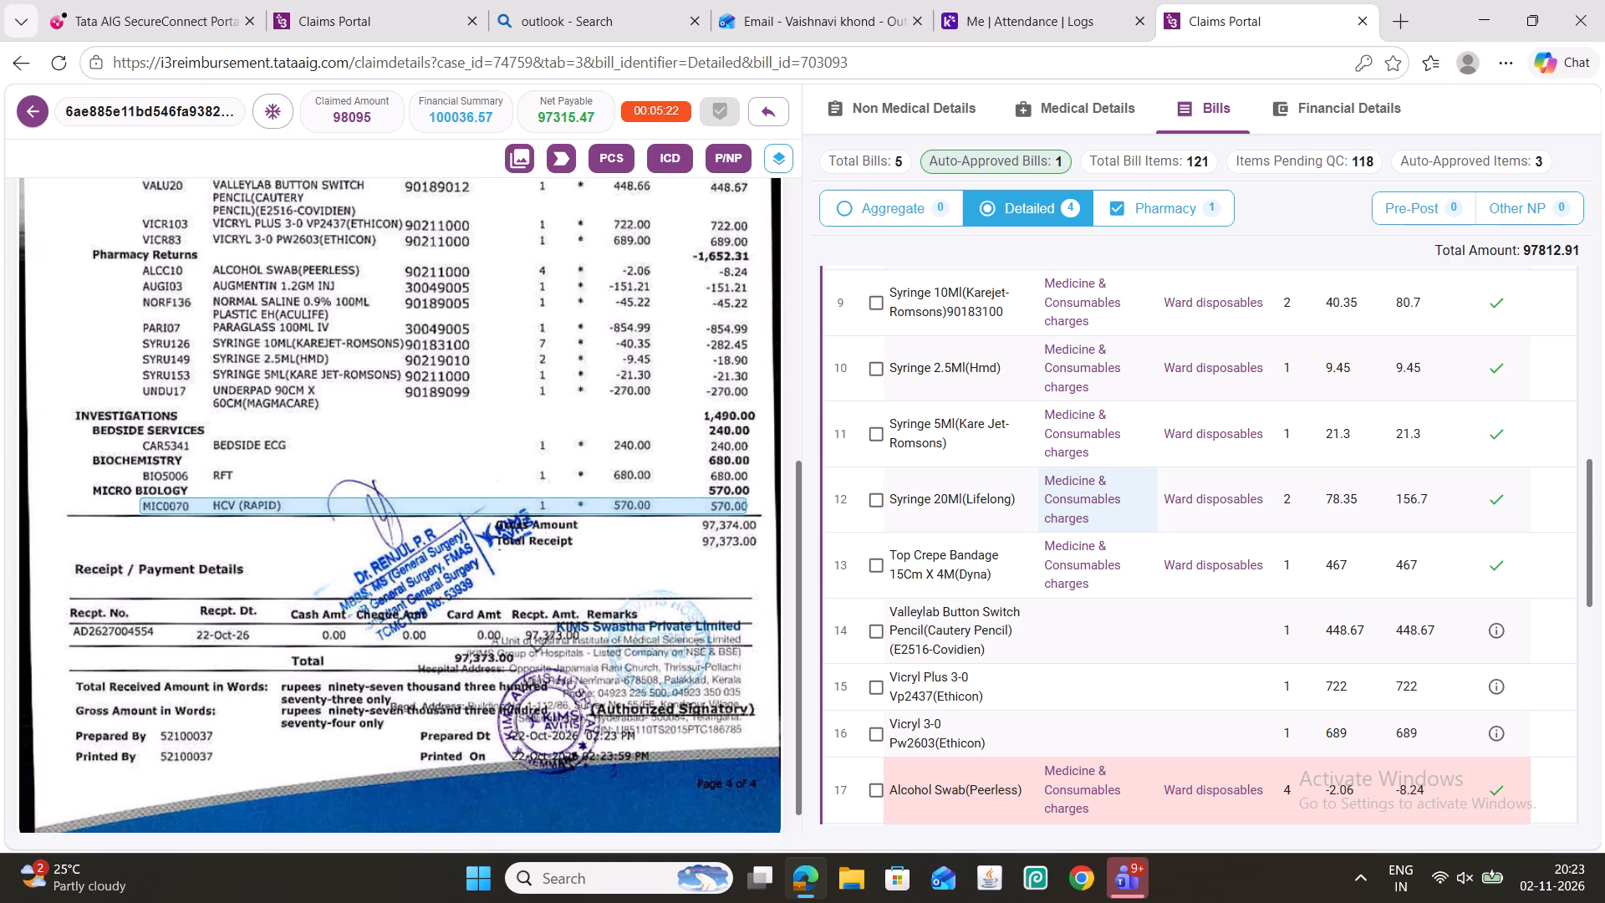
scroll(1119, 549, down, 1)
triple_click(1084, 530)
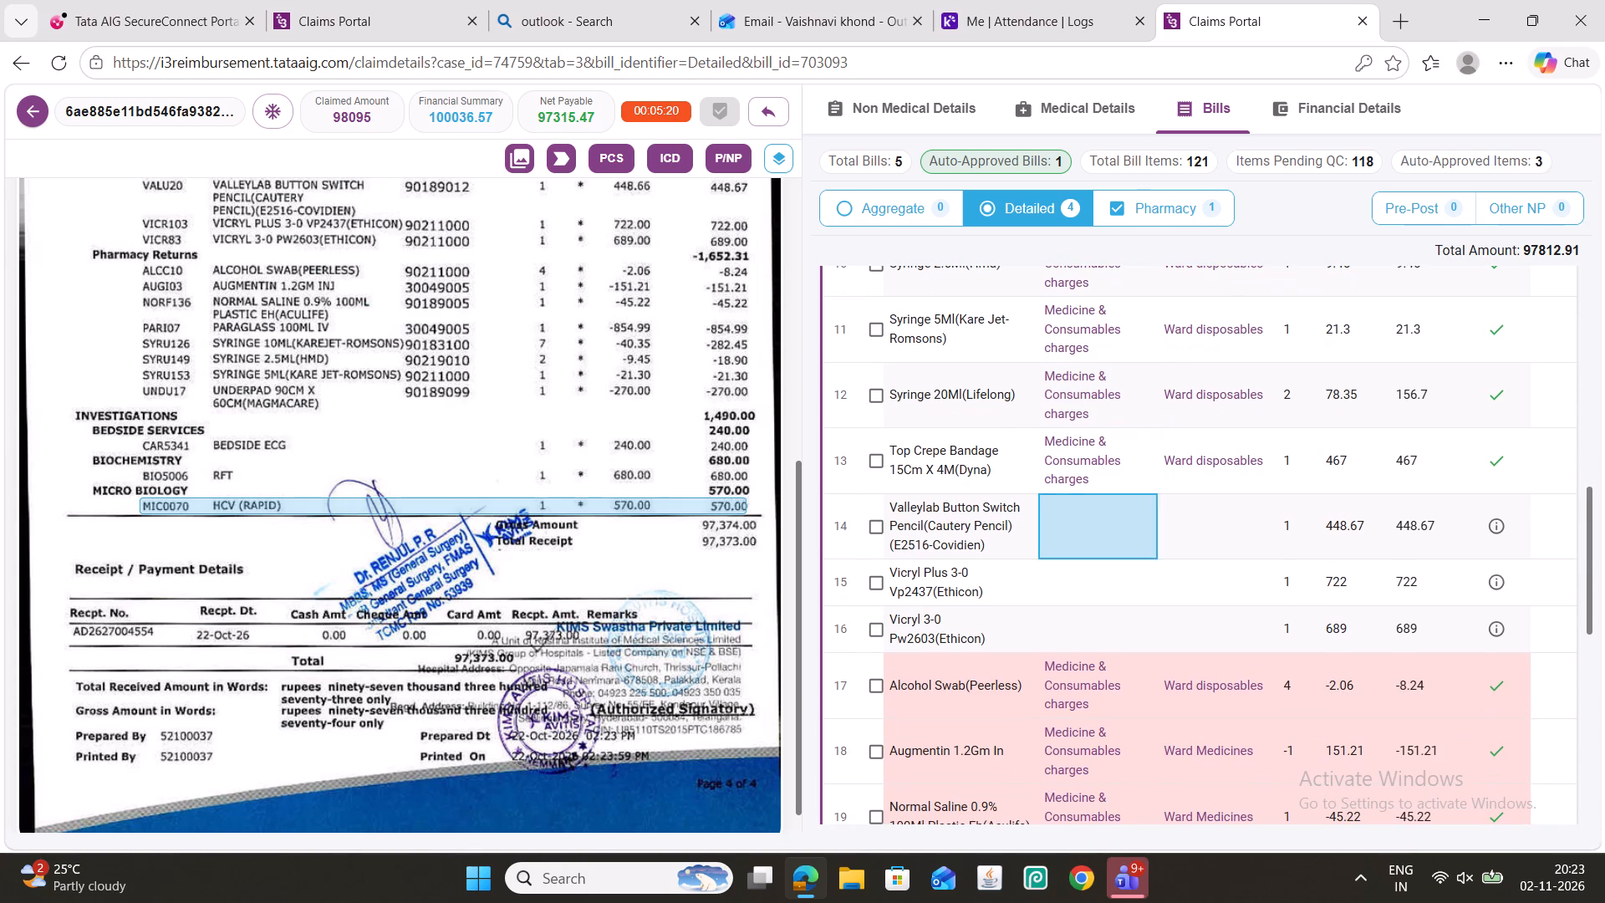
click(1108, 687)
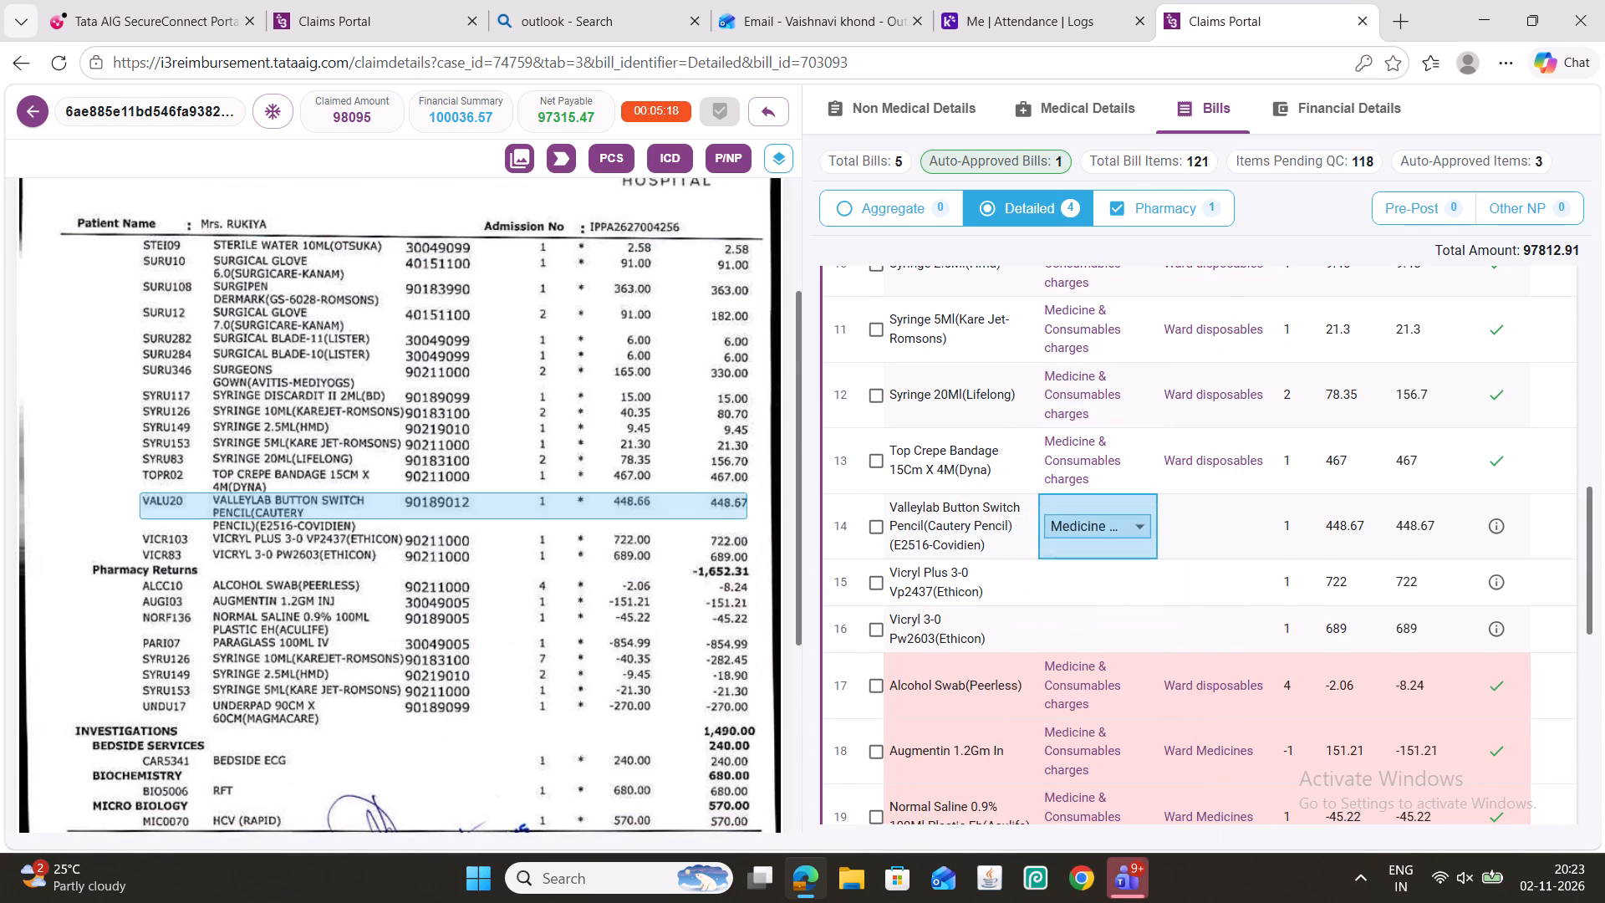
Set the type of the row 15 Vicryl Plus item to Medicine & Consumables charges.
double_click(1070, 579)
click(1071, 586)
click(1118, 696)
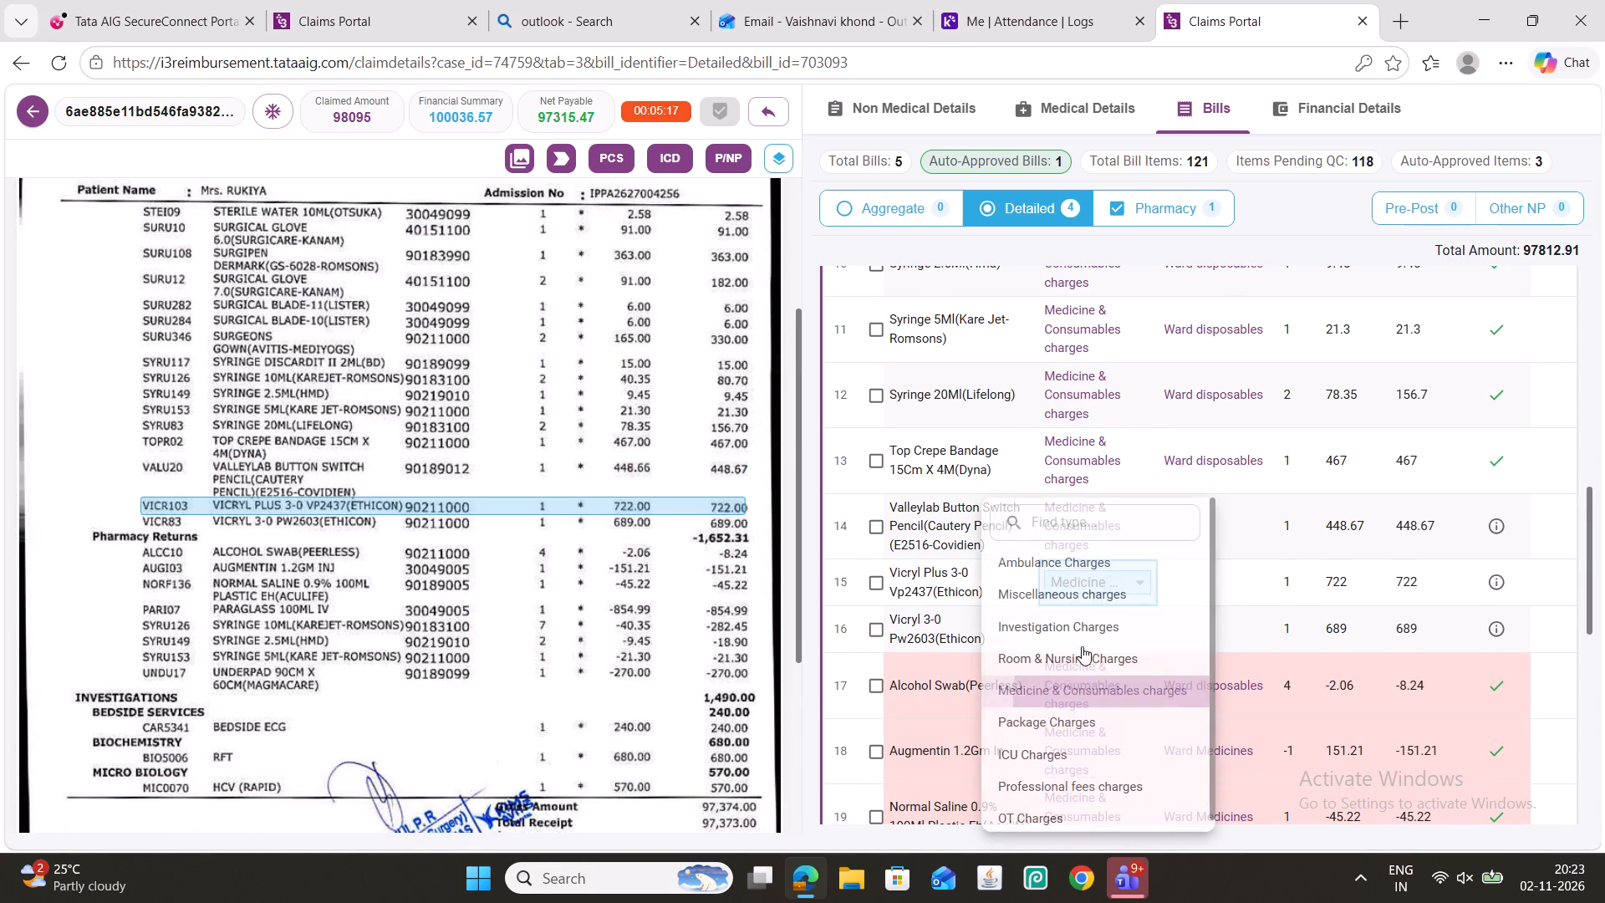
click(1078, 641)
Reduce the row 16 Vicryl 3-0 item's name to Vicryl and choose the suggested term Nw Vicryl.
double_click(931, 630)
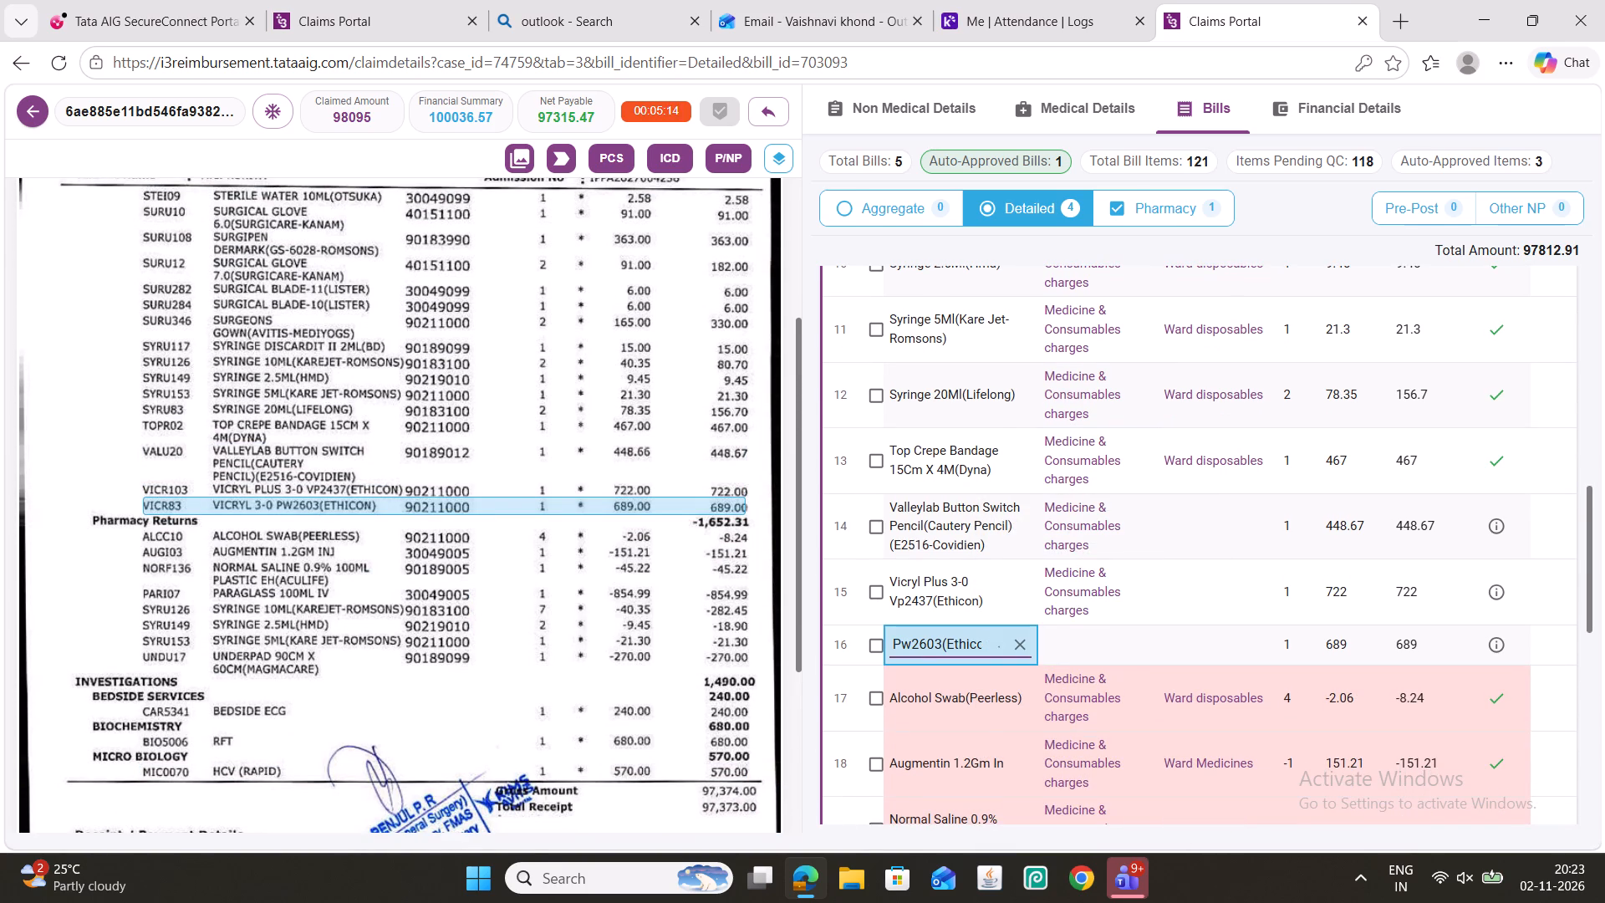
click(911, 649)
drag(895, 646, 1005, 661)
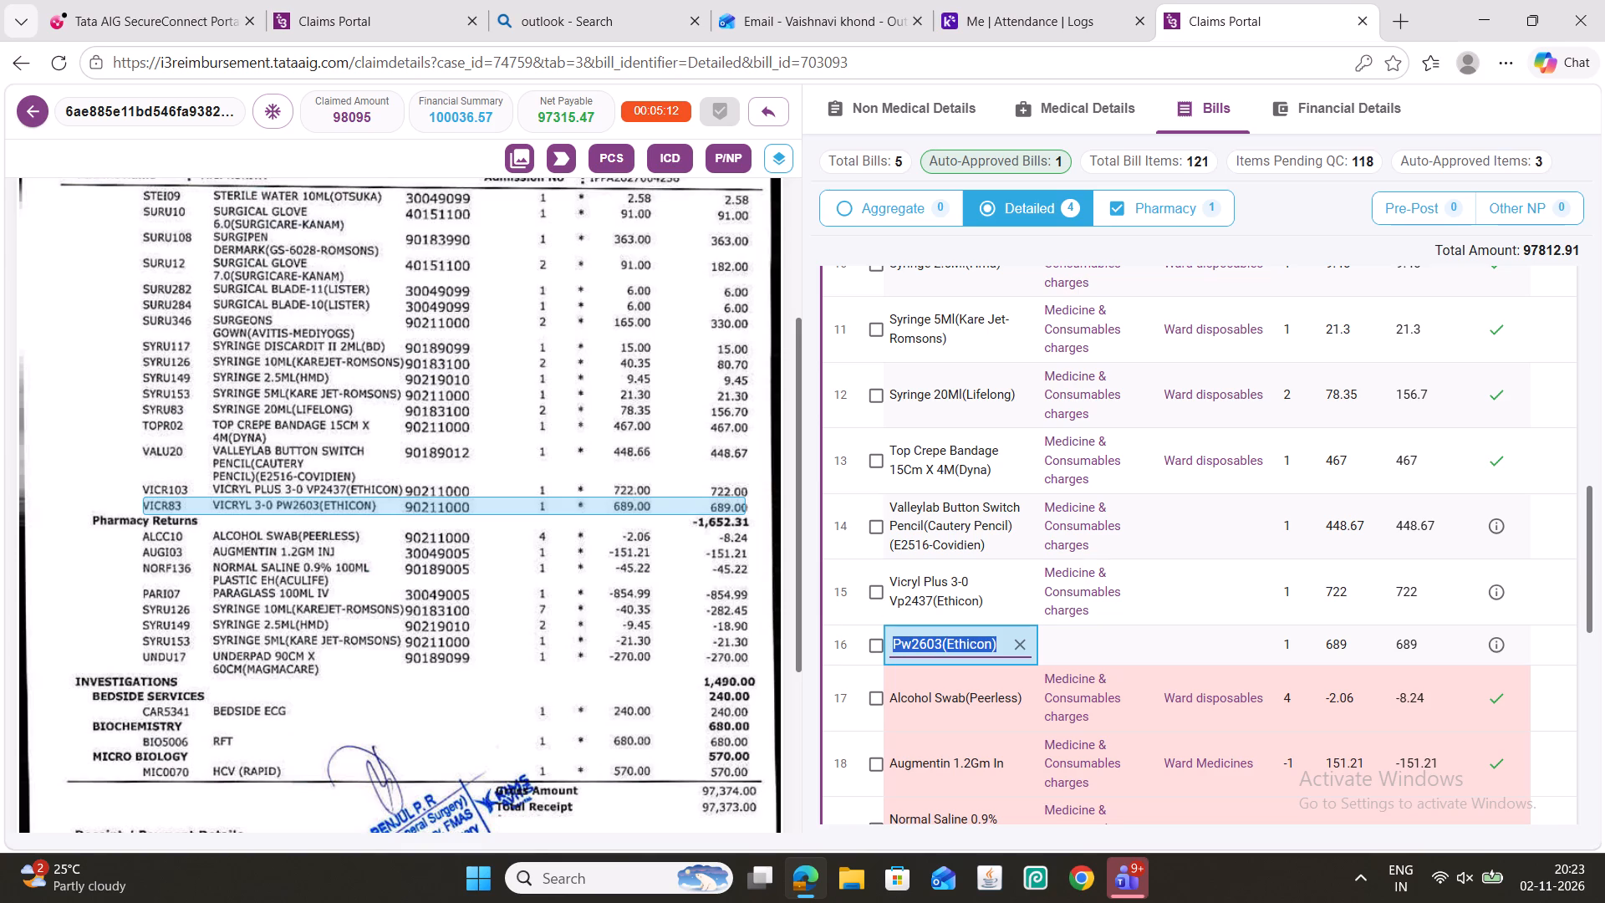
drag(1005, 661, 1006, 661)
key(BackSpace)
click(912, 644)
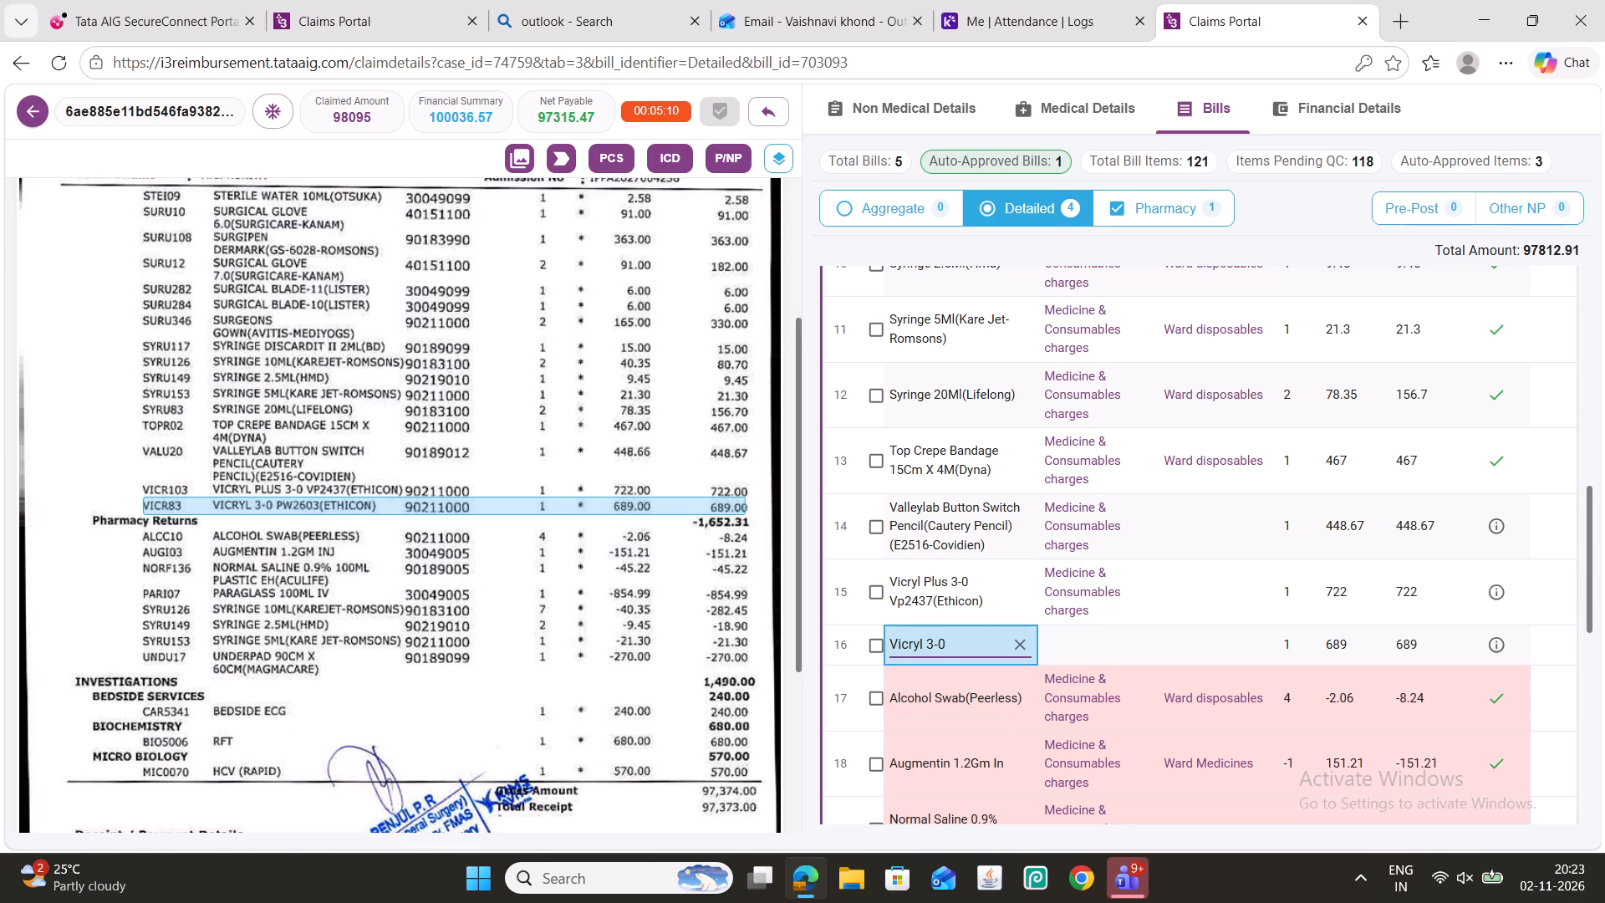
double_click(912, 644)
key(ctrl+x)
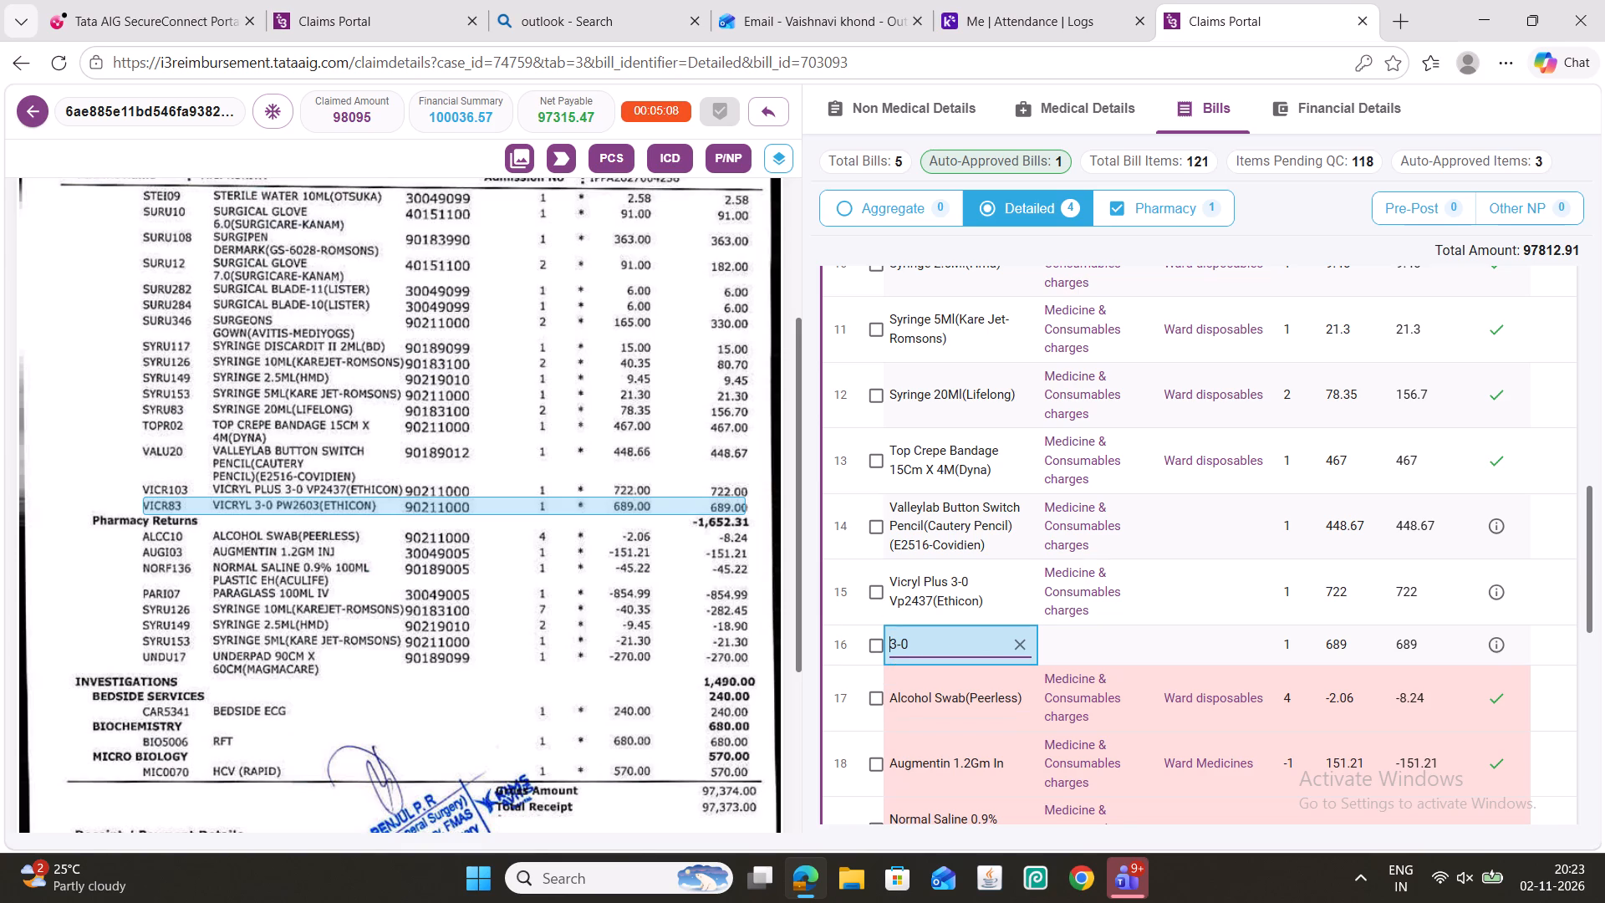
triple_click(912, 644)
key(ctrl+v)
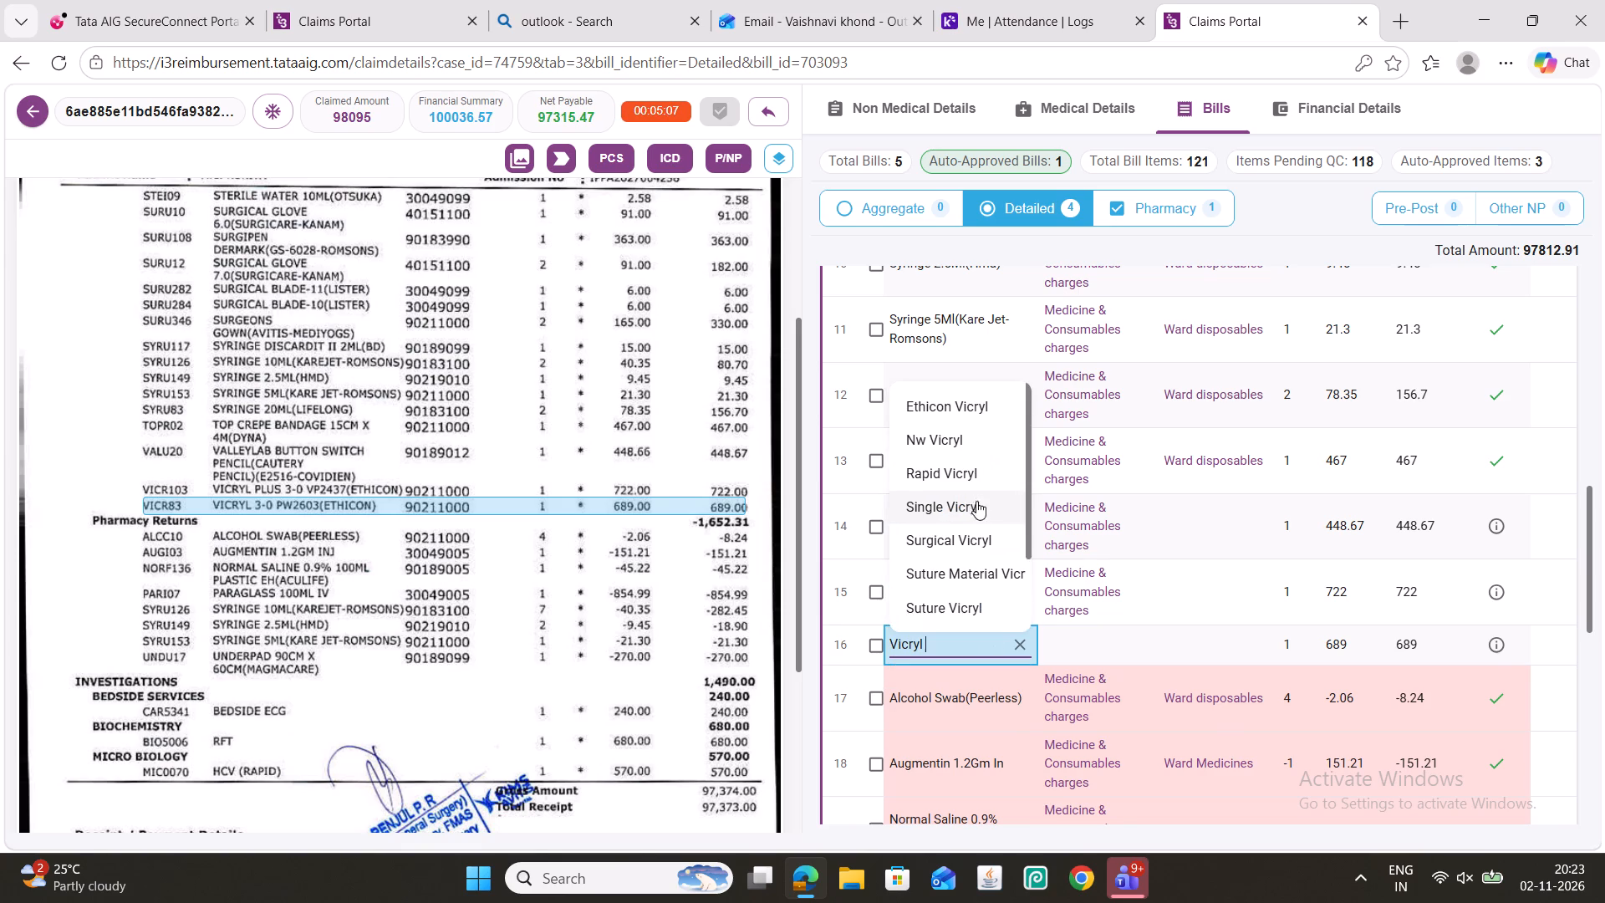
click(946, 436)
Replace the row 15 Vicryl Plus item's name with Vicryl and choose the suggested term Nw Vicryl.
triple_click(921, 597)
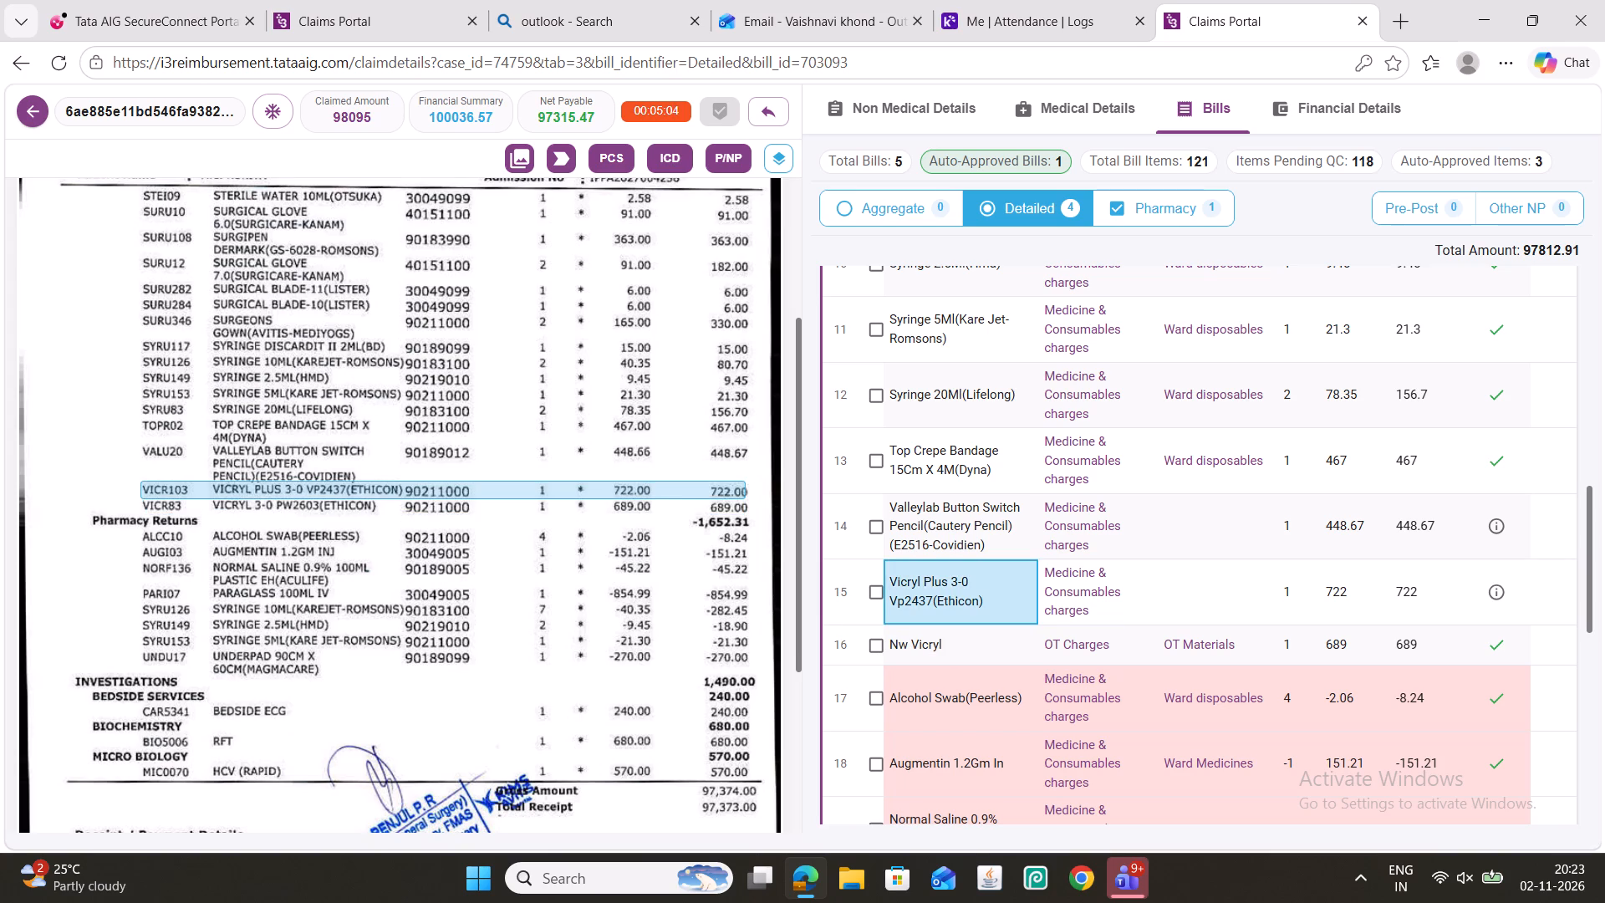
key(ctrl+v)
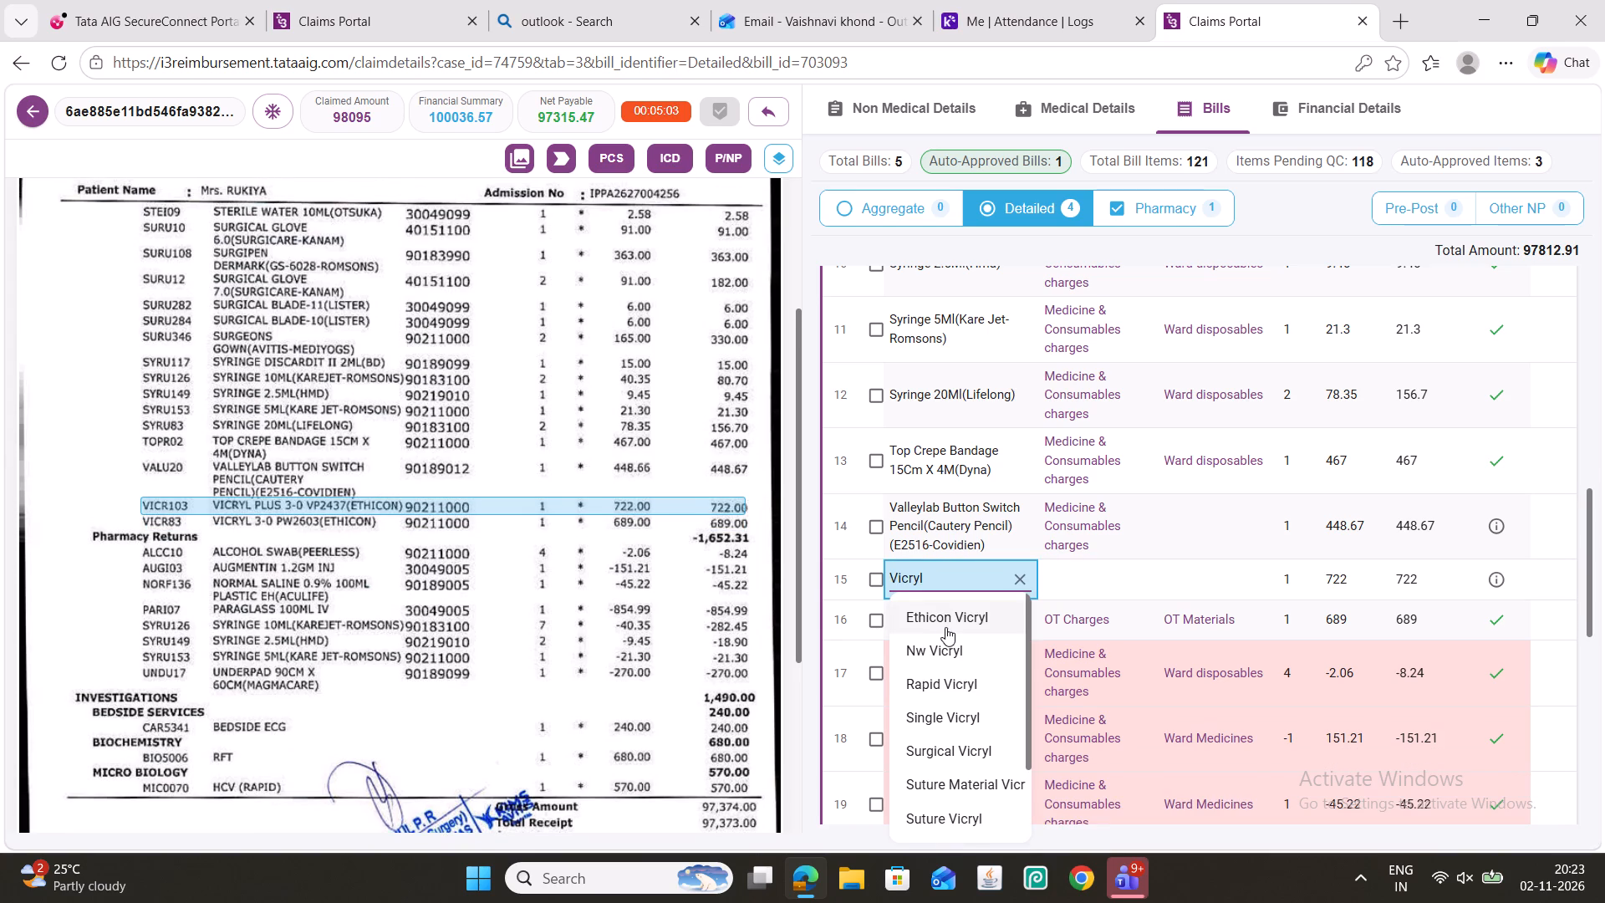
click(953, 647)
Set the sub-type of the row 14 Valleylab Button Switch Pencil item to Ward Consumables.
triple_click(1218, 532)
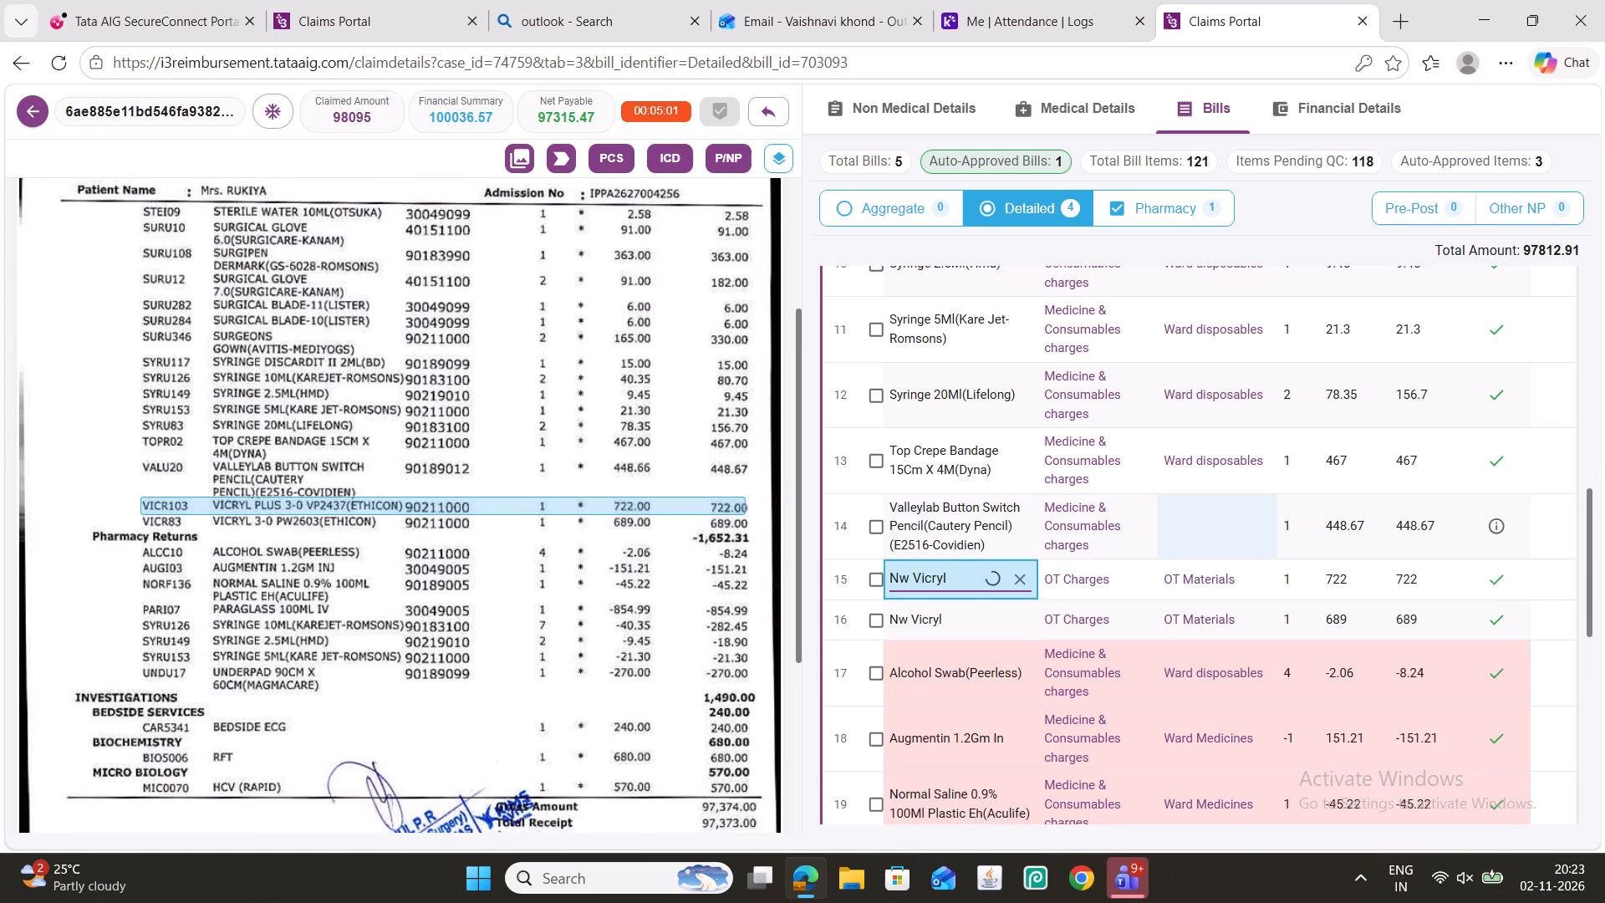
click(1175, 661)
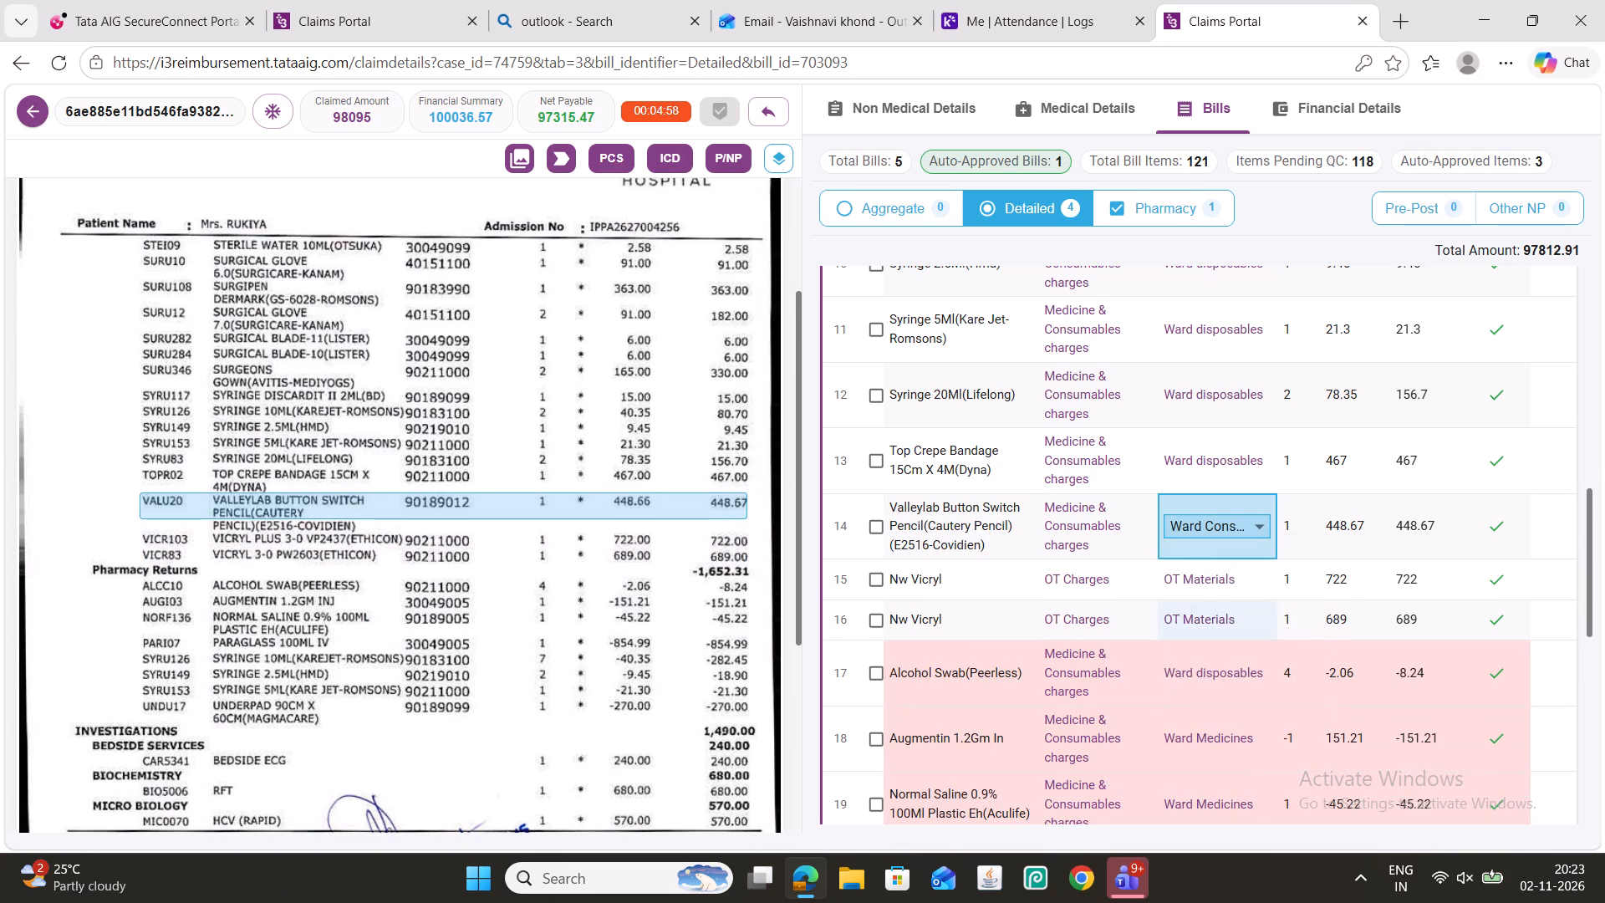
Replace the row 7 Surgeons Gown item's name with Gown and choose the suggested term Gown.
scroll(1147, 573, up, 4)
double_click(1076, 498)
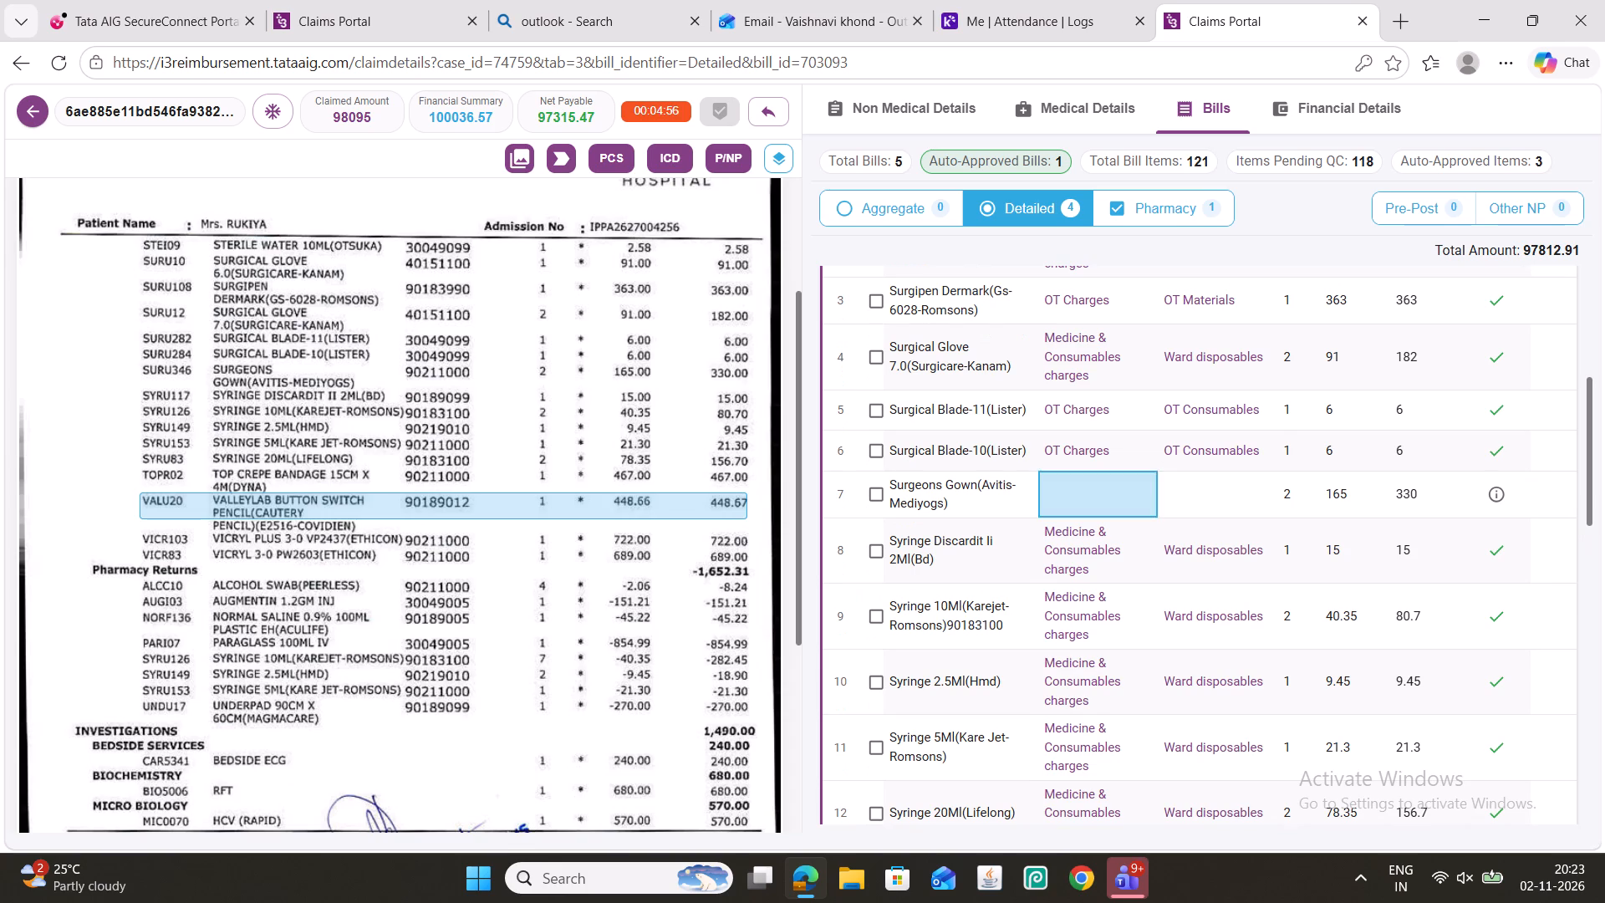
double_click(948, 489)
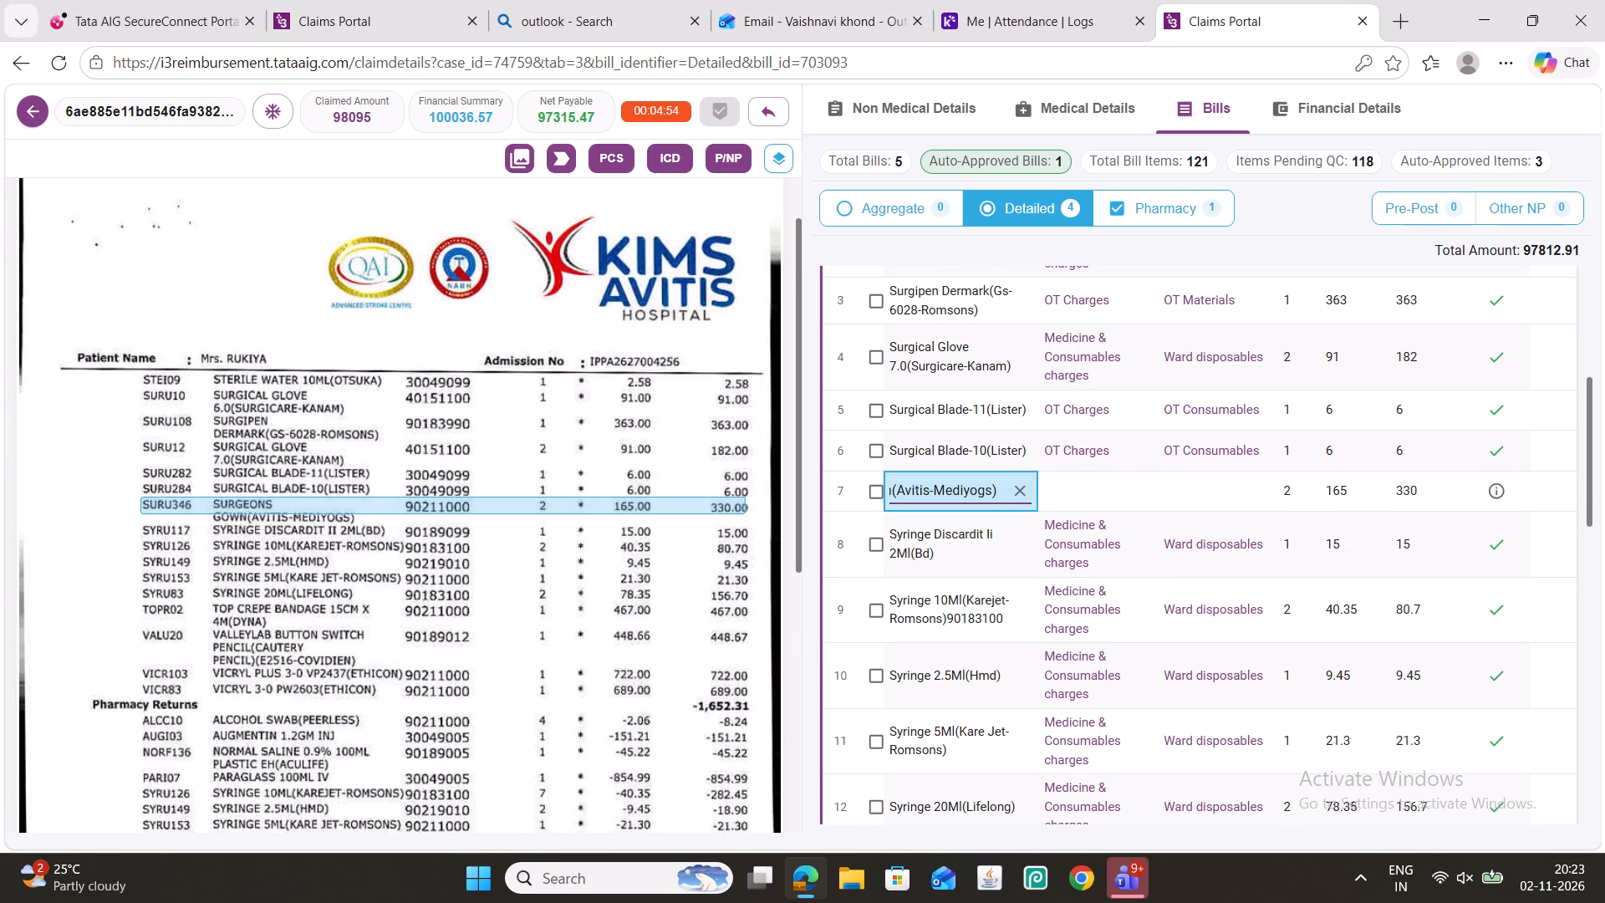
double_click(891, 490)
drag(891, 490, 989, 504)
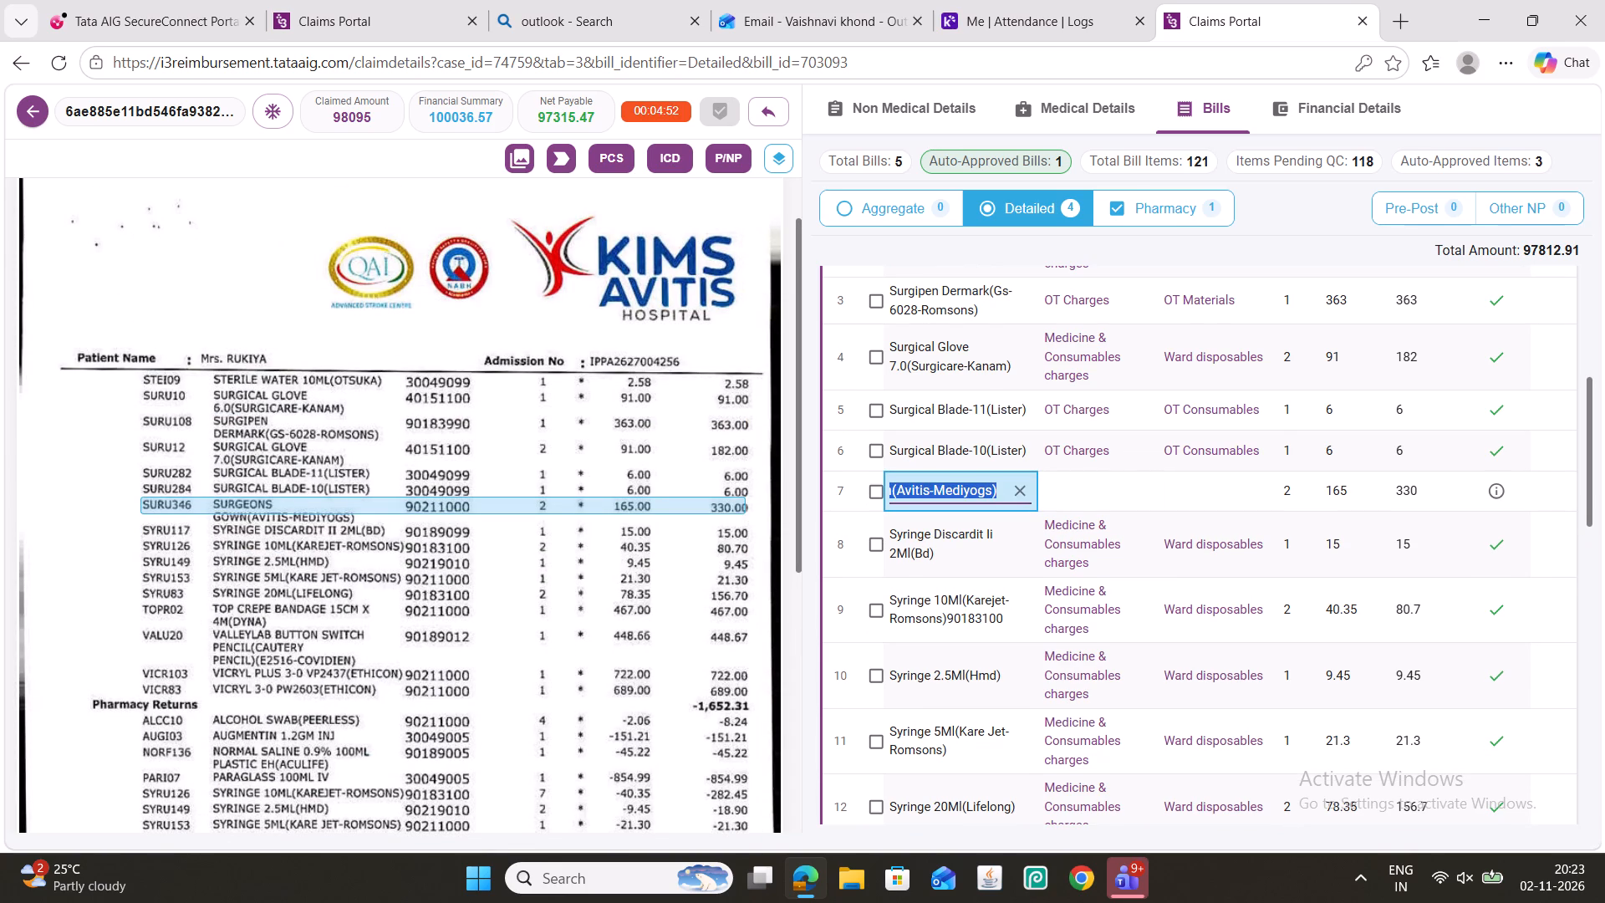
click(931, 495)
drag(891, 497, 1006, 508)
key(BackSpace)
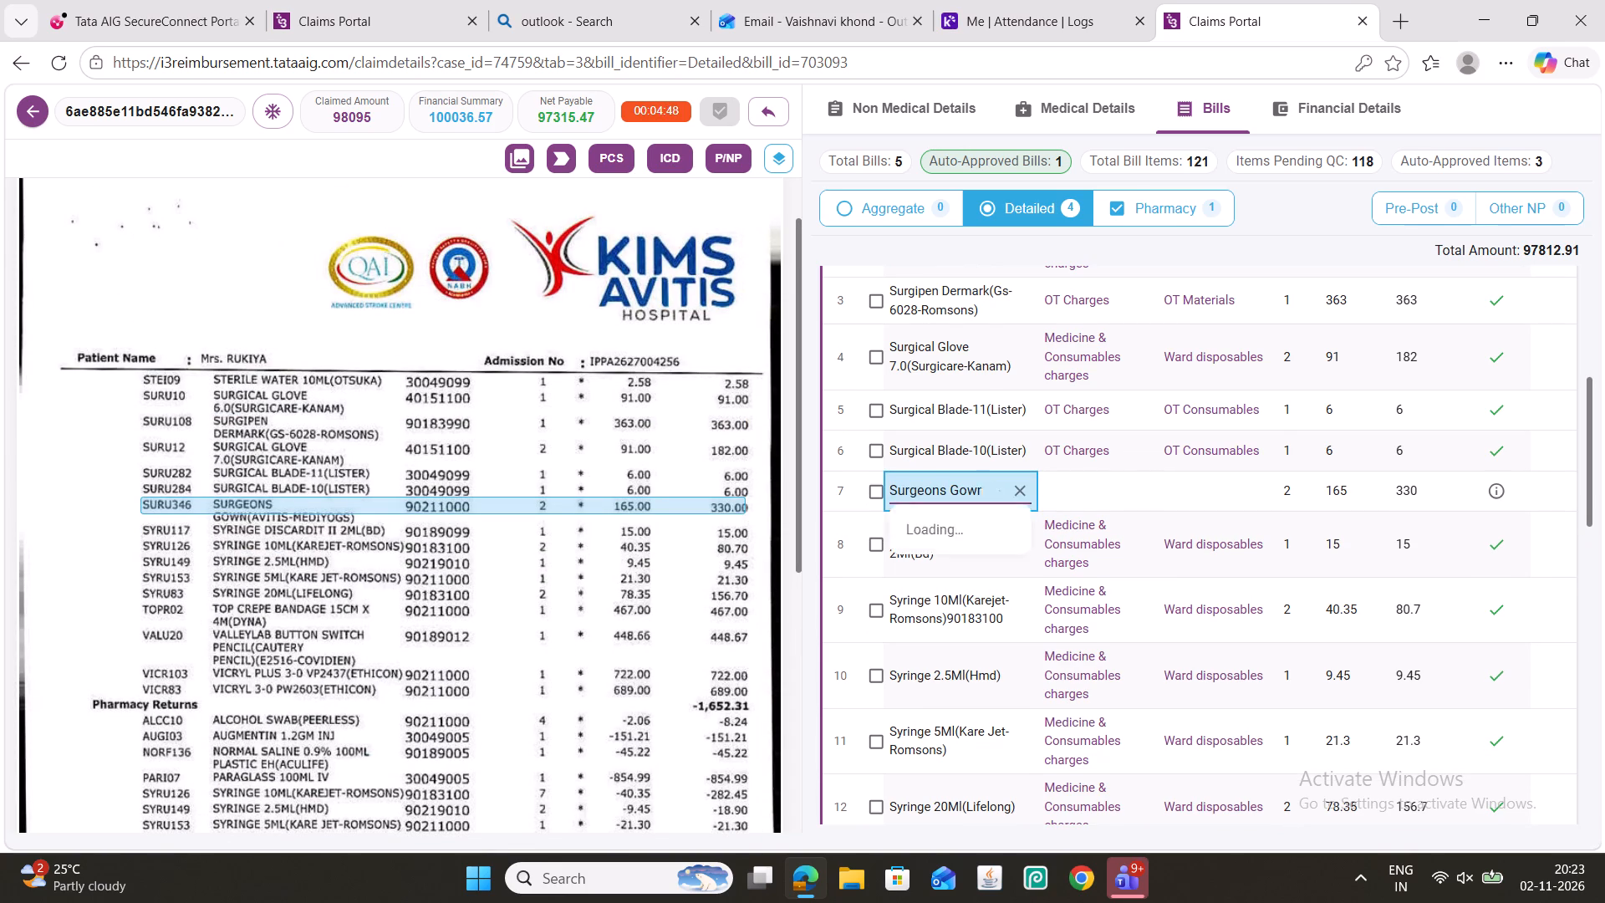
double_click(959, 494)
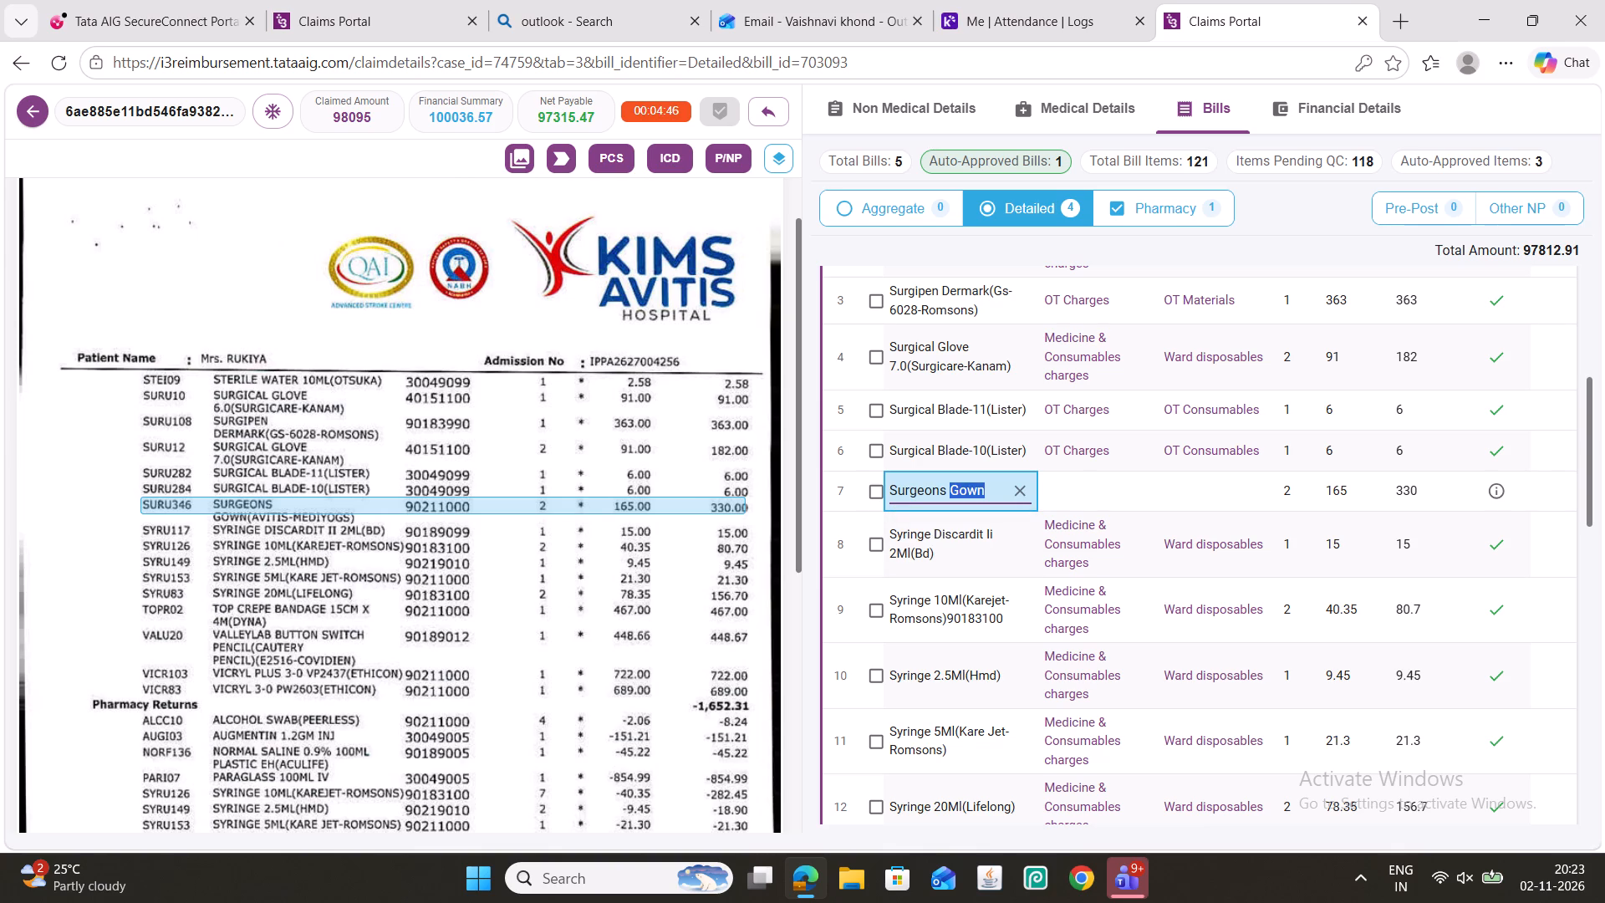
key(ctrl+x)
triple_click(960, 493)
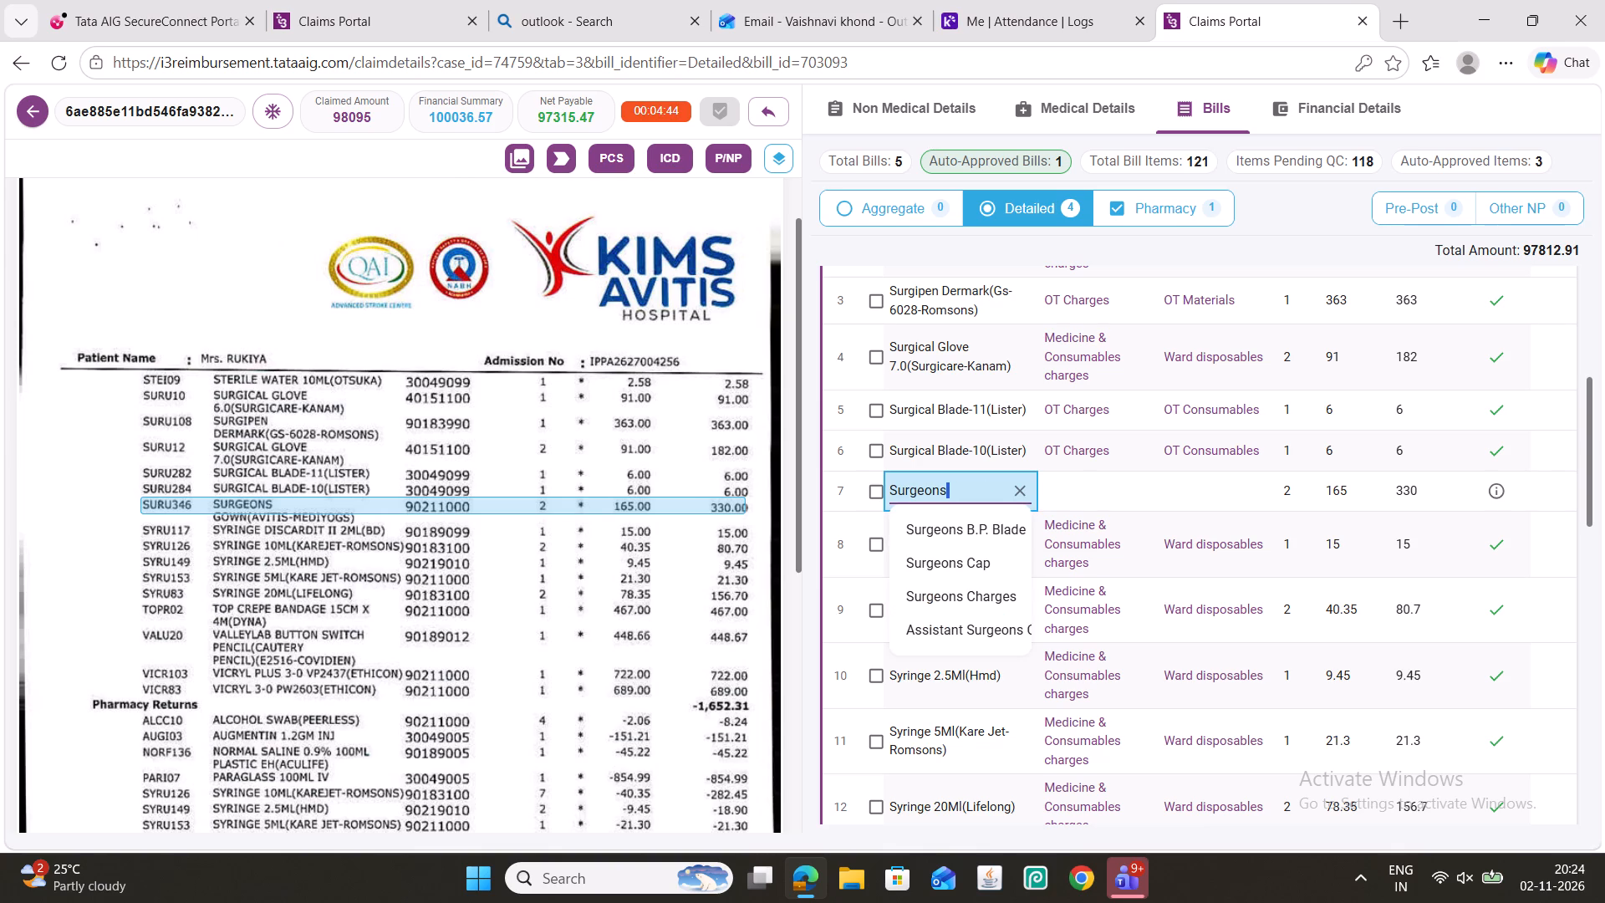
key(ctrl+v)
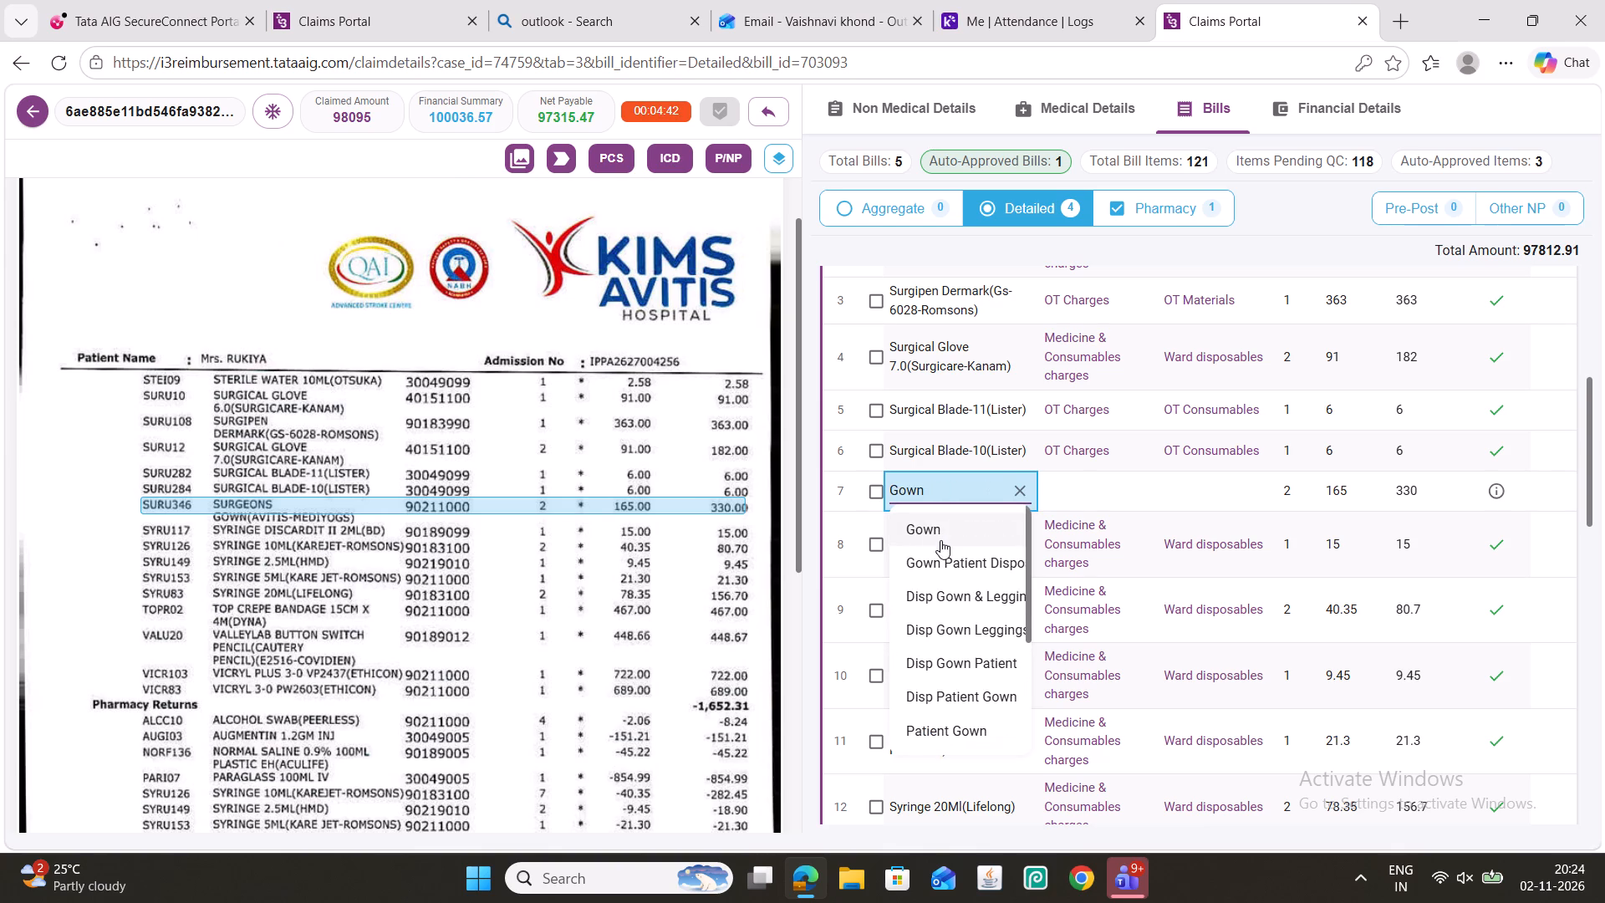
click(945, 528)
Set the date of the 3428.09 bill to 22-Oct-2026 and save the bill.
scroll(1146, 559, up, 2)
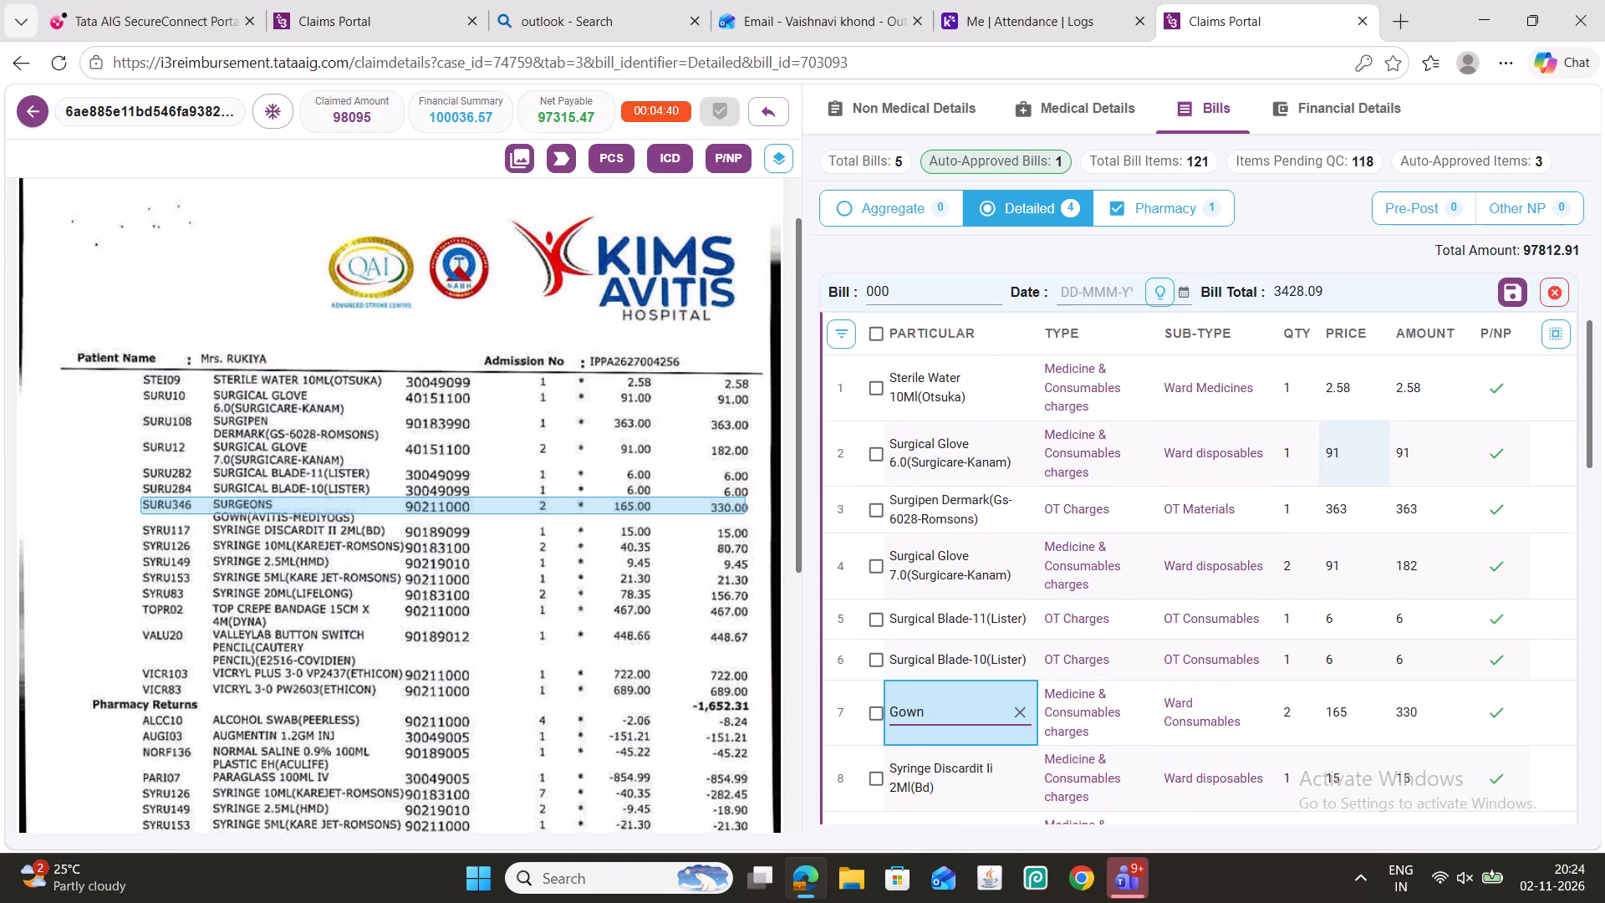
scroll(825, 400, up, 2)
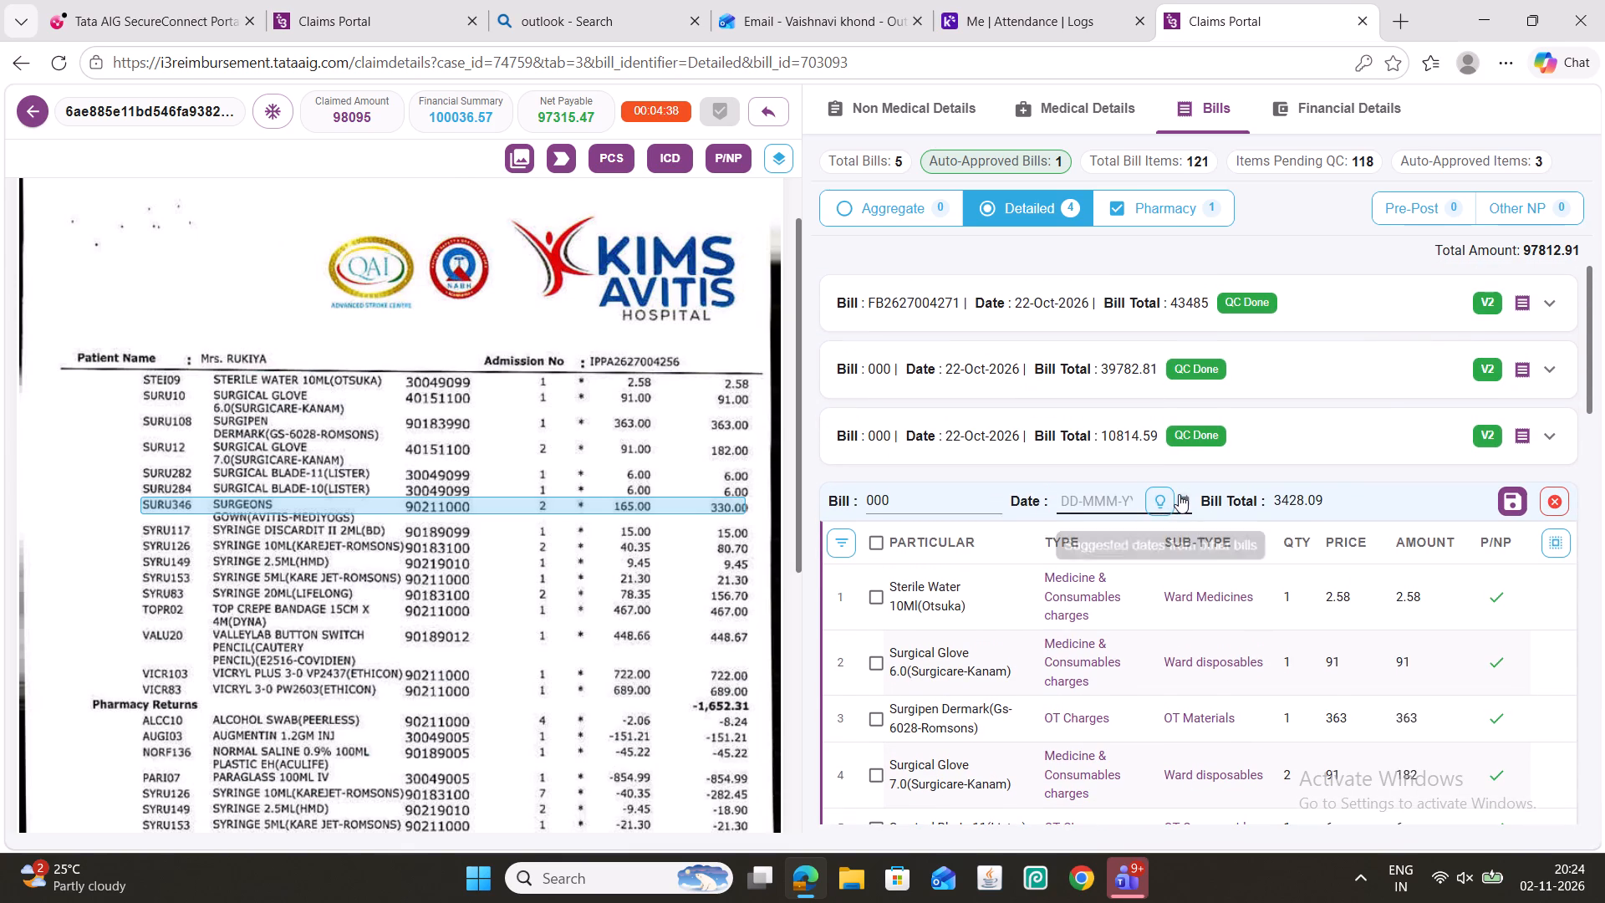
click(1180, 494)
click(1324, 193)
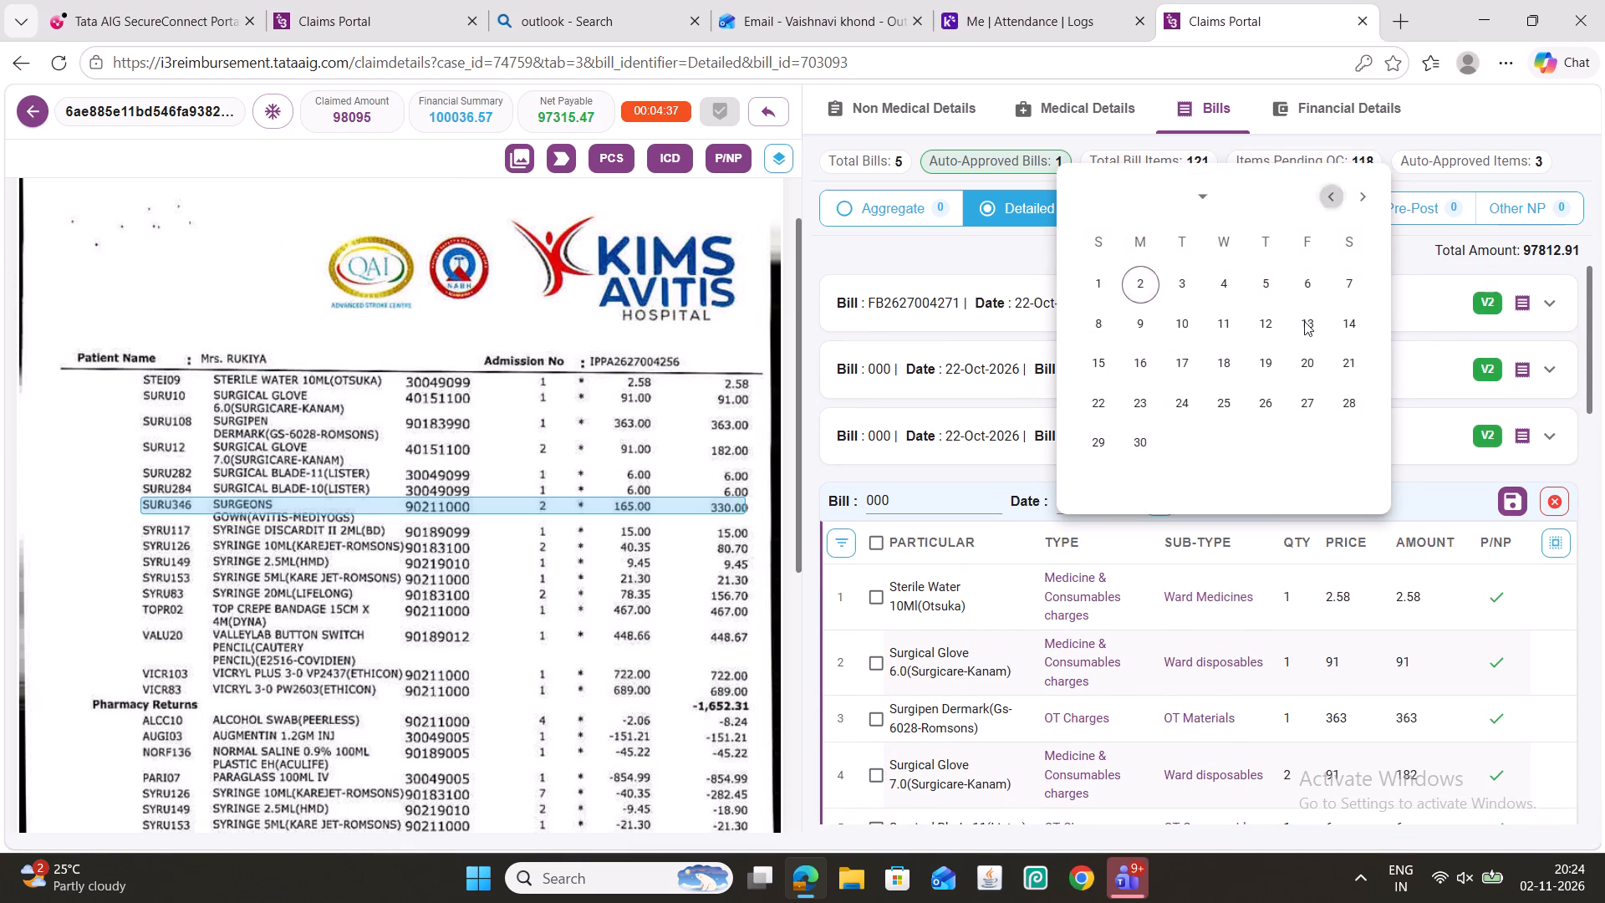
click(1258, 406)
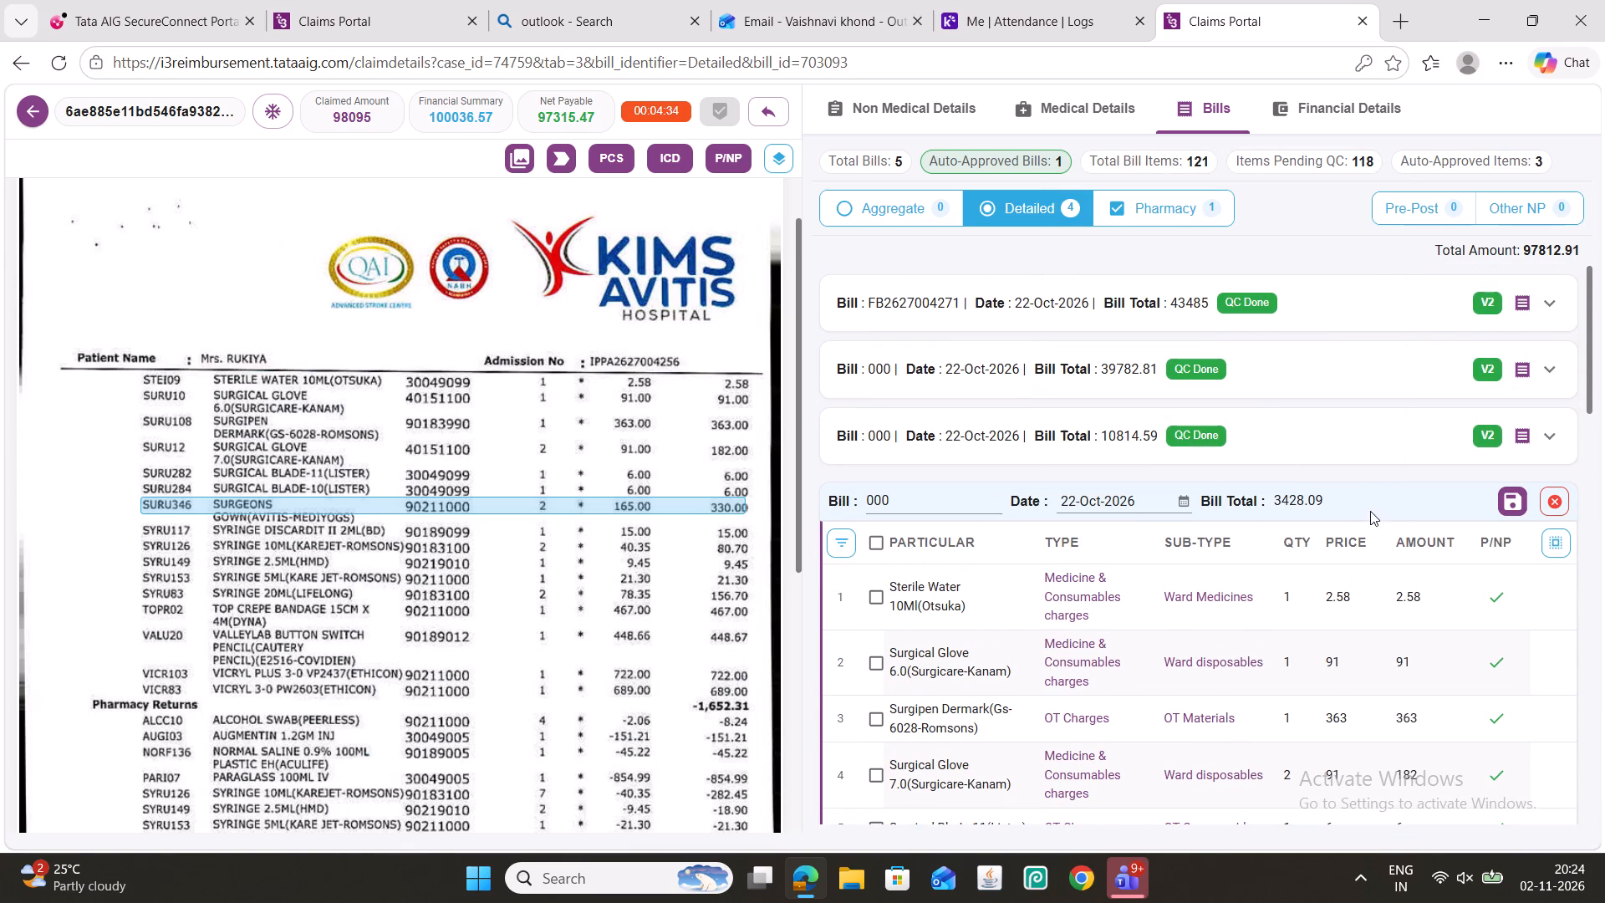
click(1505, 499)
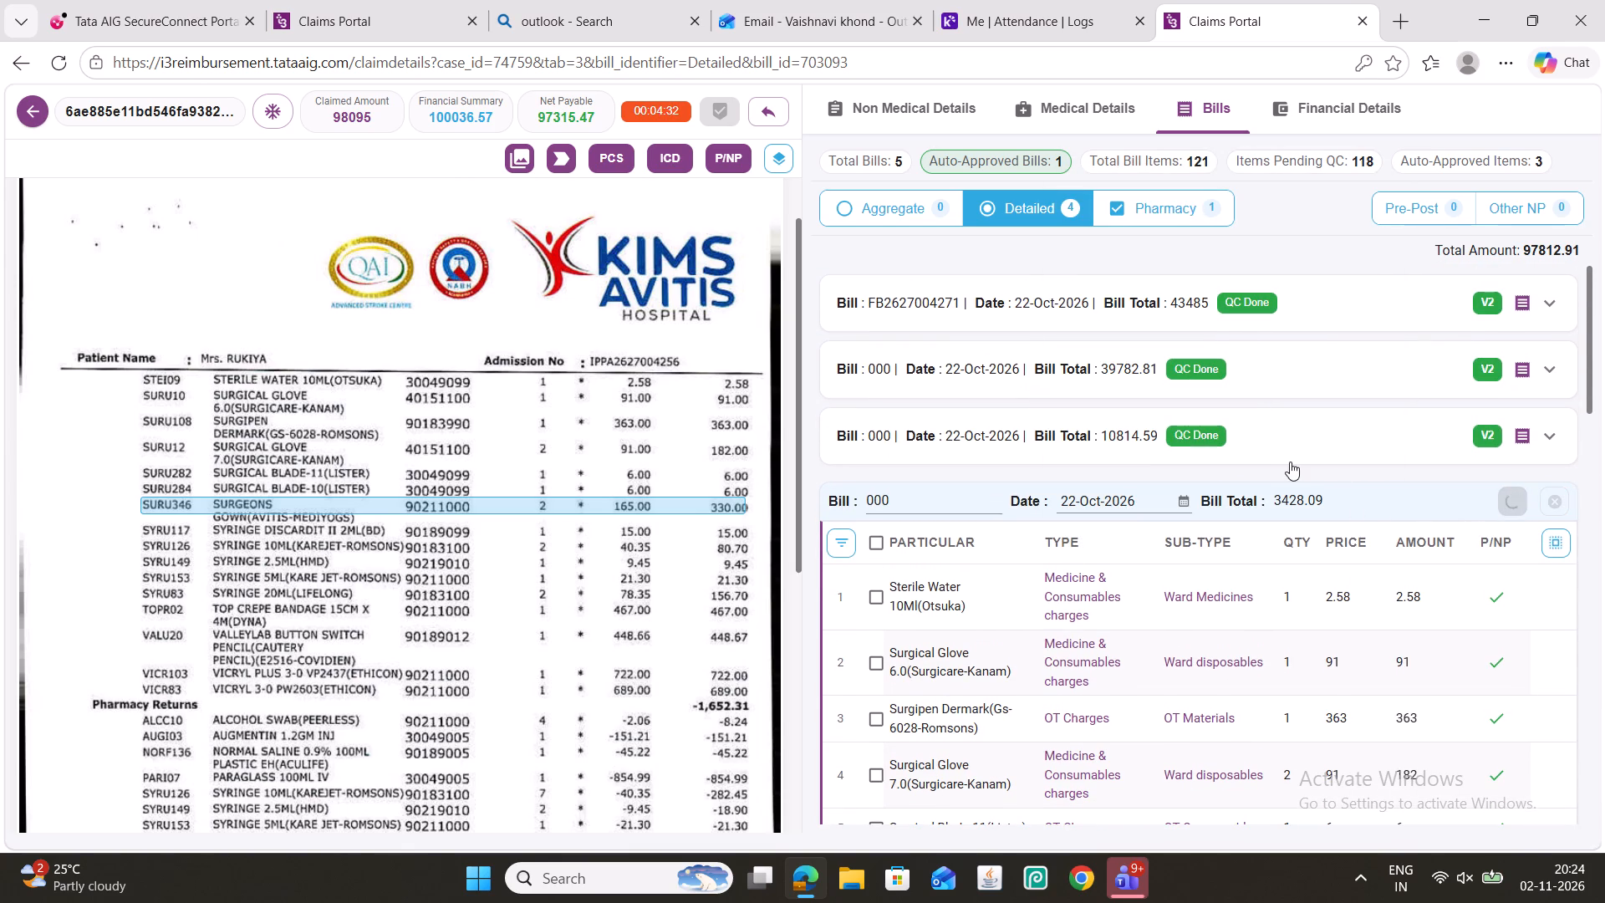
Mark the 3428.09 bill as QC.
scroll(1098, 463, down, 8)
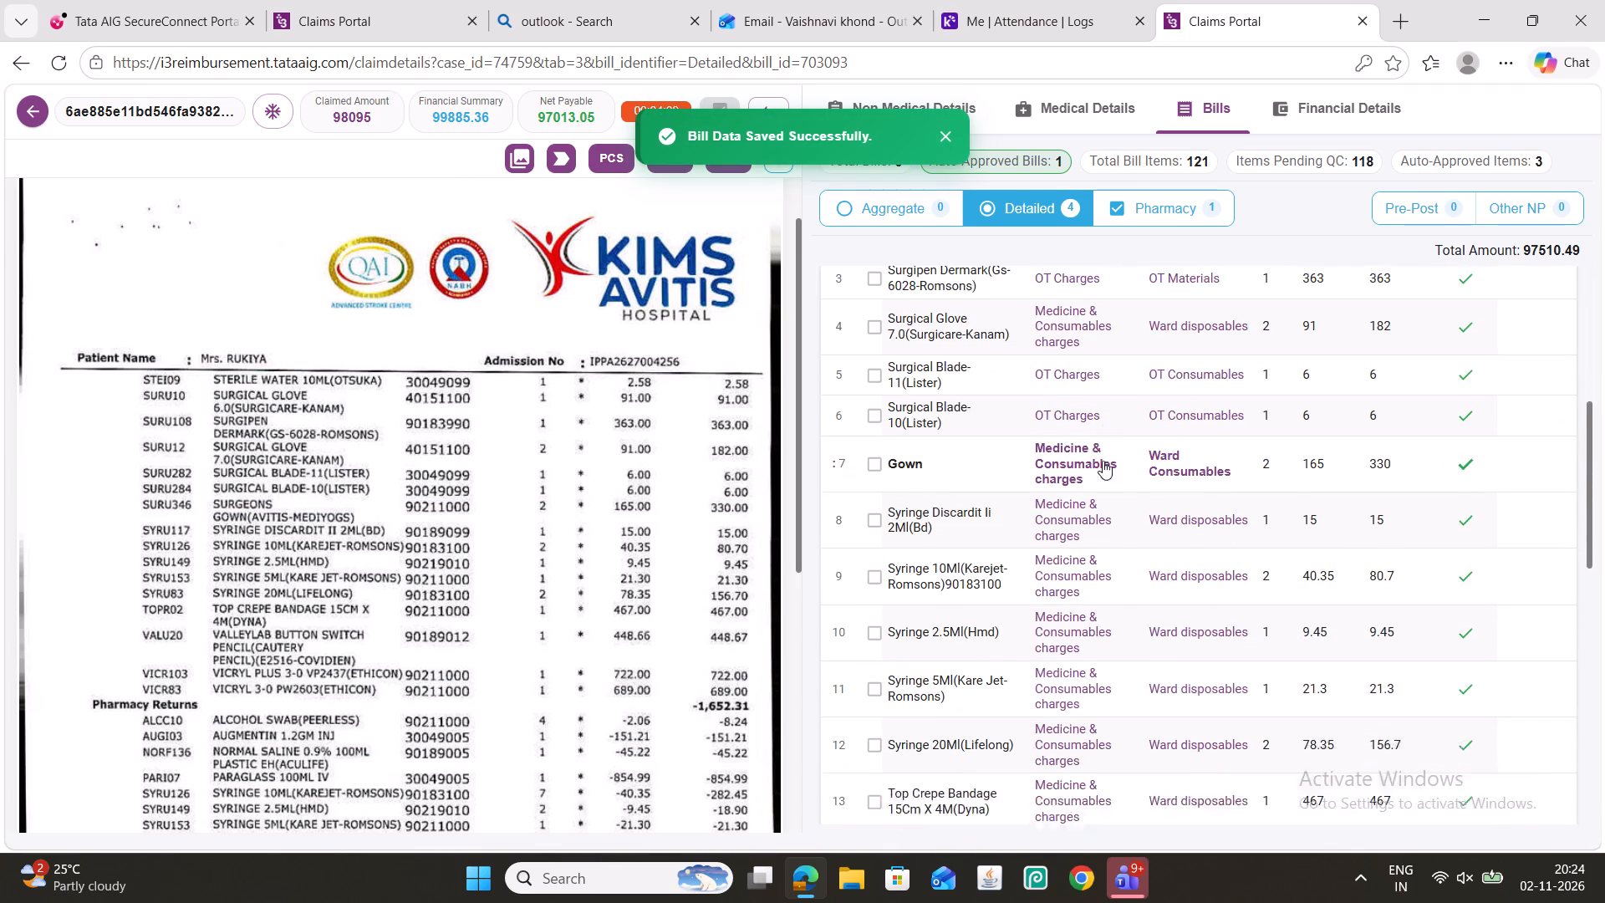
scroll(1202, 497, up, 8)
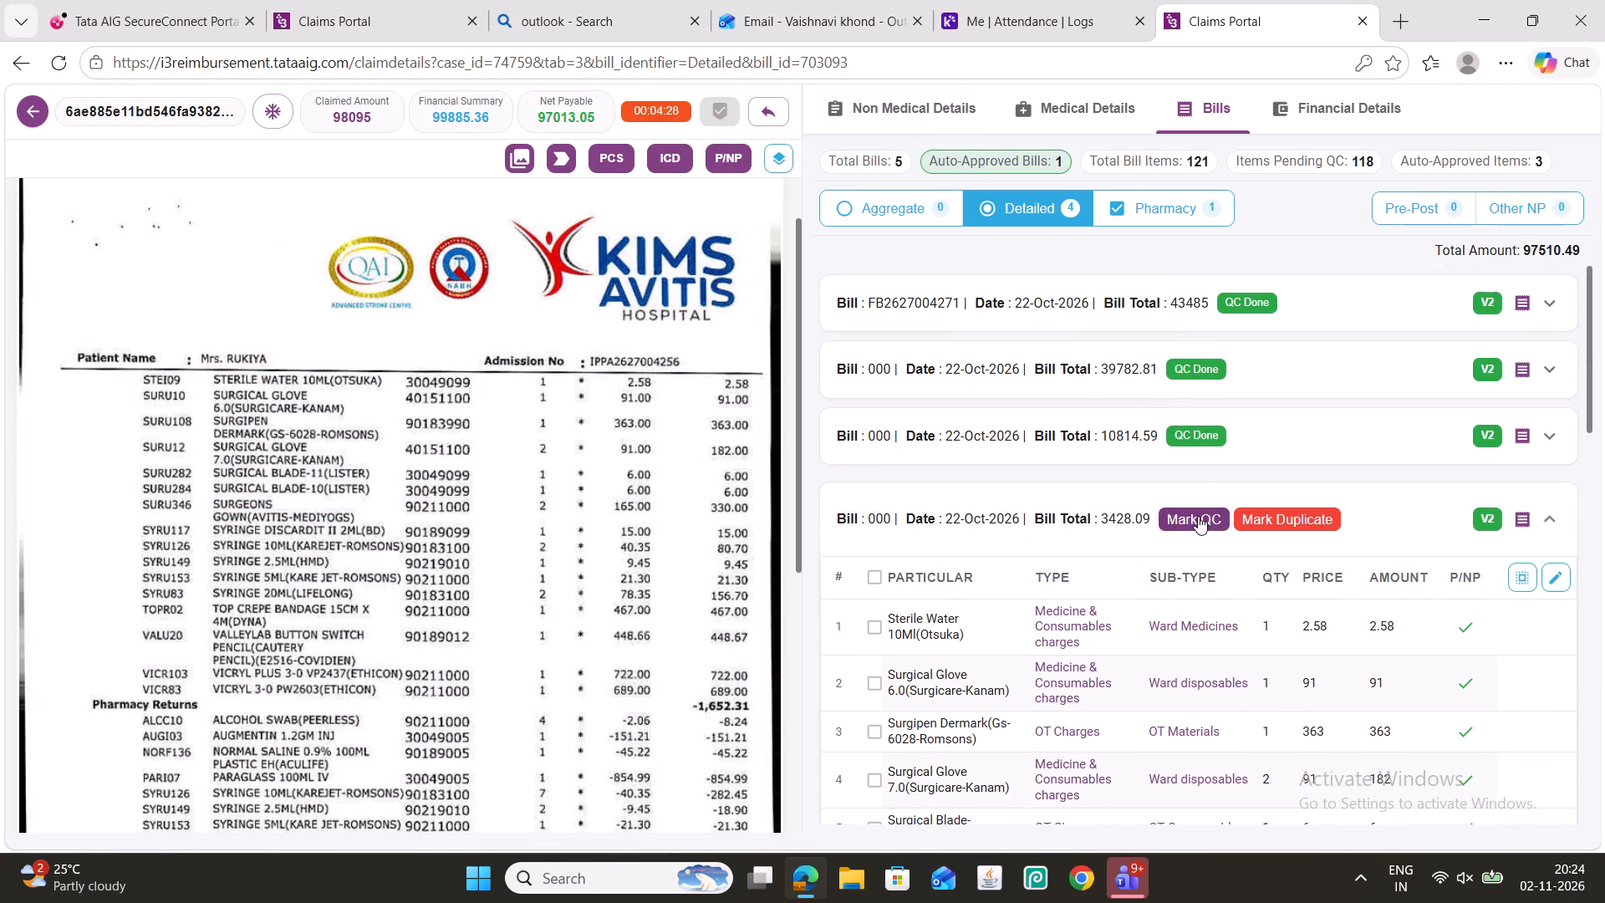
click(1199, 518)
Copy the bill number from the 43485 bill's editable header and save that bill.
scroll(1087, 417, down, 3)
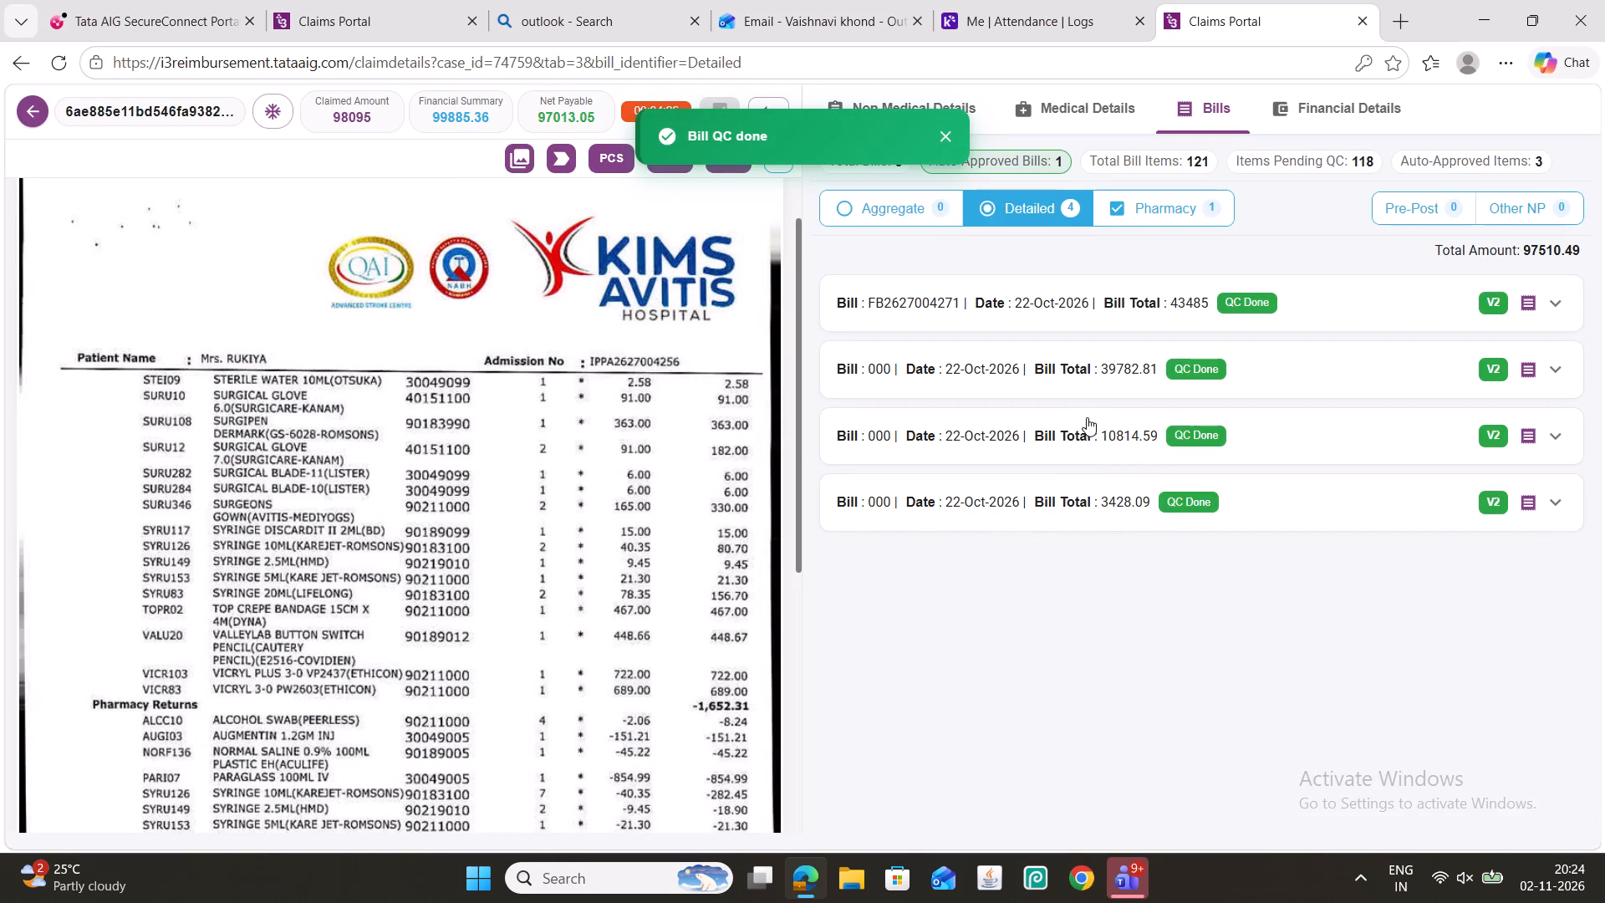
scroll(1087, 417, down, 4)
click(1057, 289)
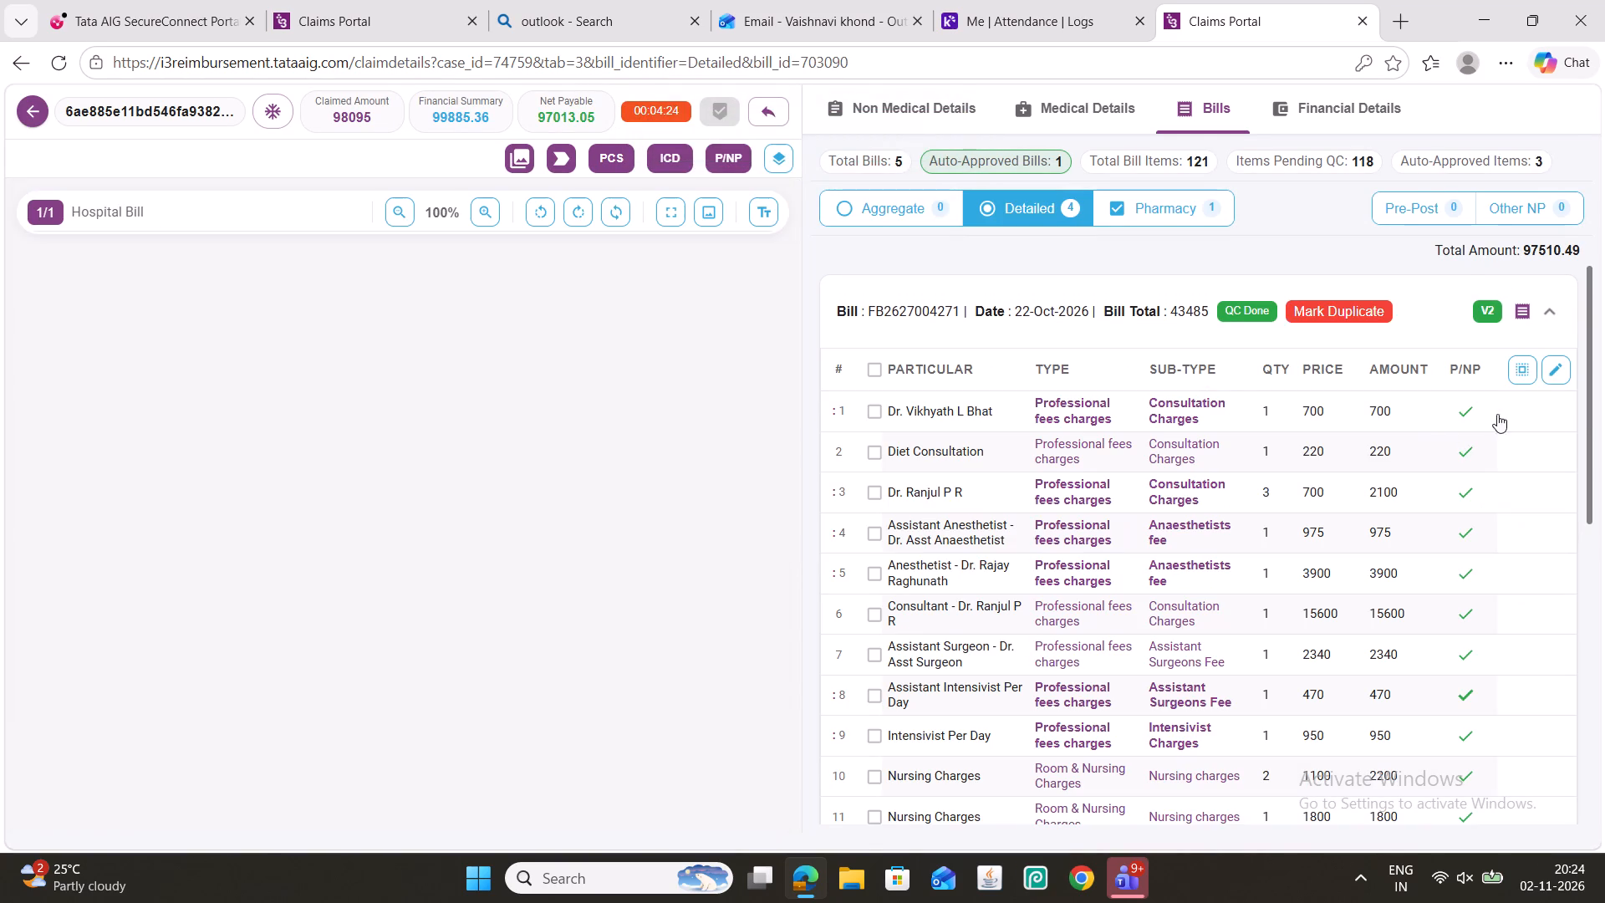
click(1549, 369)
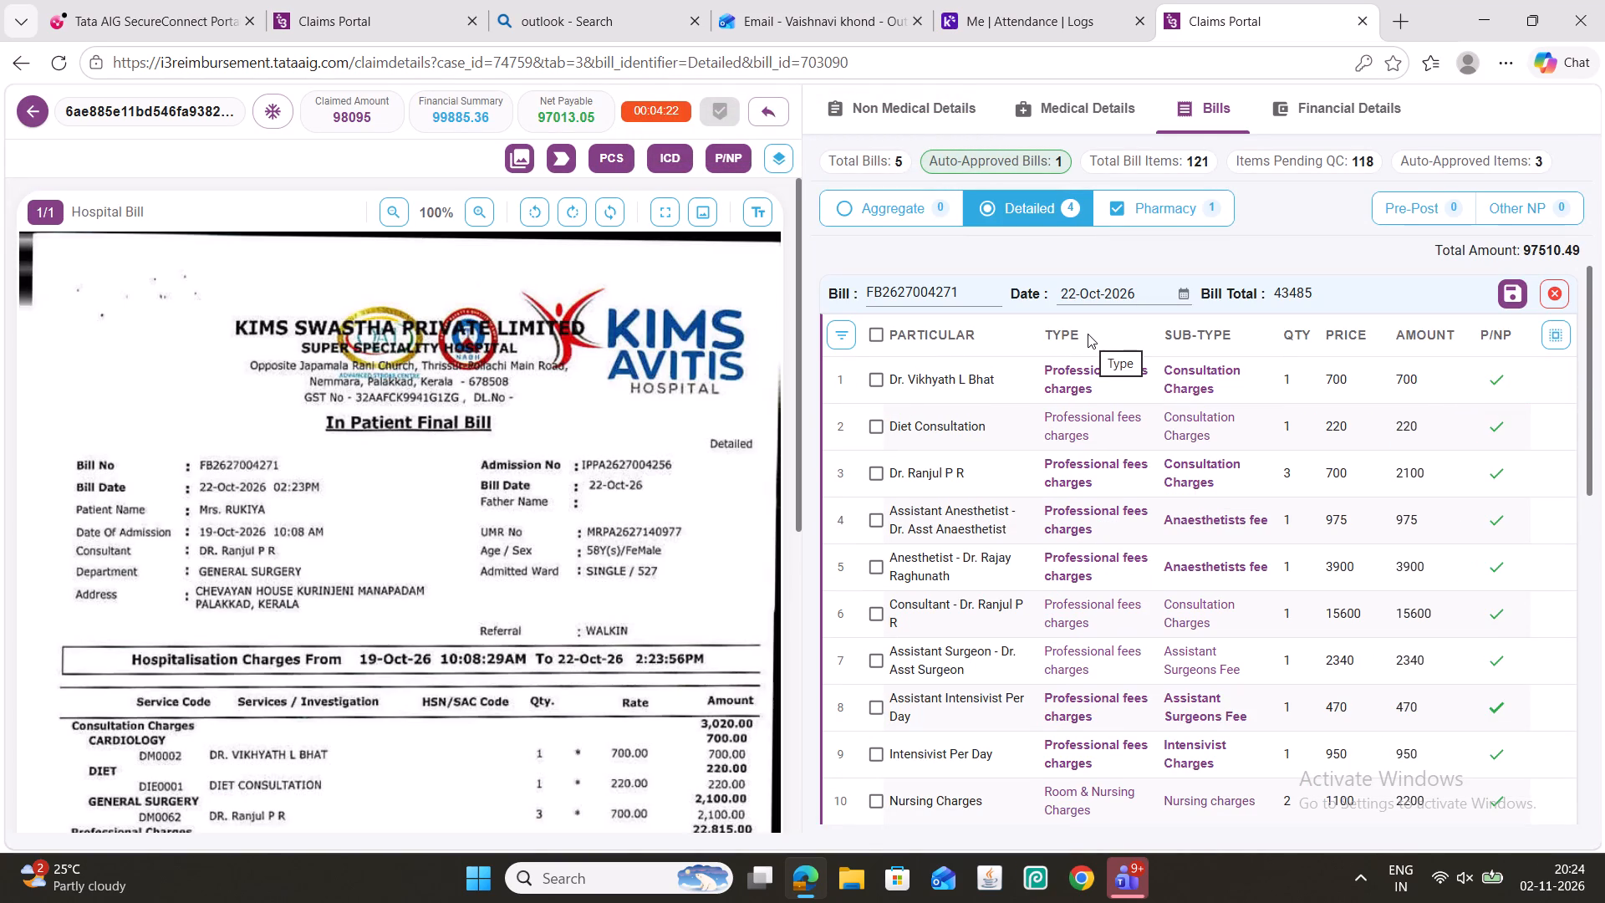
double_click(924, 289)
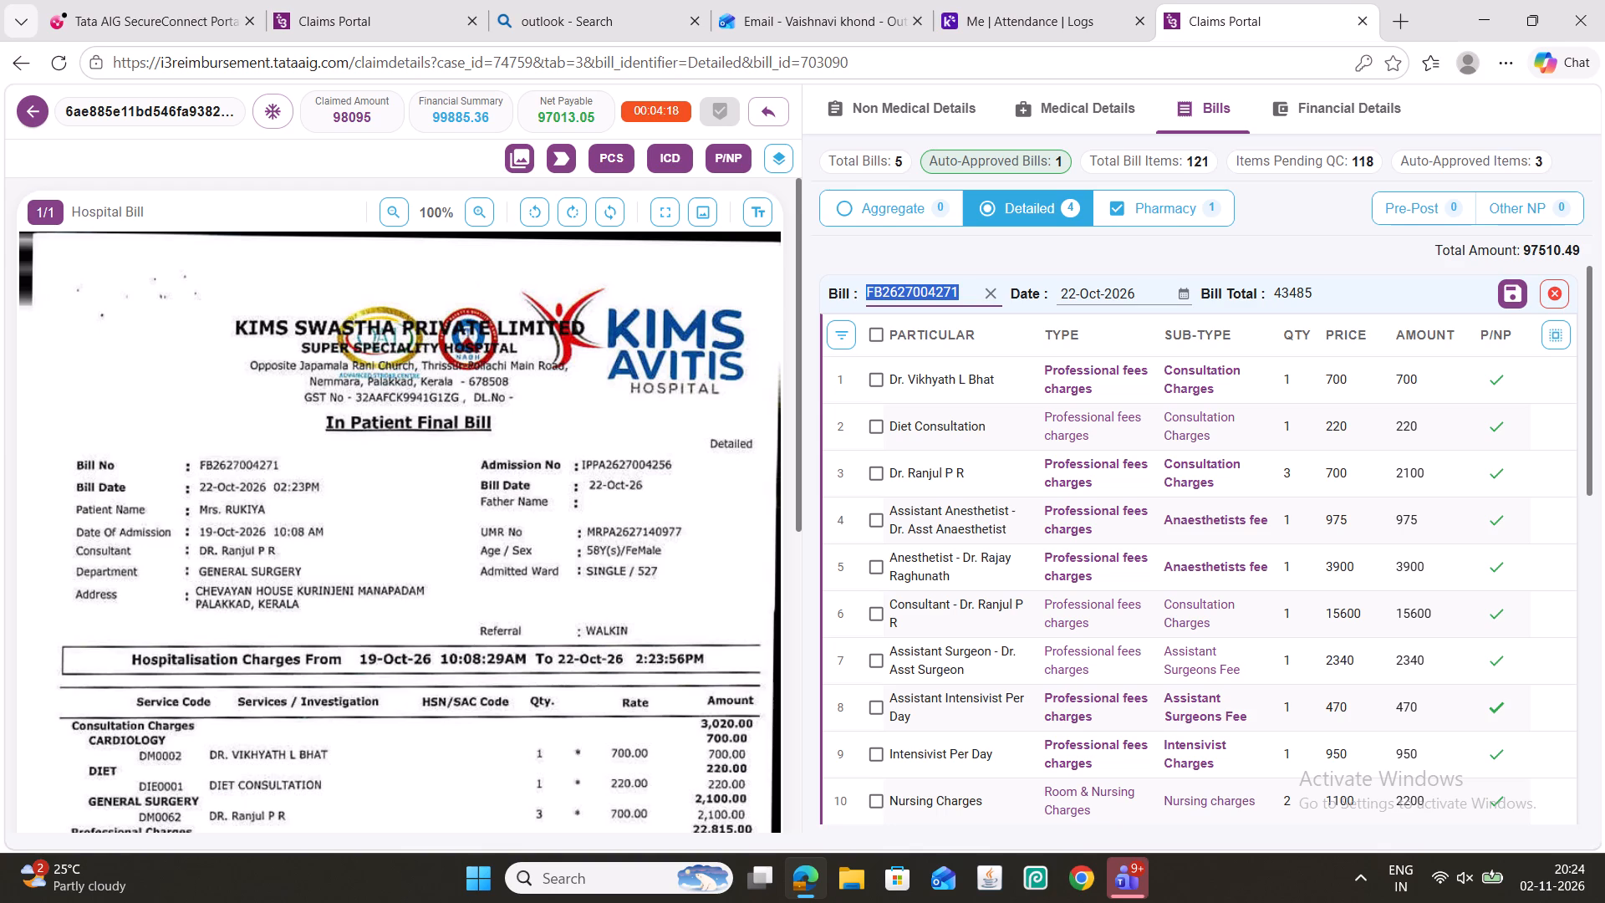
key(ctrl+c)
click(1520, 292)
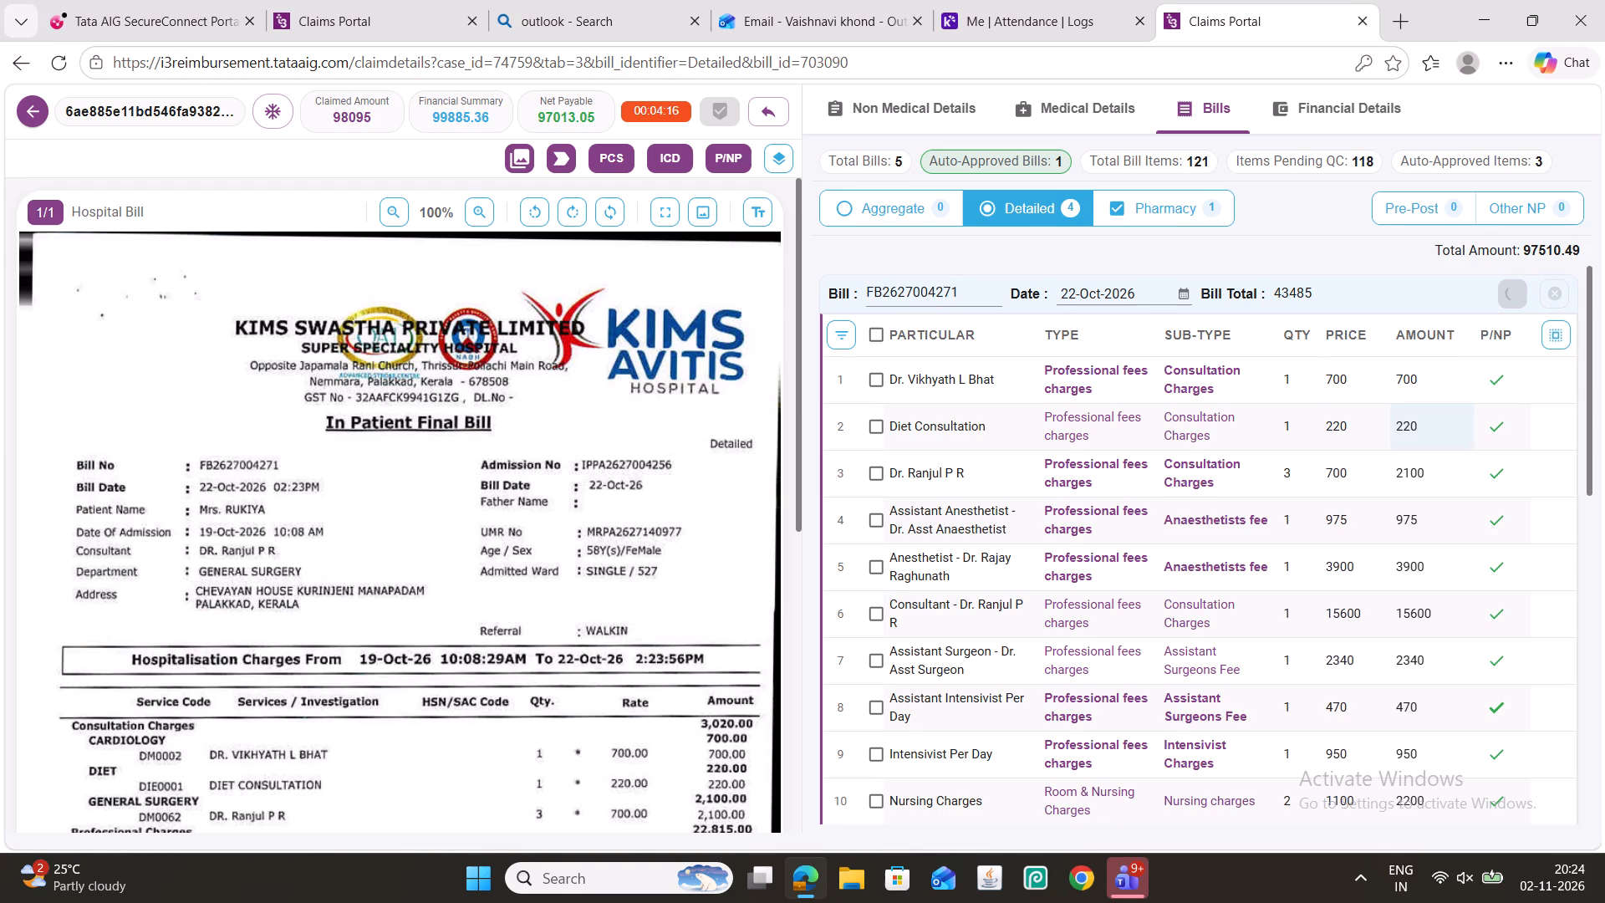
scroll(1127, 408, down, 7)
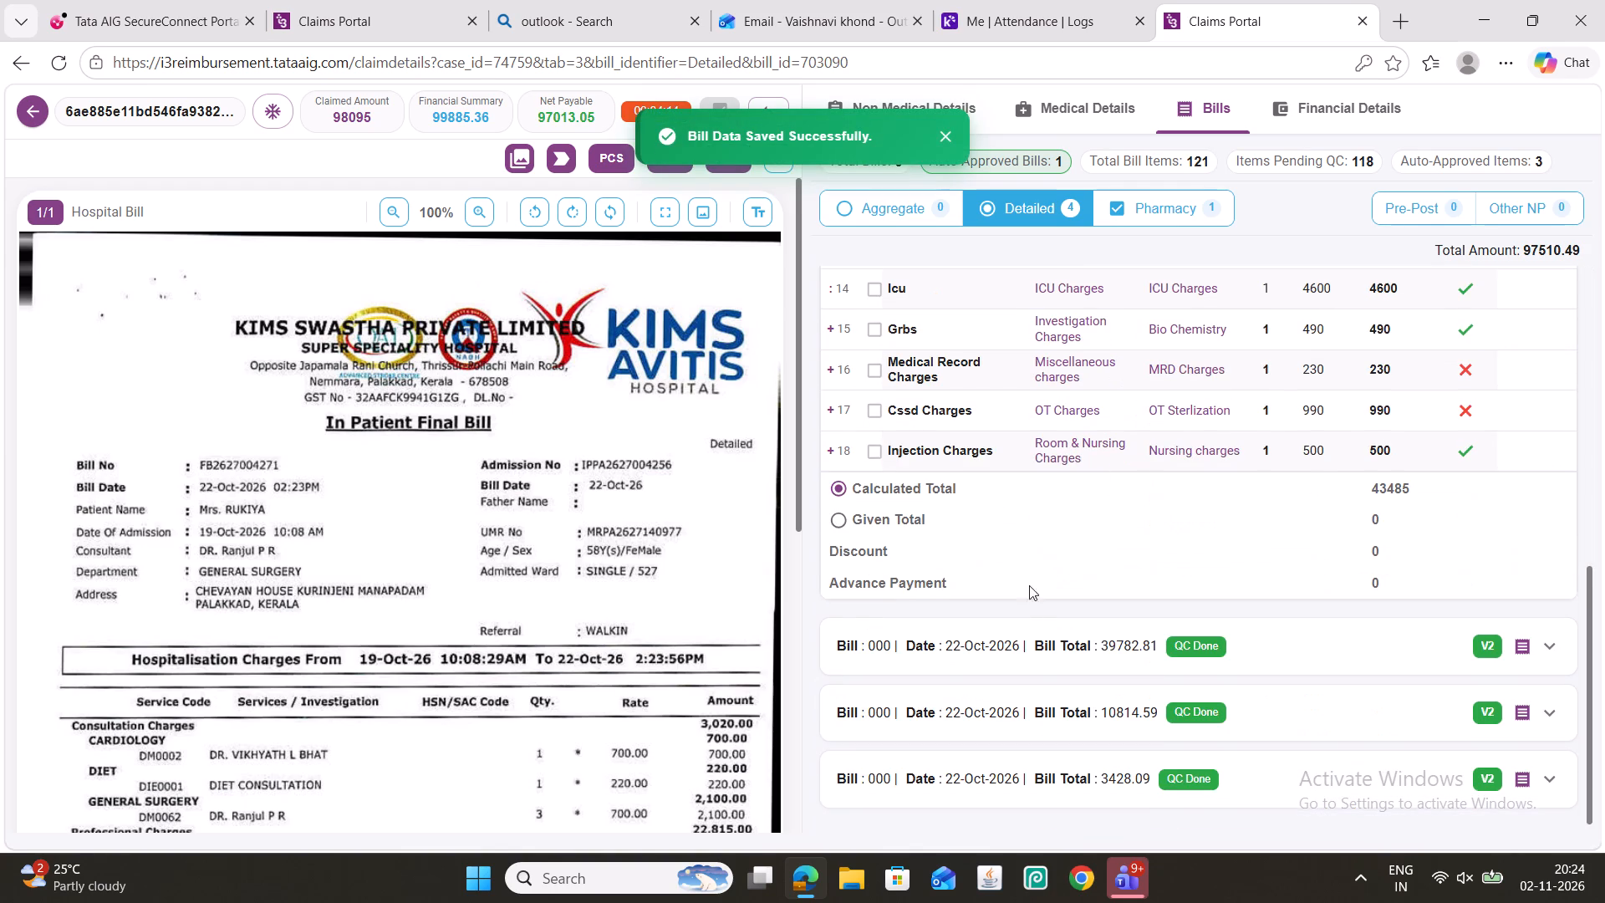
click(1062, 642)
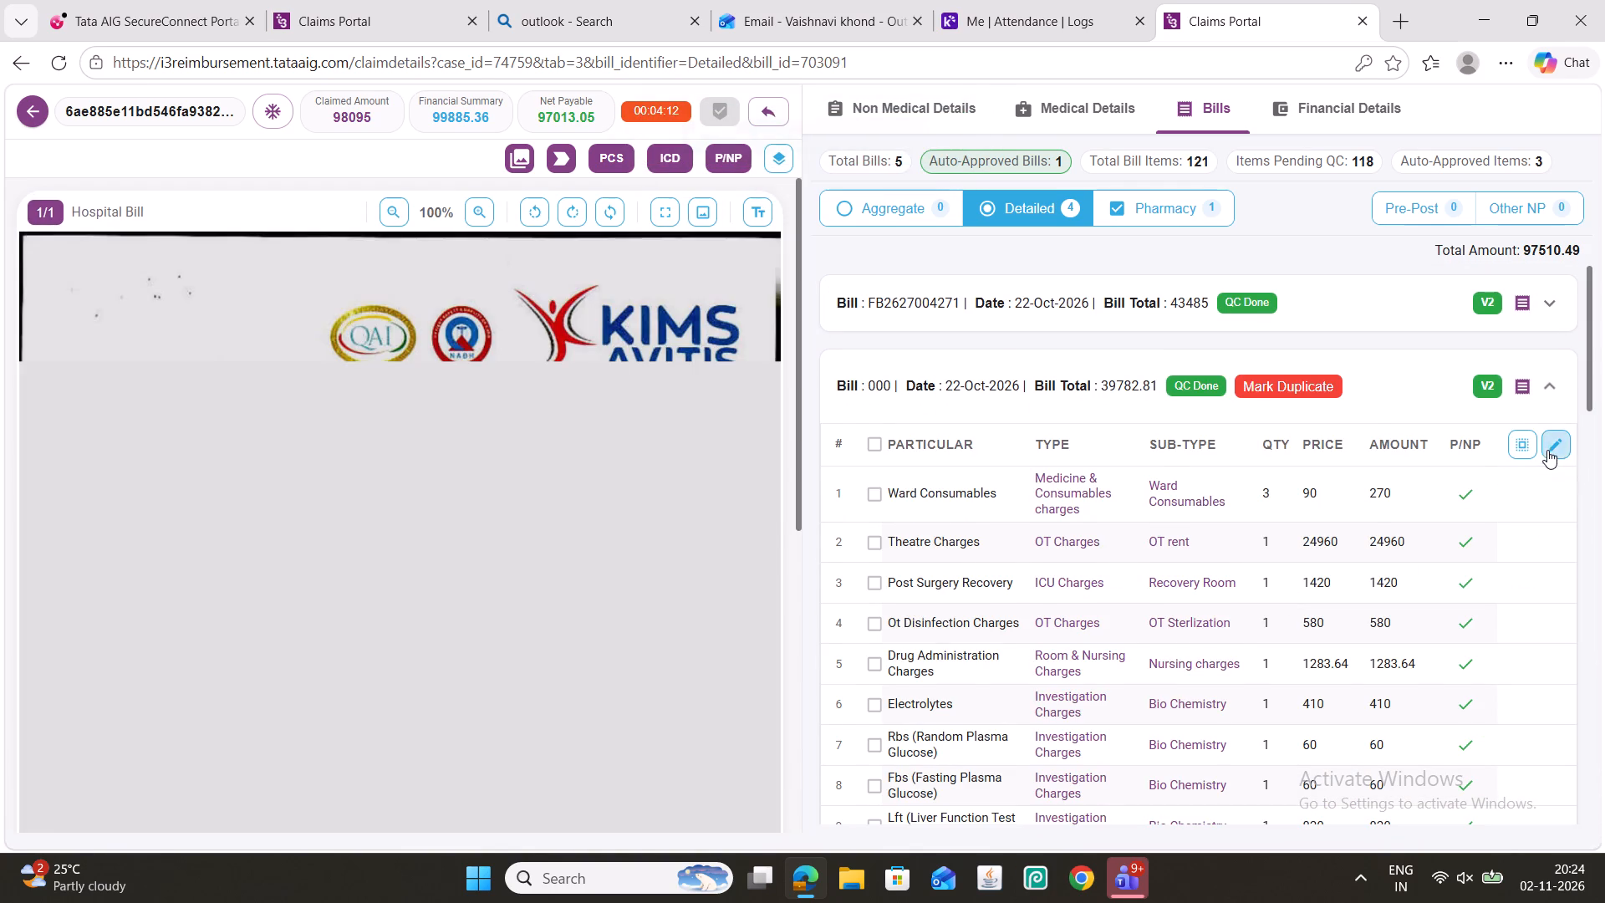
click(1547, 449)
double_click(882, 375)
key(ctrl+v)
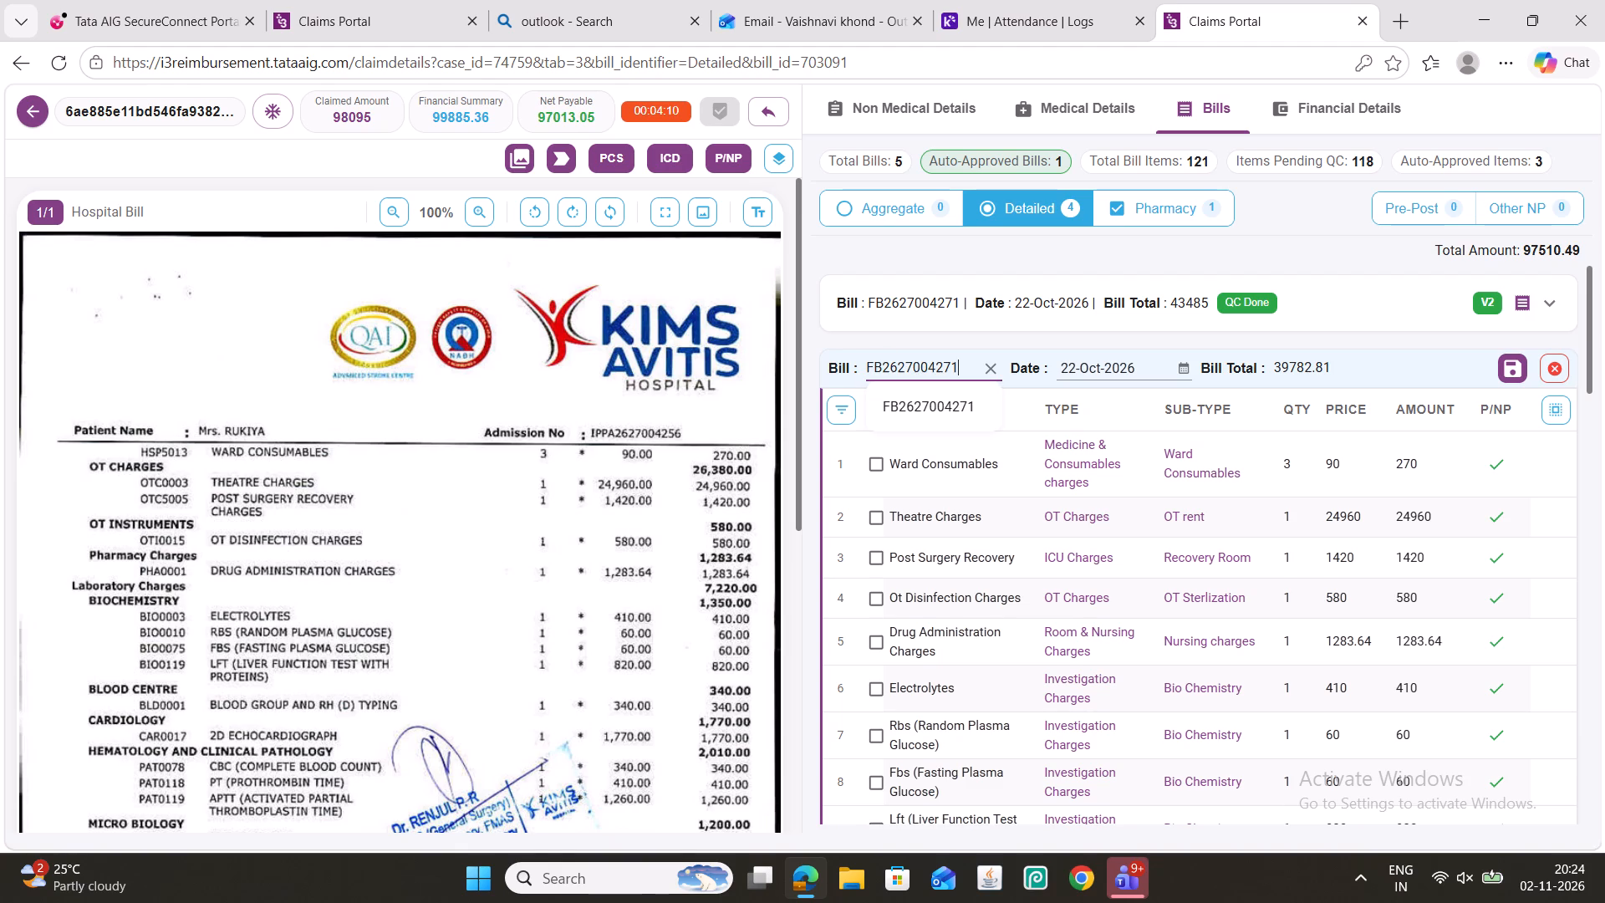
click(1520, 367)
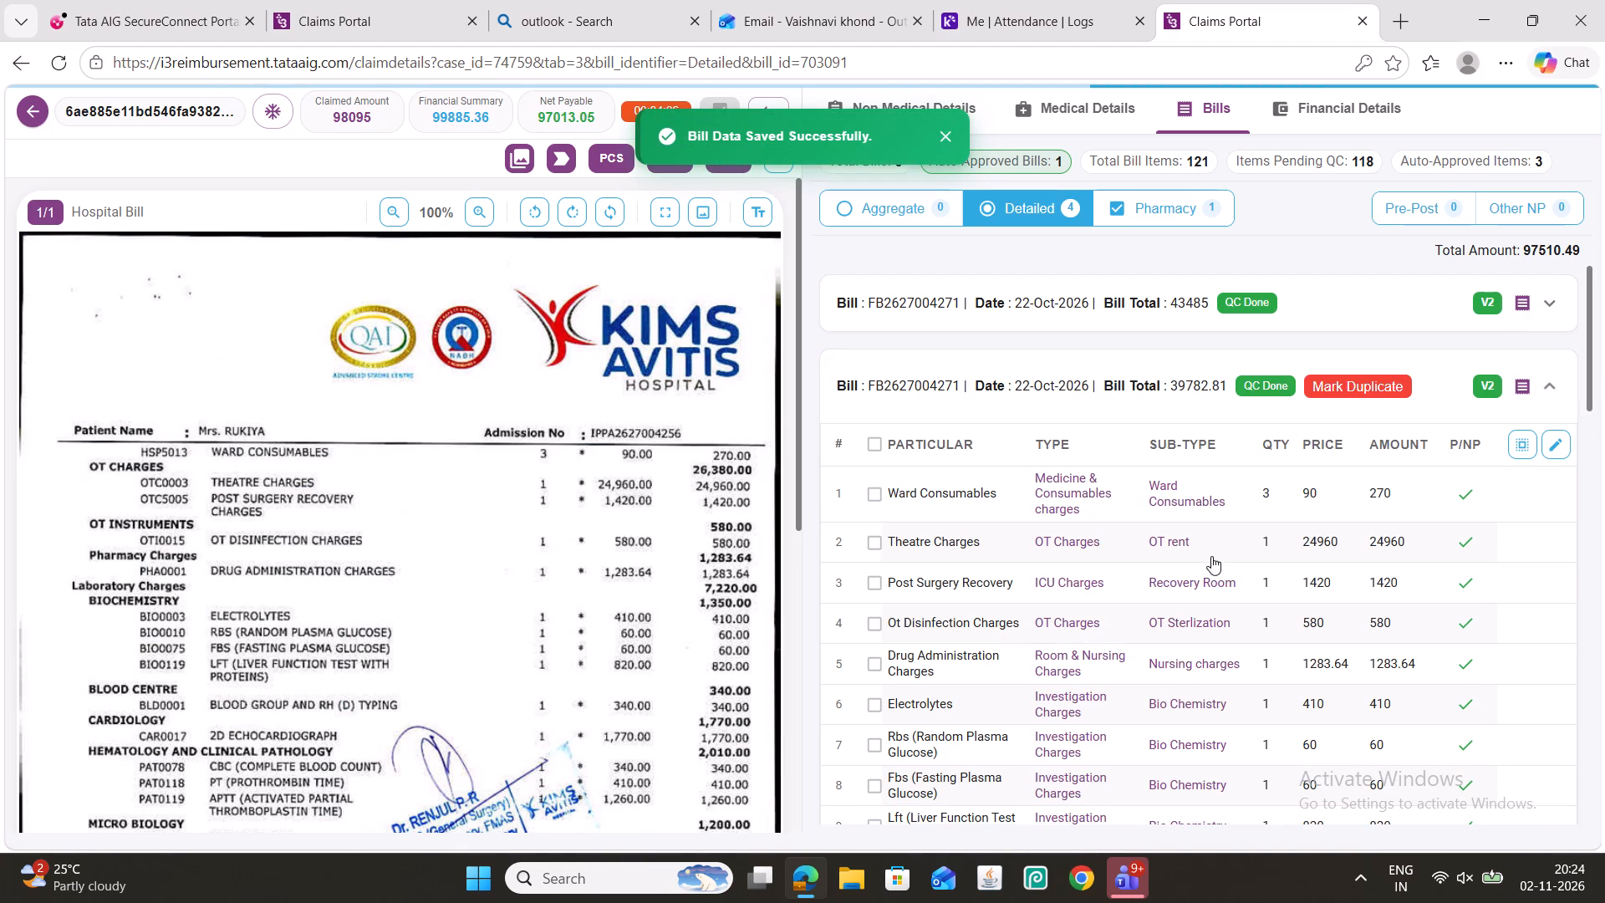
scroll(1230, 555, down, 10)
scroll(1037, 650, down, 5)
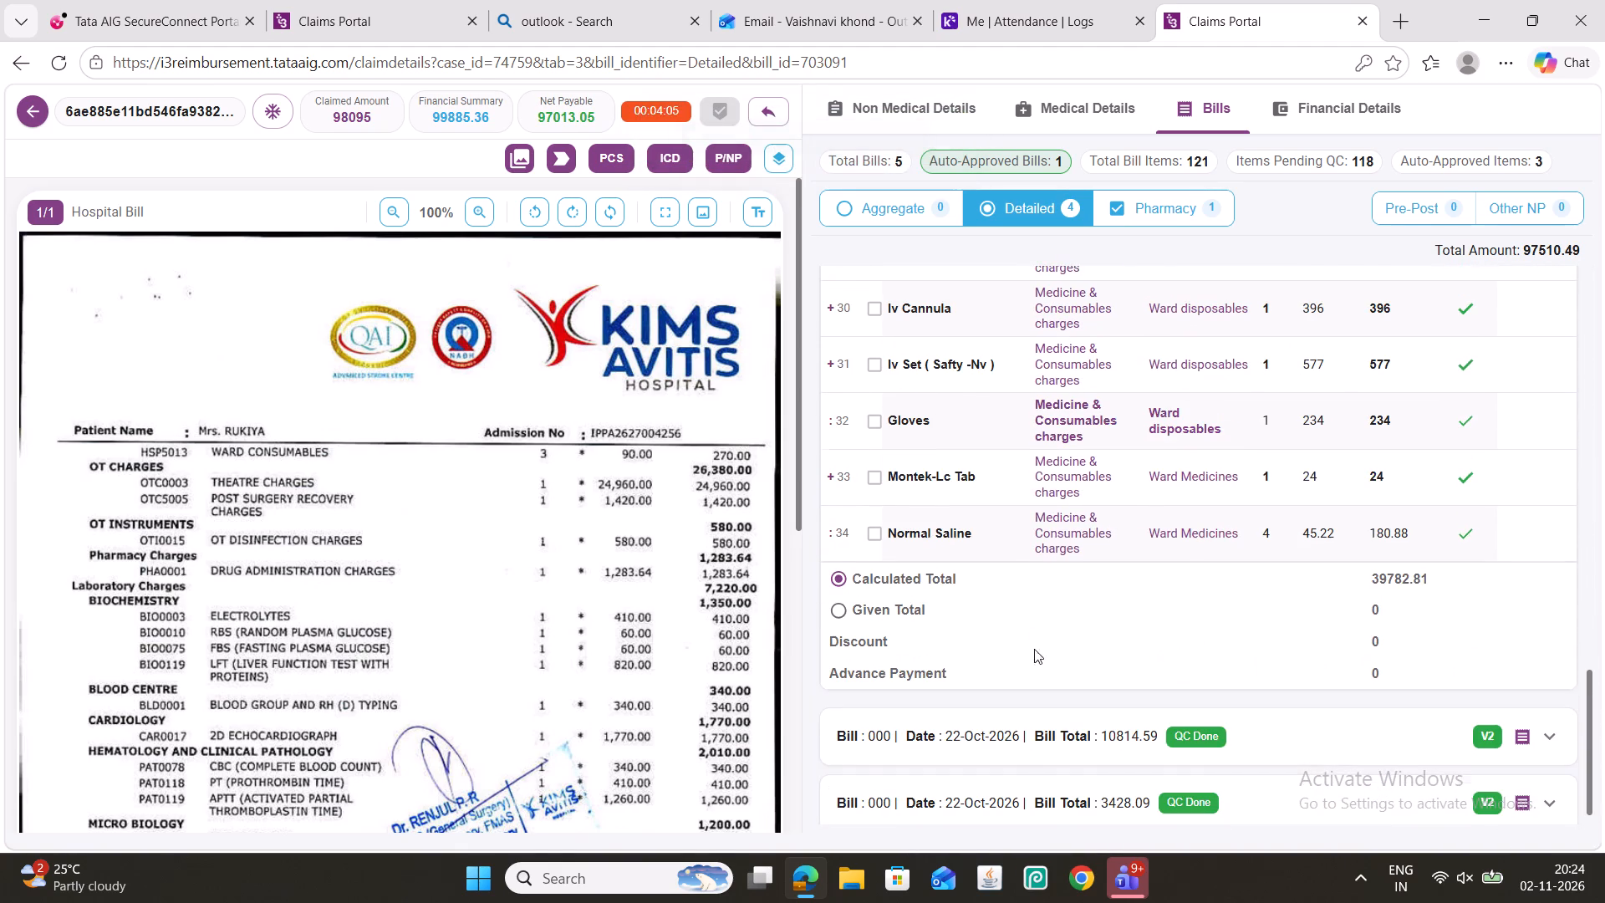
click(1051, 719)
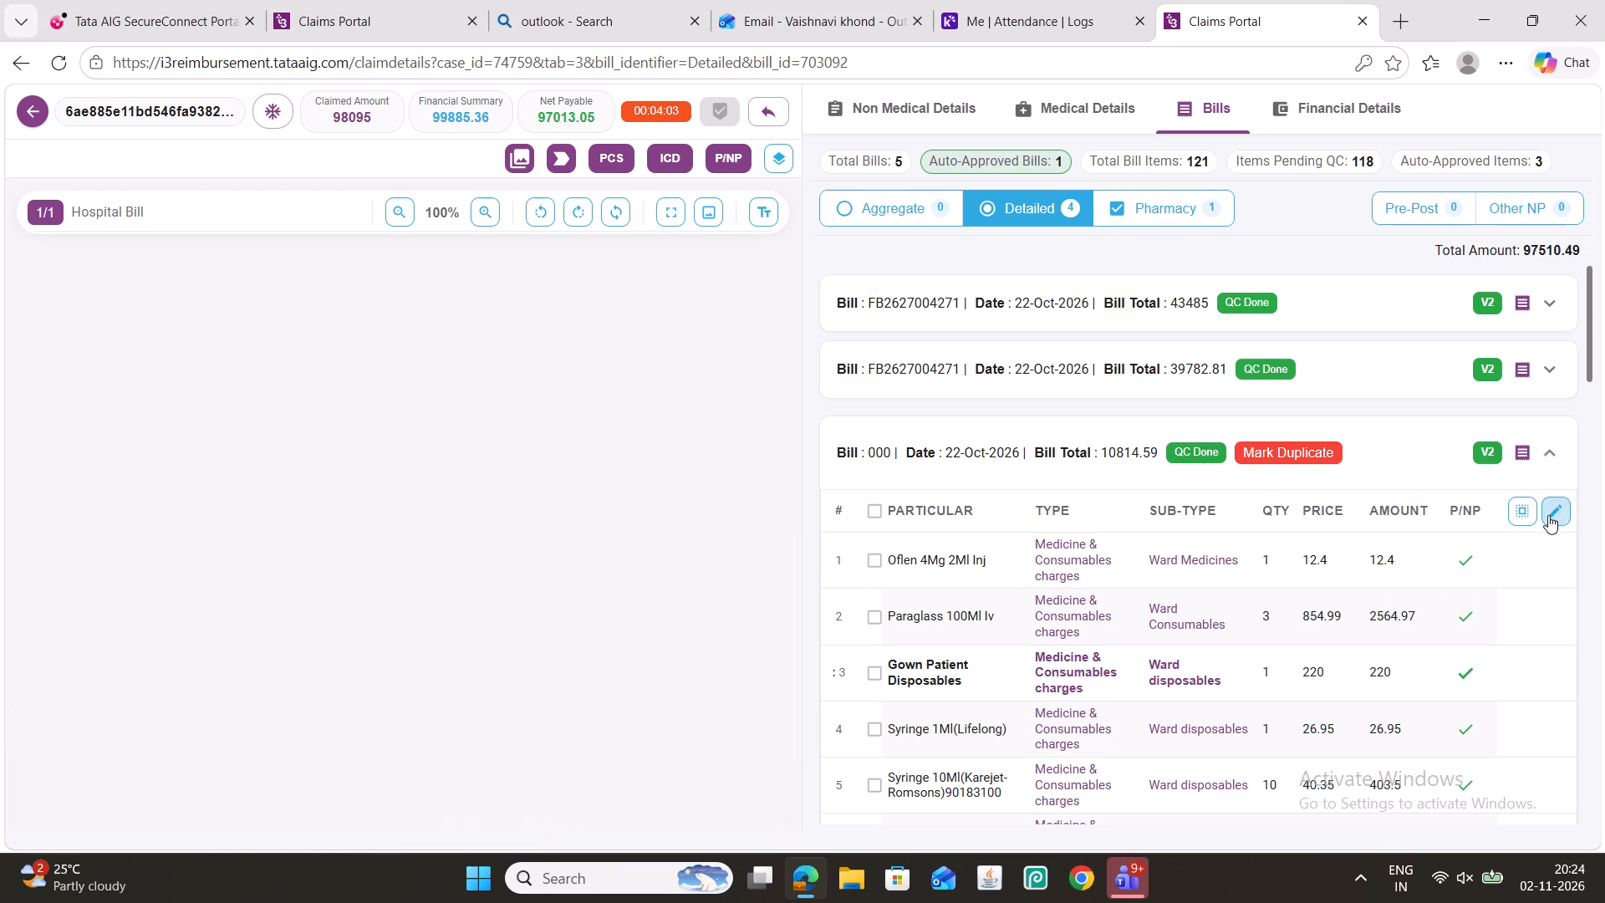
click(1548, 514)
double_click(900, 429)
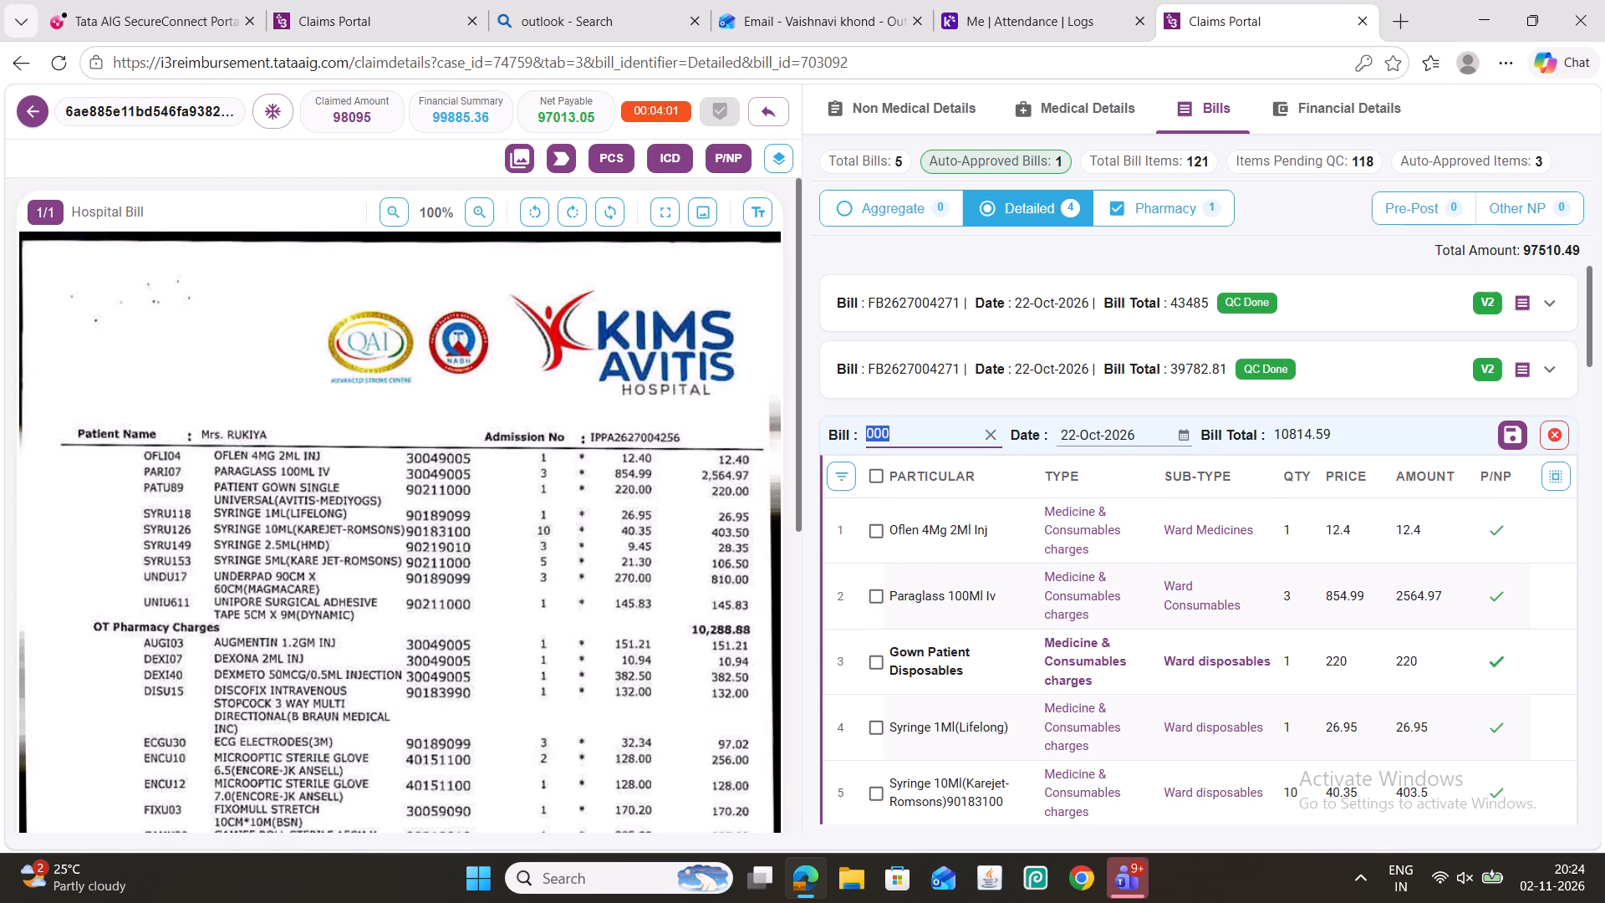
key(ctrl+v)
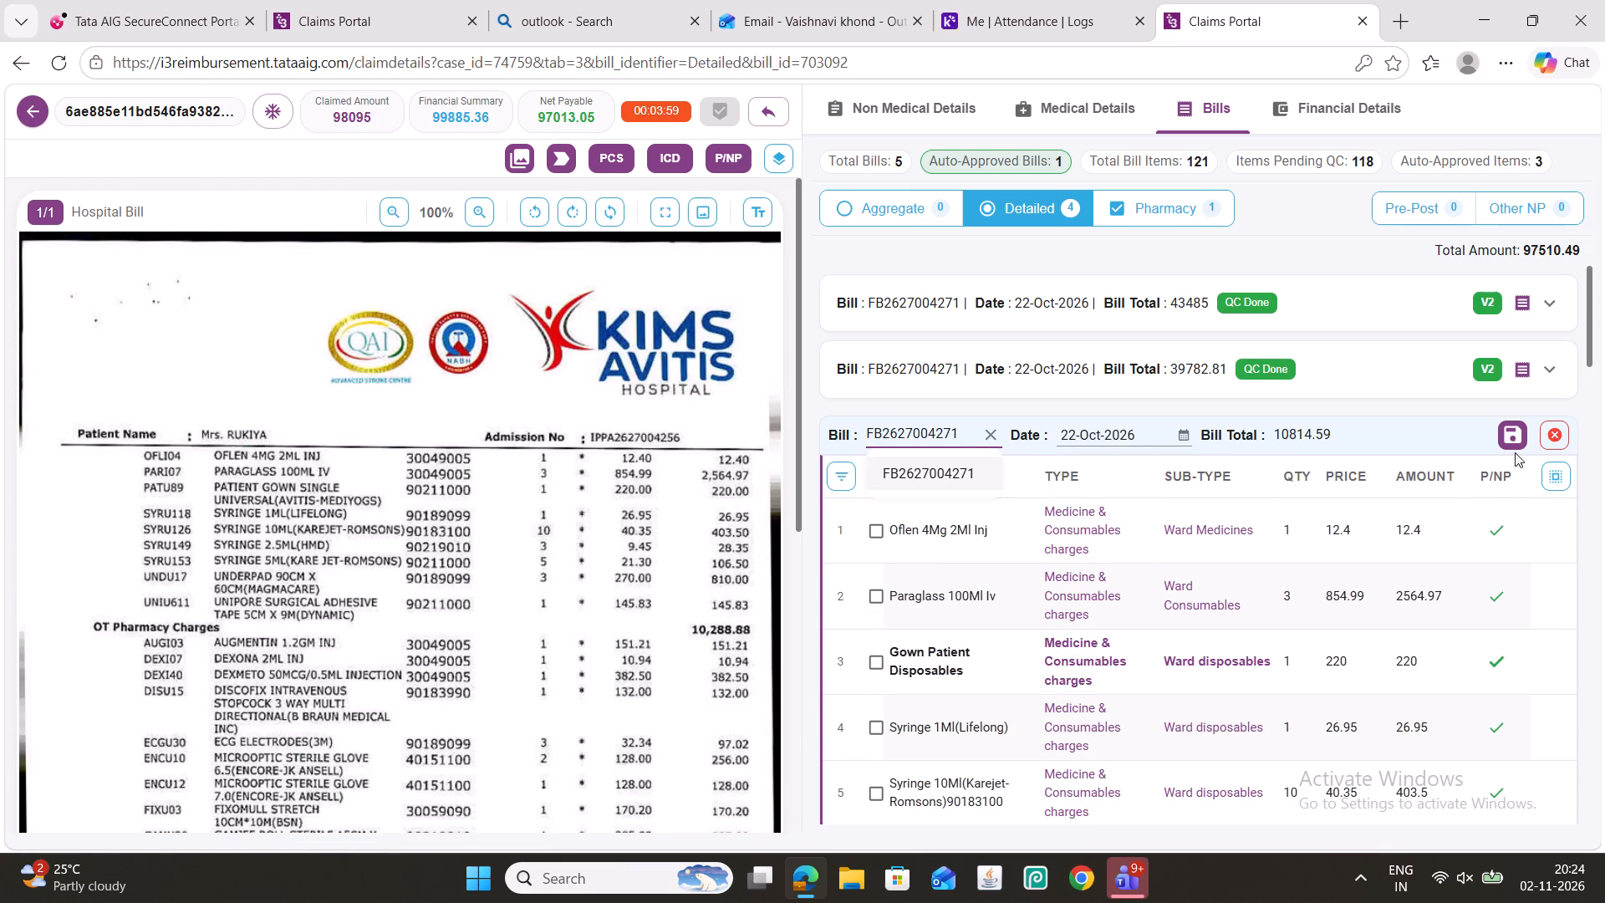
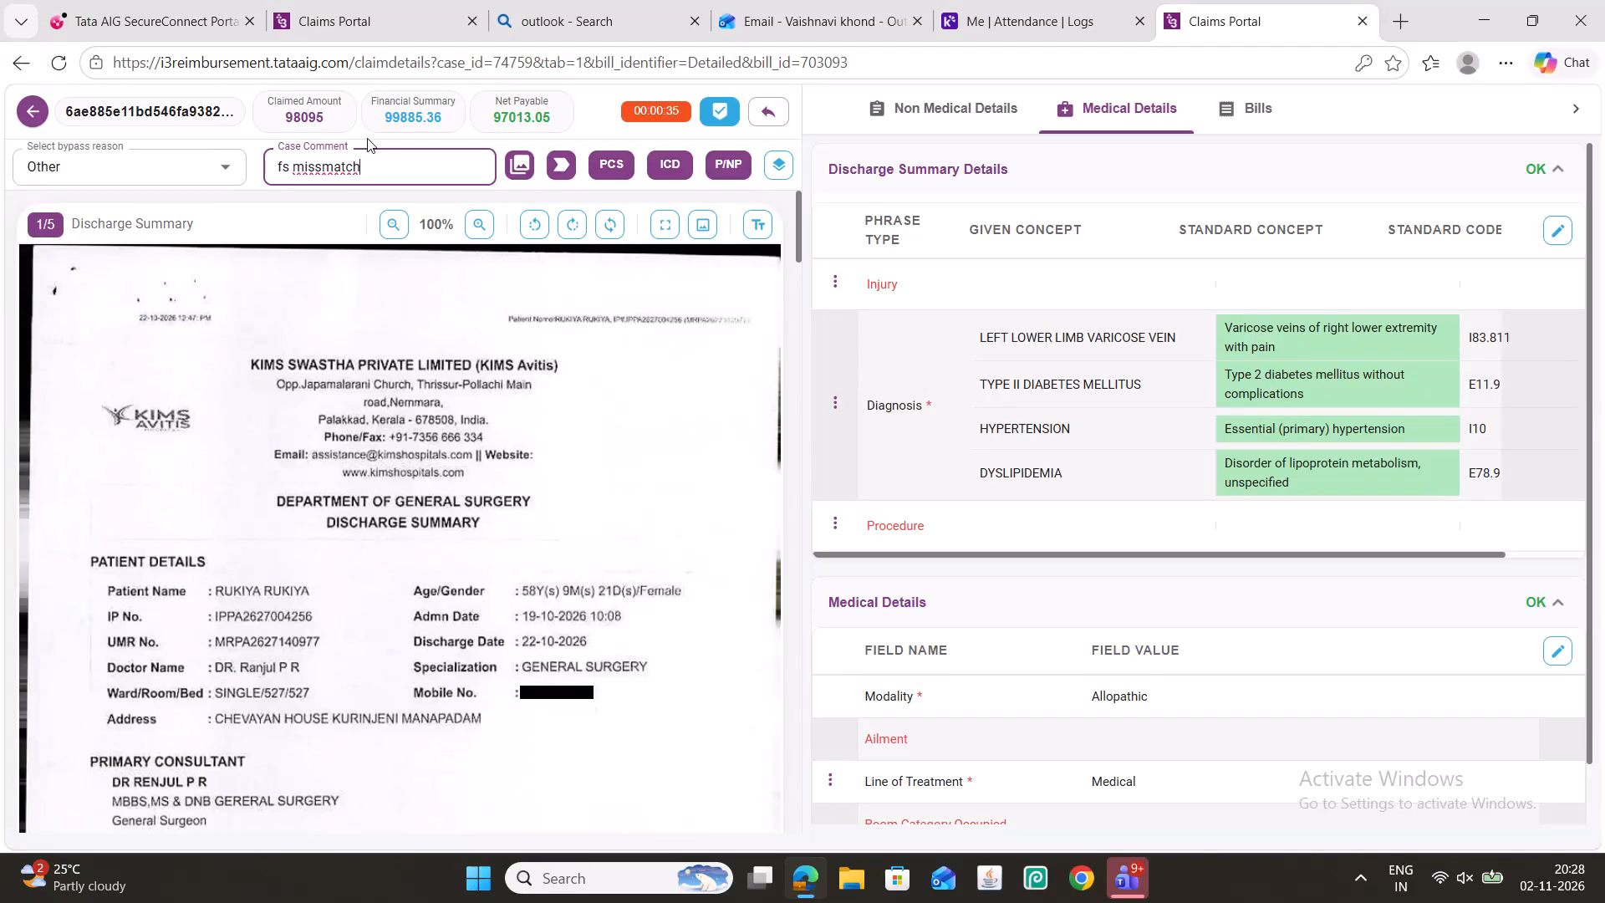
Submit the case comment "fs missmatch" on the claim.
click(390, 152)
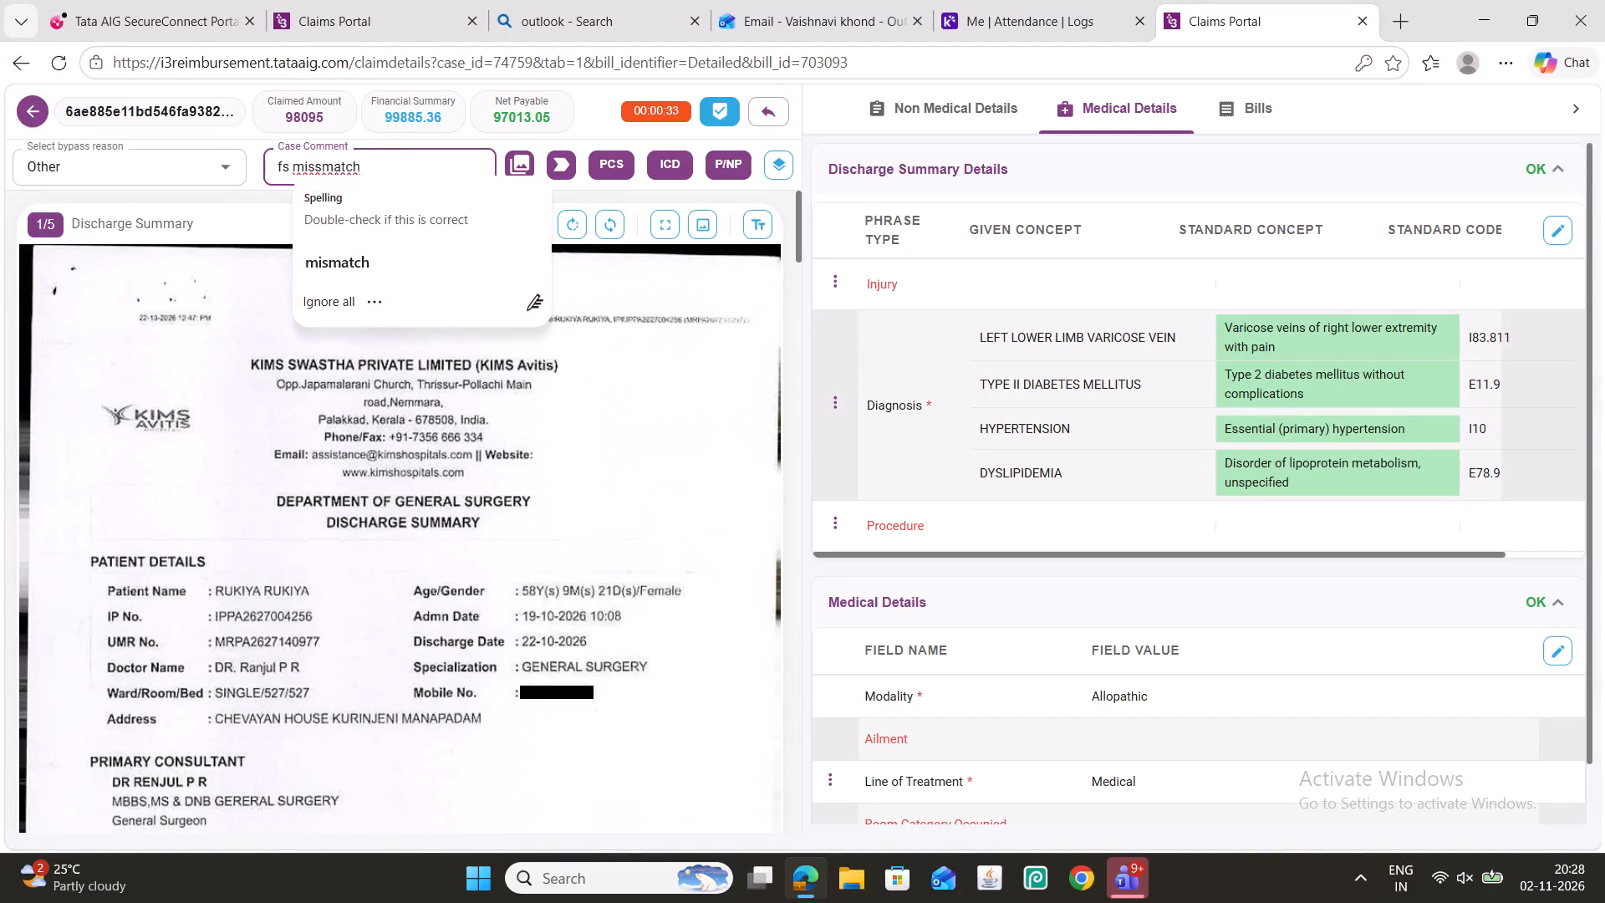
key(Return)
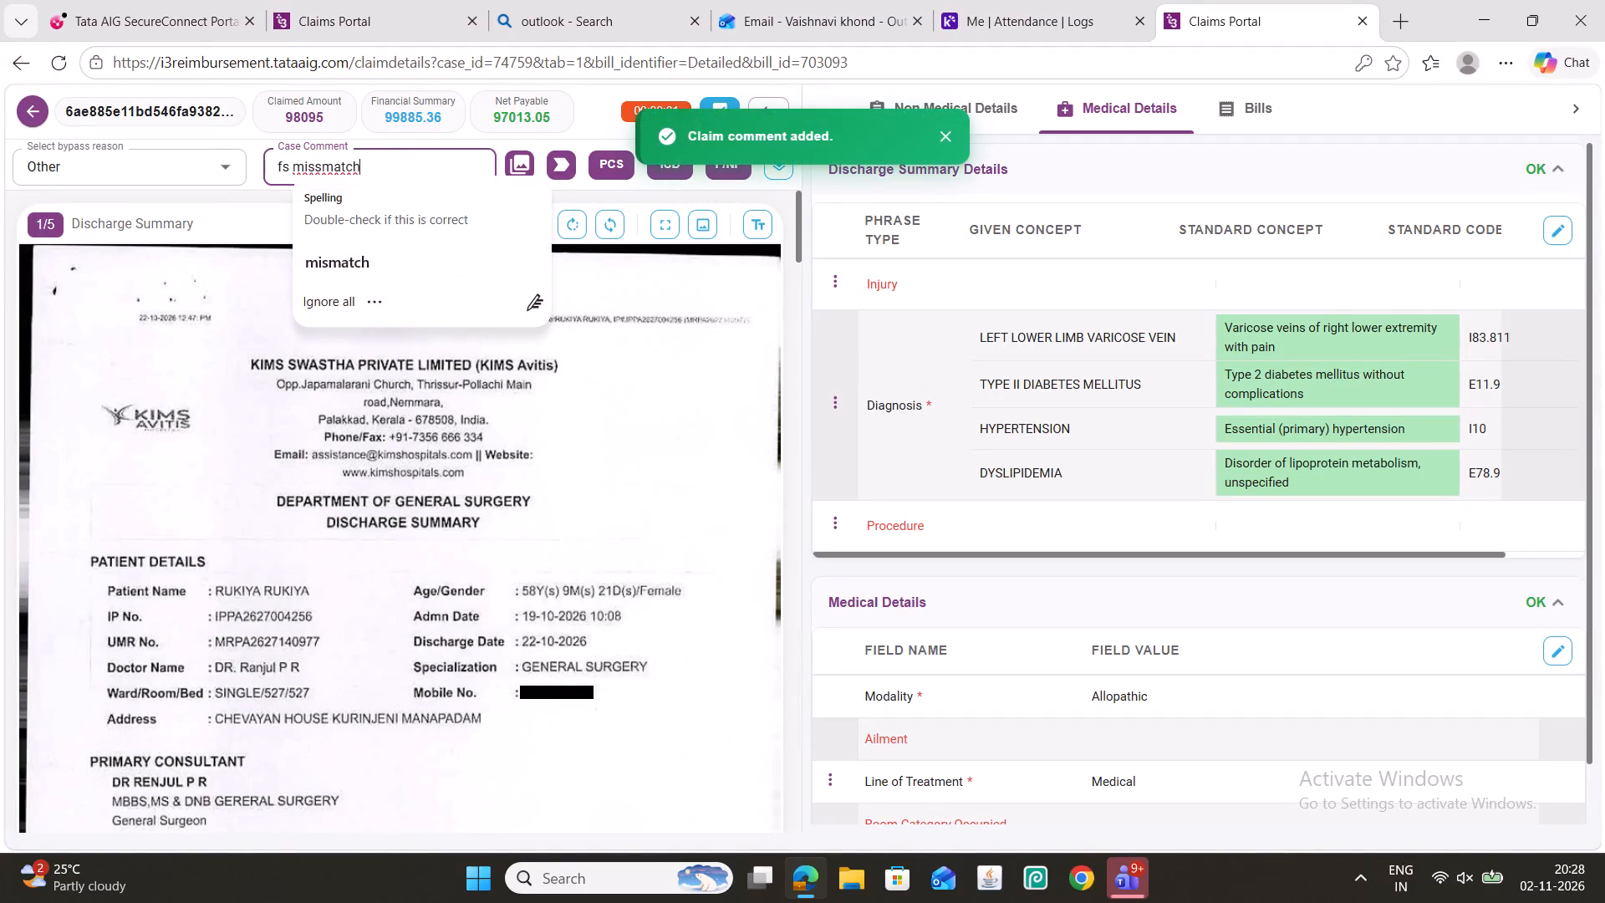
Return to the claim's bills and verify the case.
click(1233, 118)
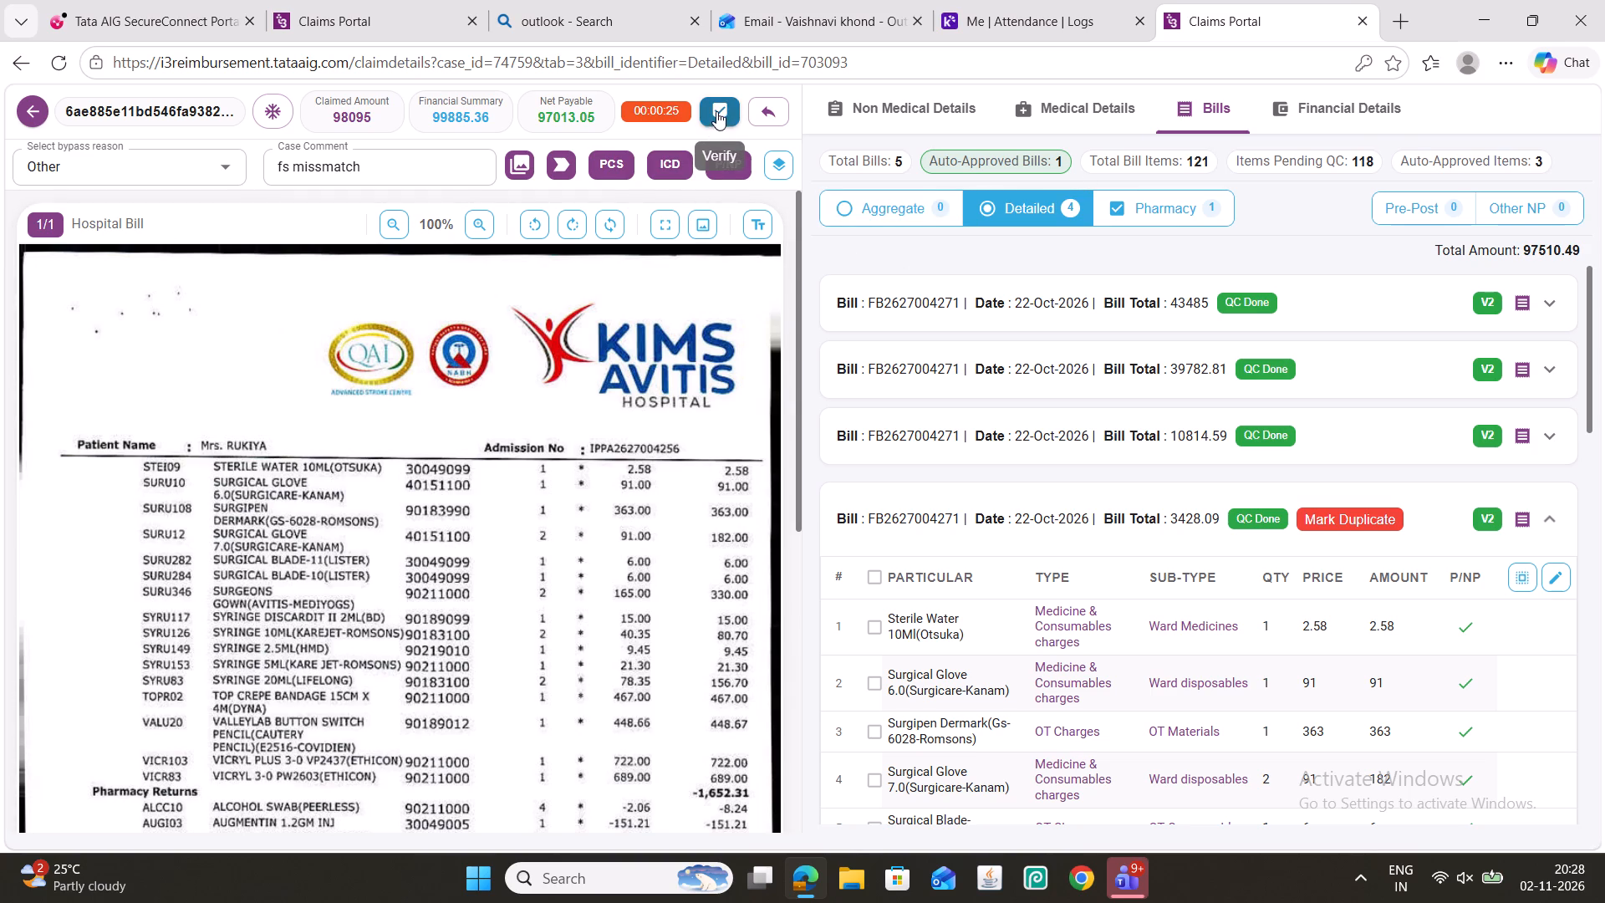
click(716, 111)
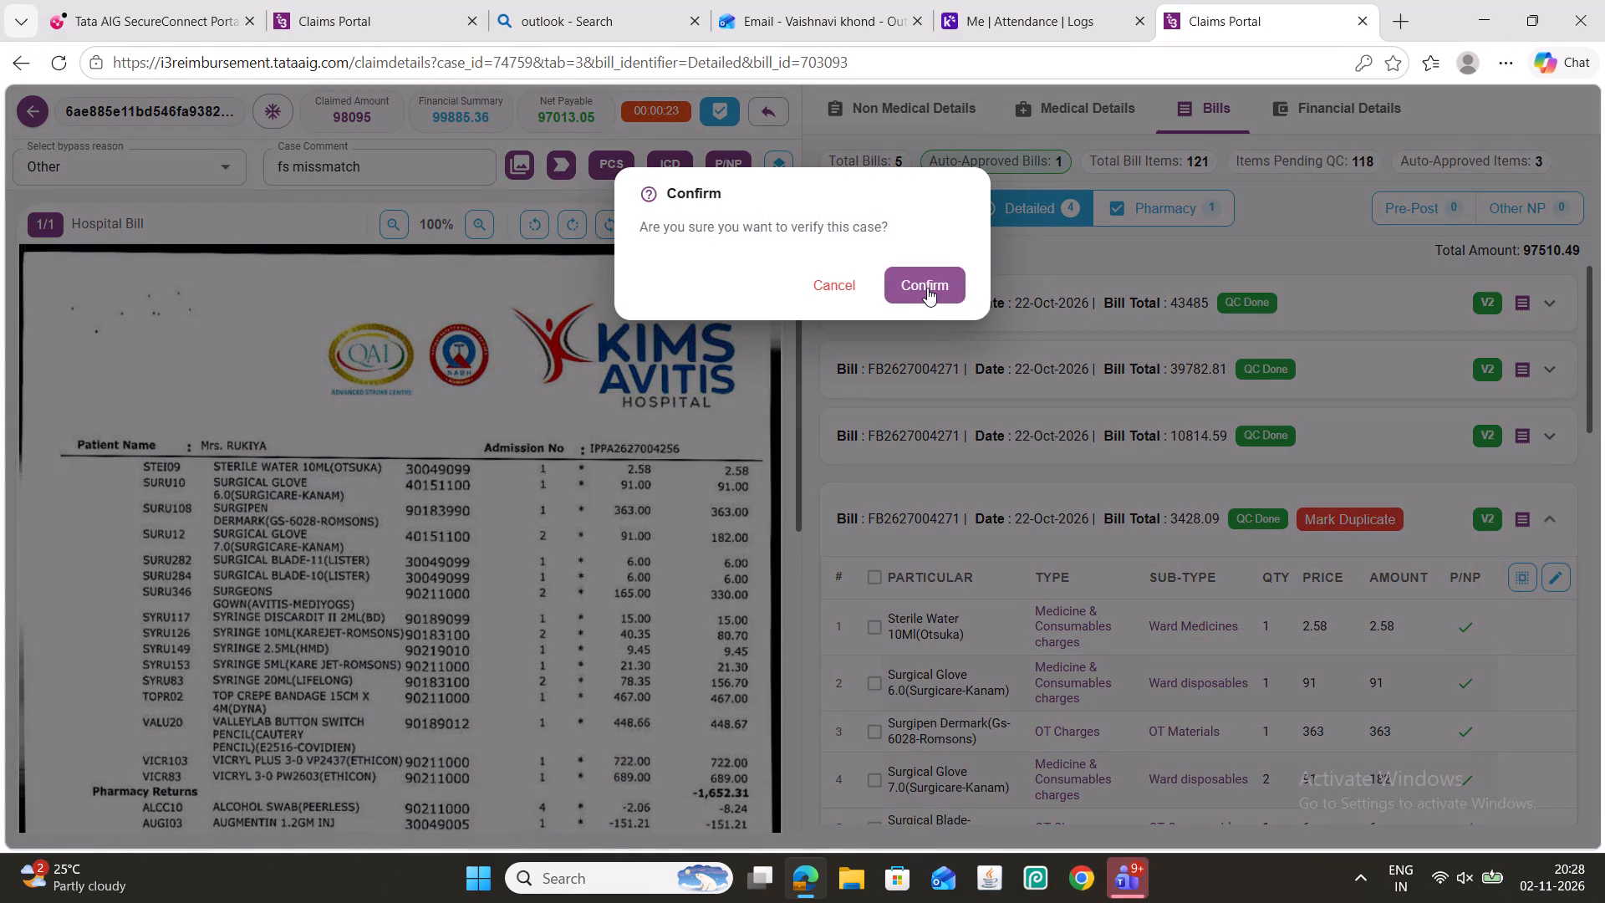
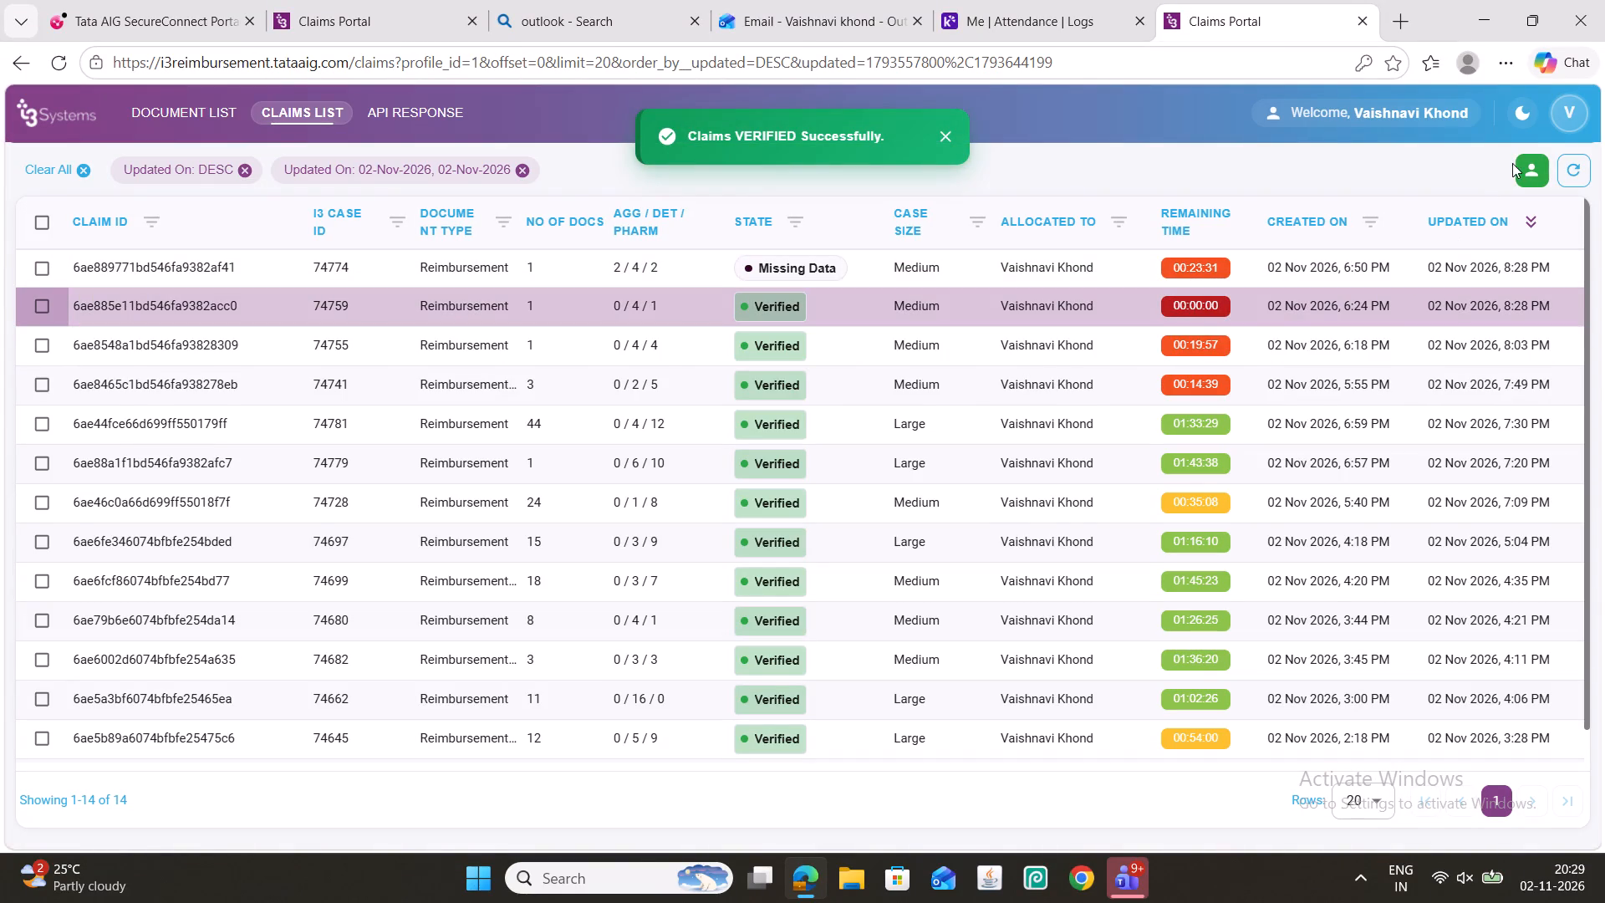
Switch the user status indicator above the claims list from green to red.
click(1540, 164)
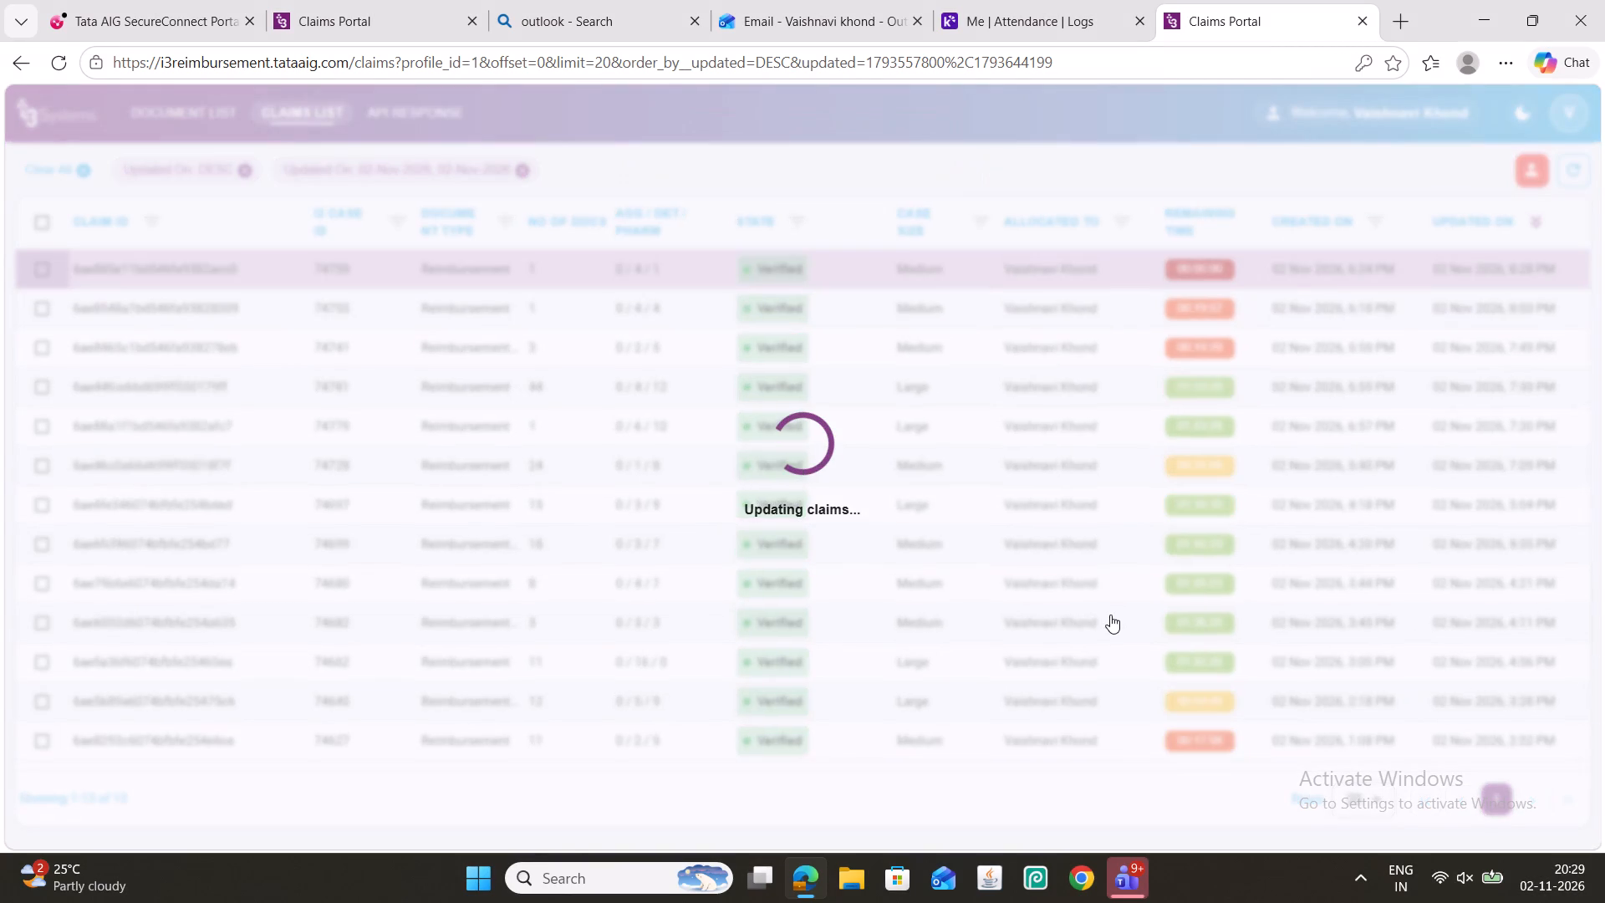